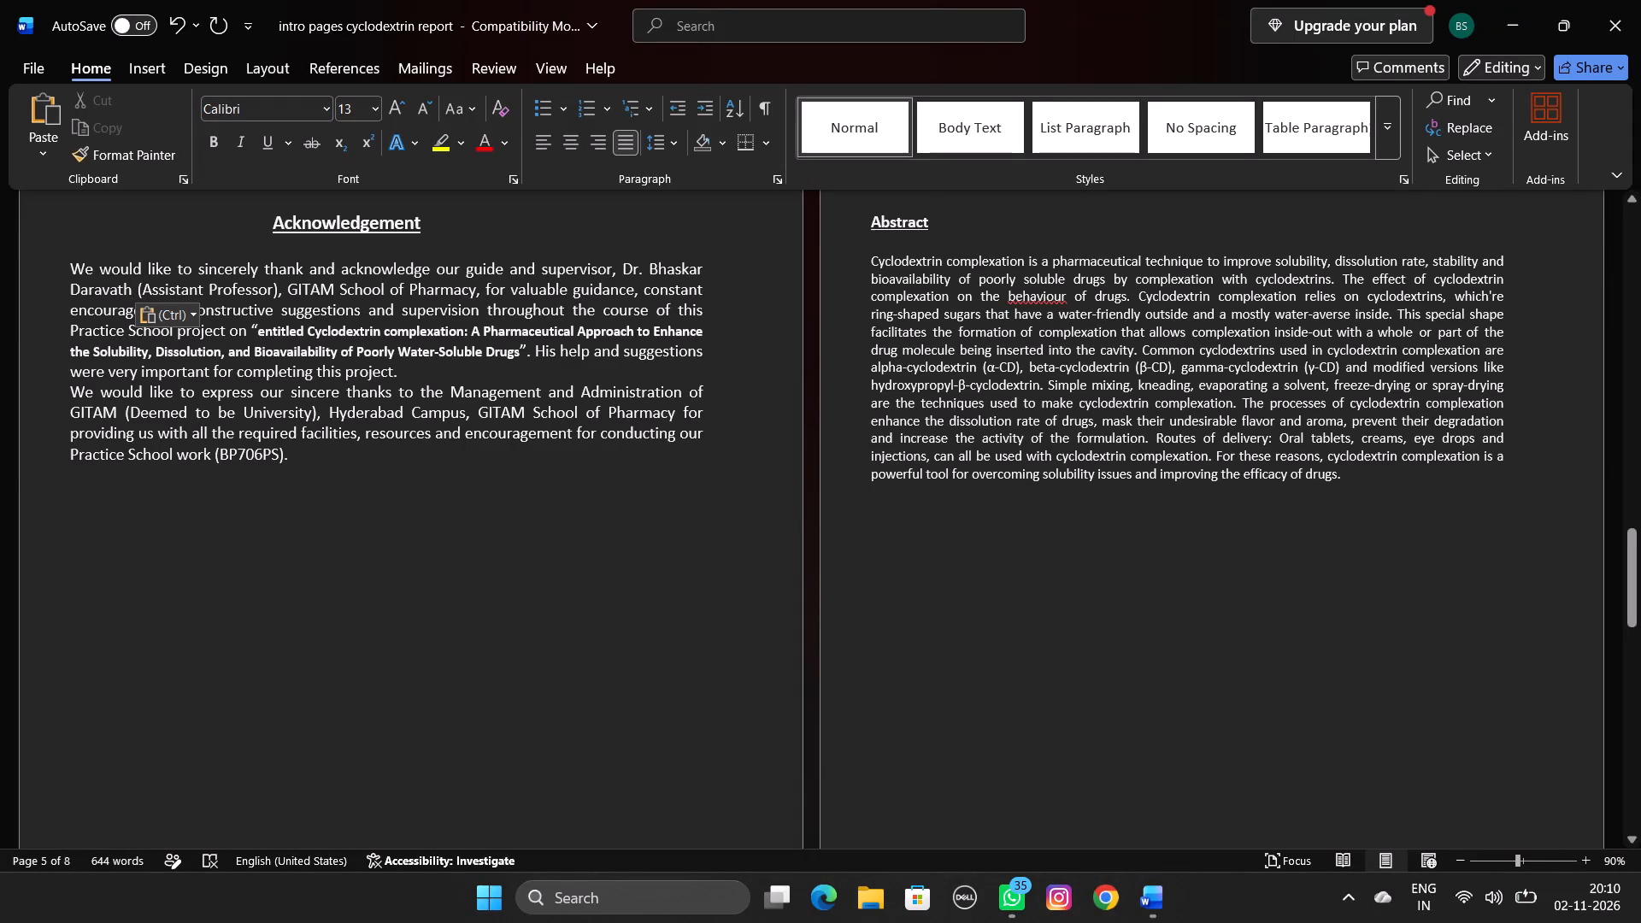
Review the report's intro pages, from the cover page and declaration to the table of contents and lists of tables and figures.
scroll(763, 407, "down", 6)
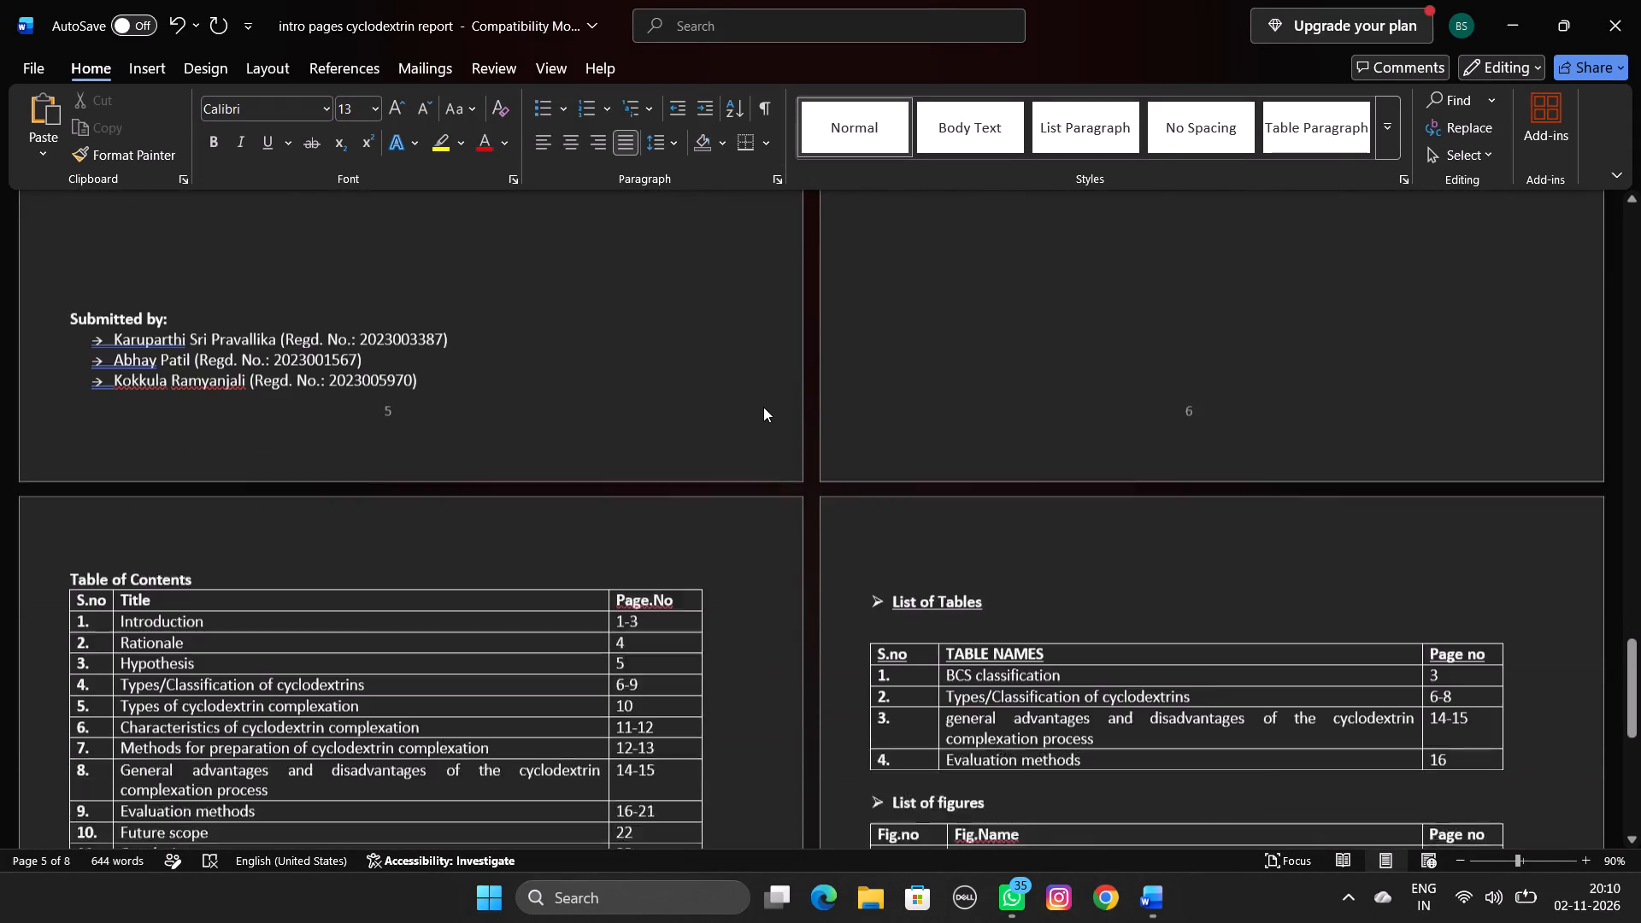
scroll(763, 407, "down", 11)
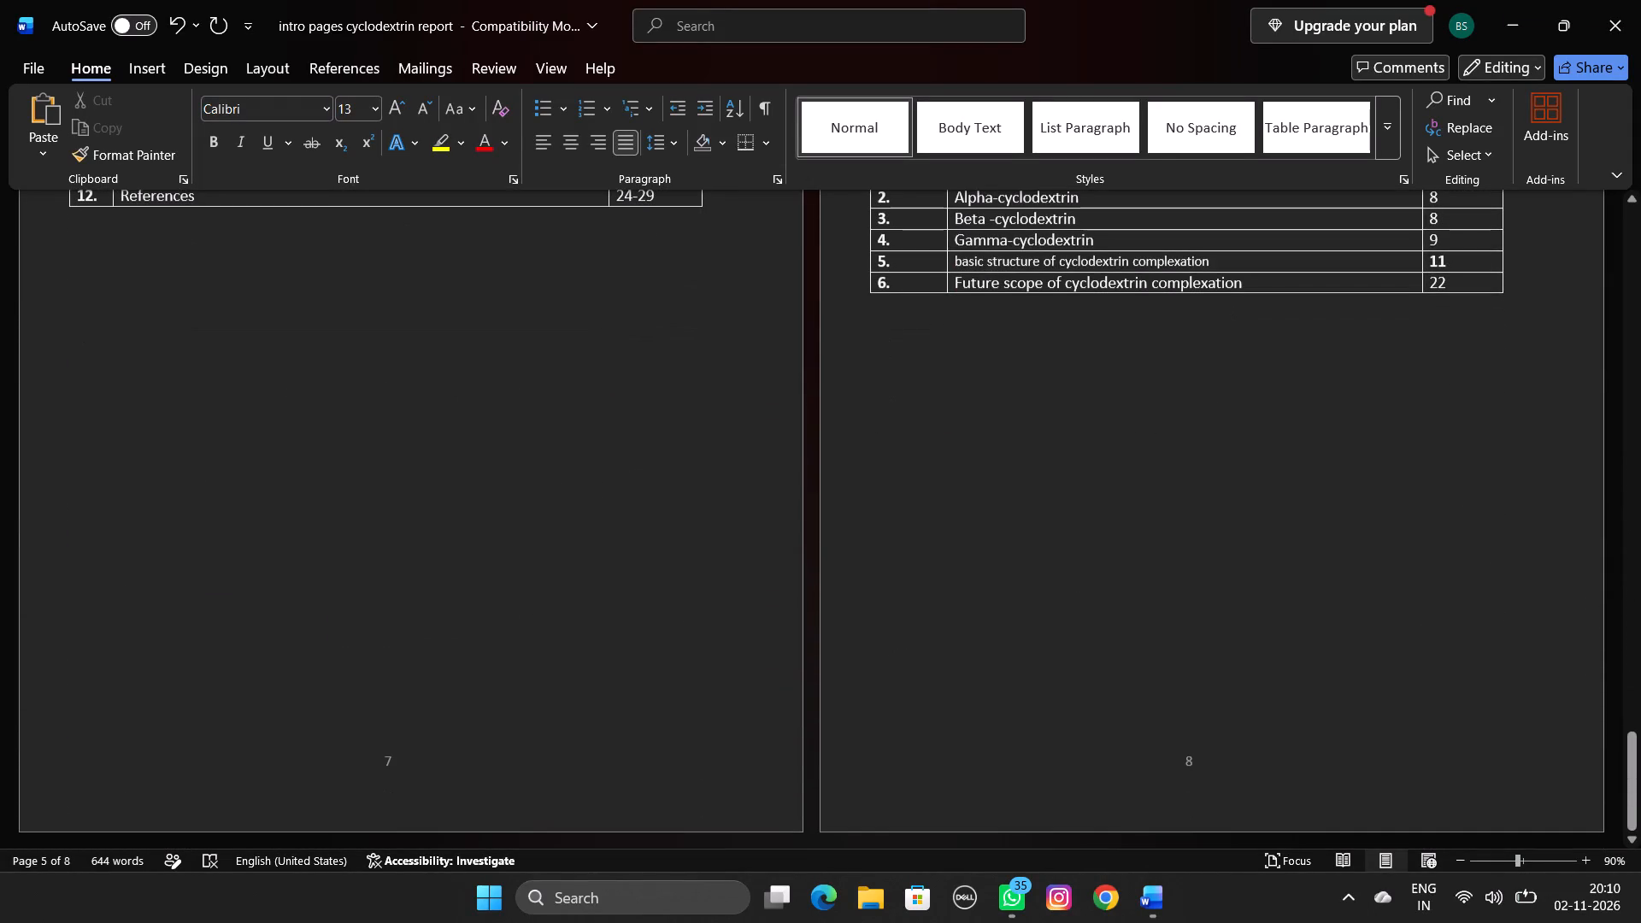
scroll(763, 407, "down", 4)
scroll(763, 407, "up", 3)
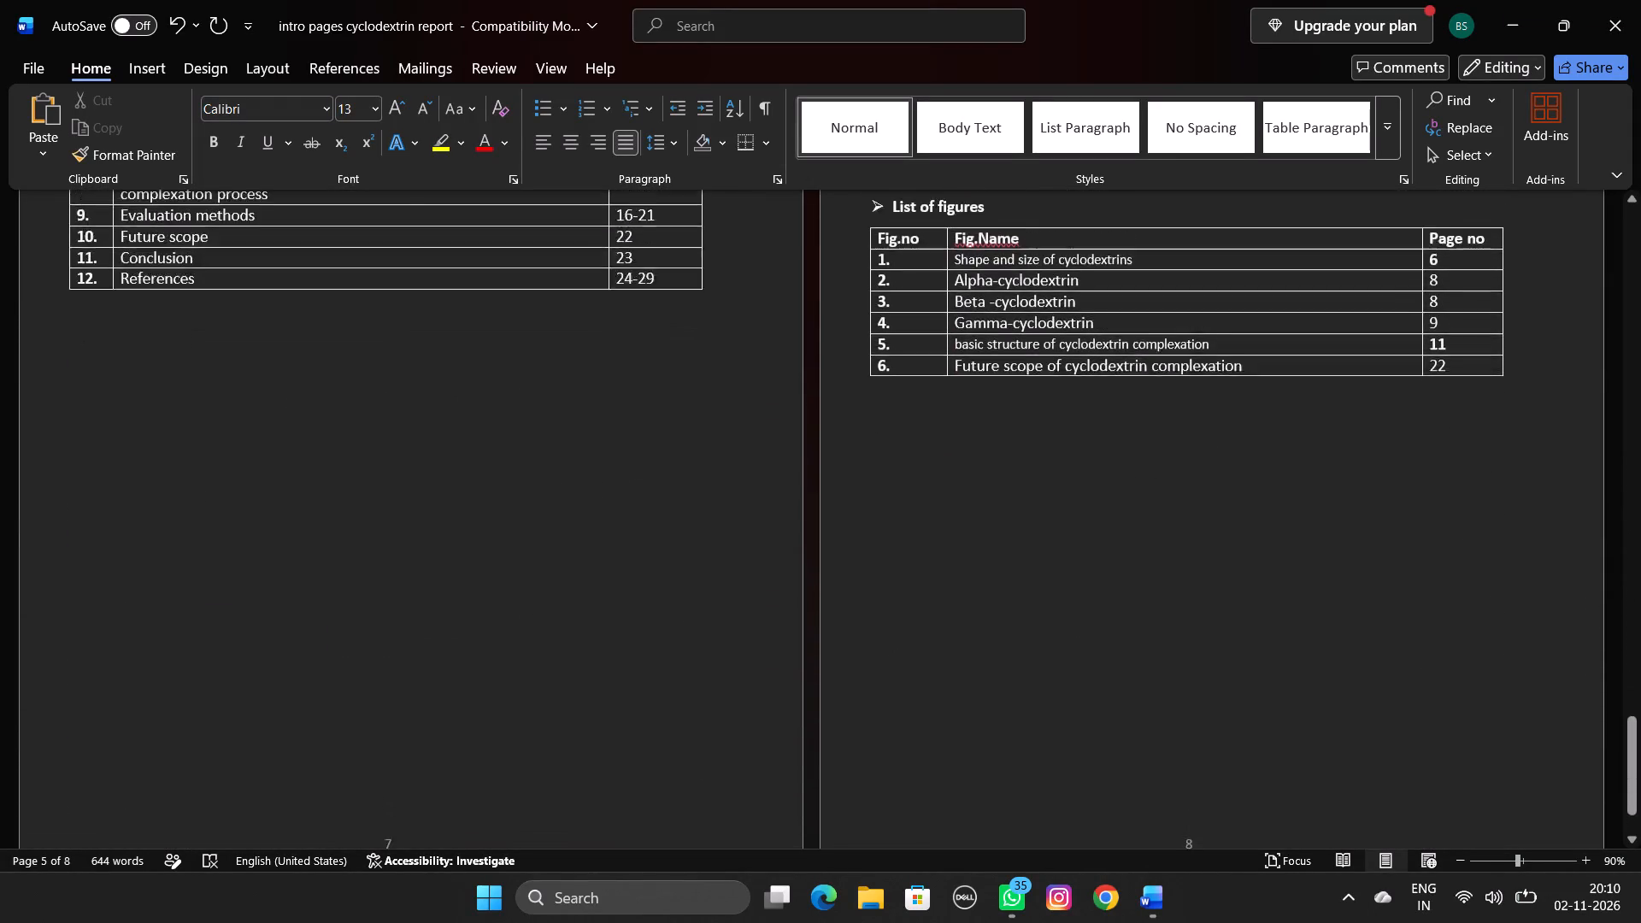
scroll(763, 407, "up", 10)
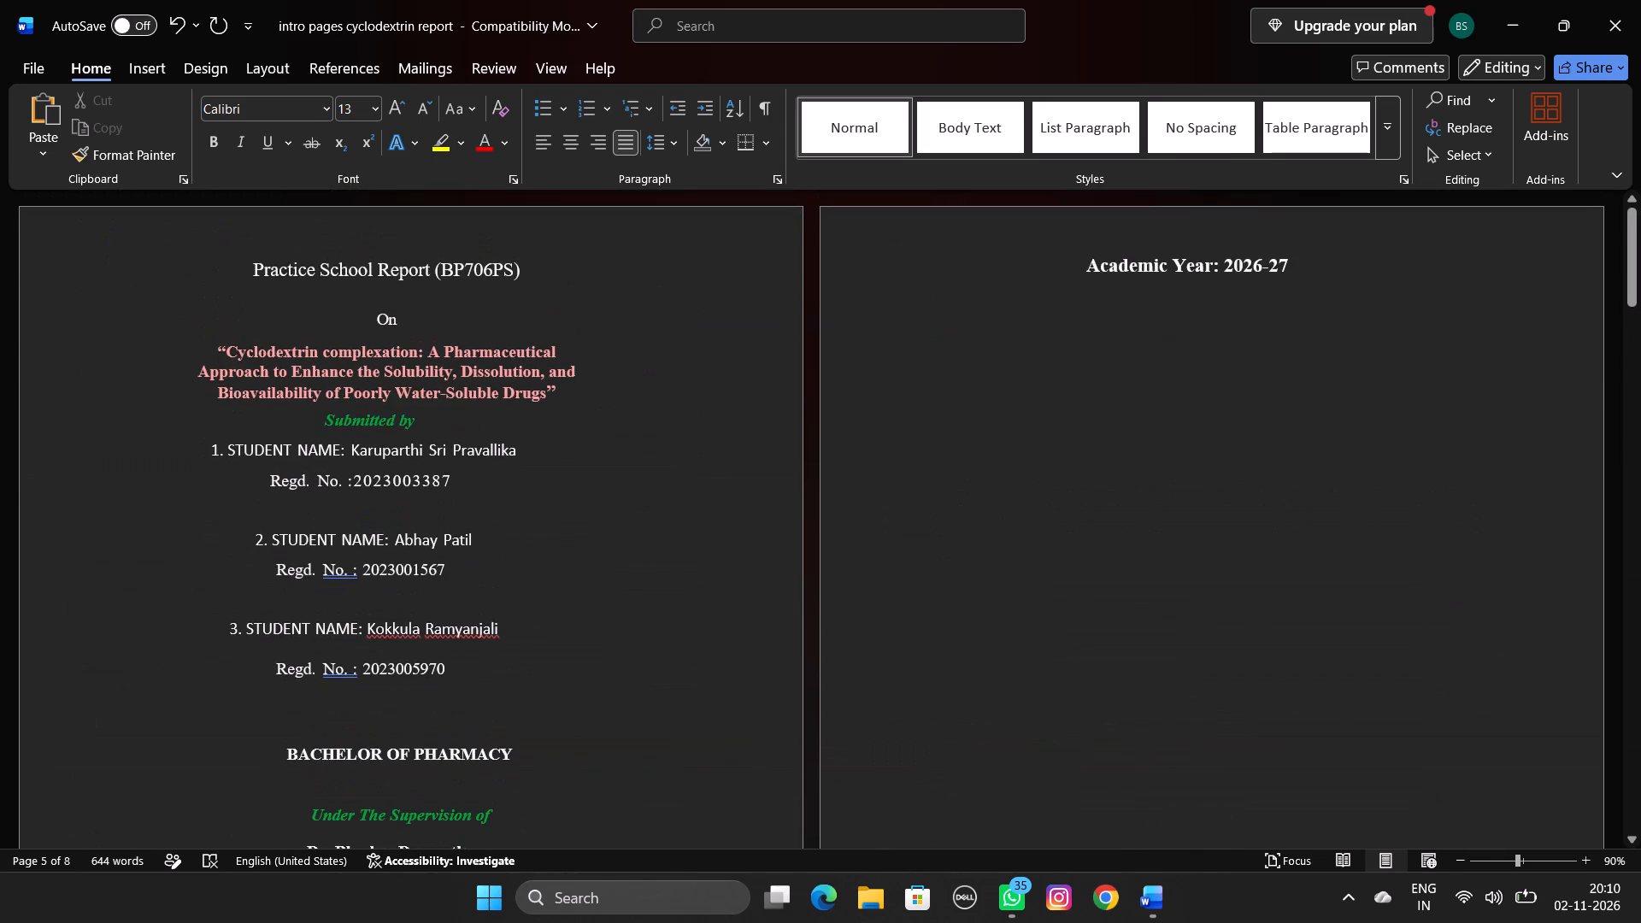
scroll(763, 407, "down", 5)
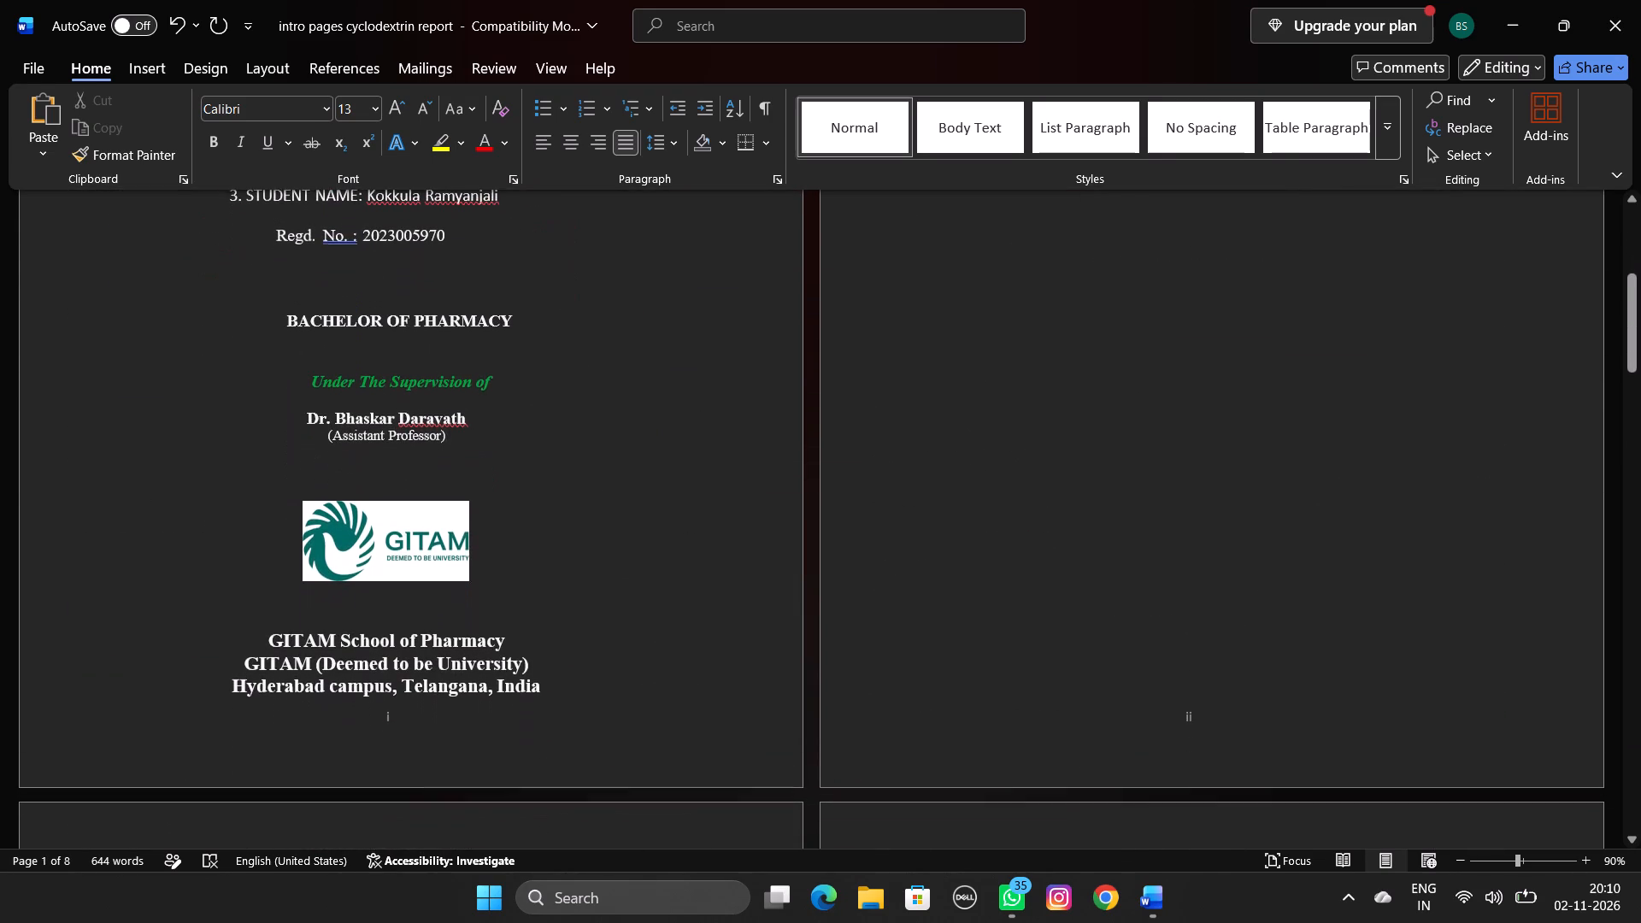
scroll(763, 407, "down", 1)
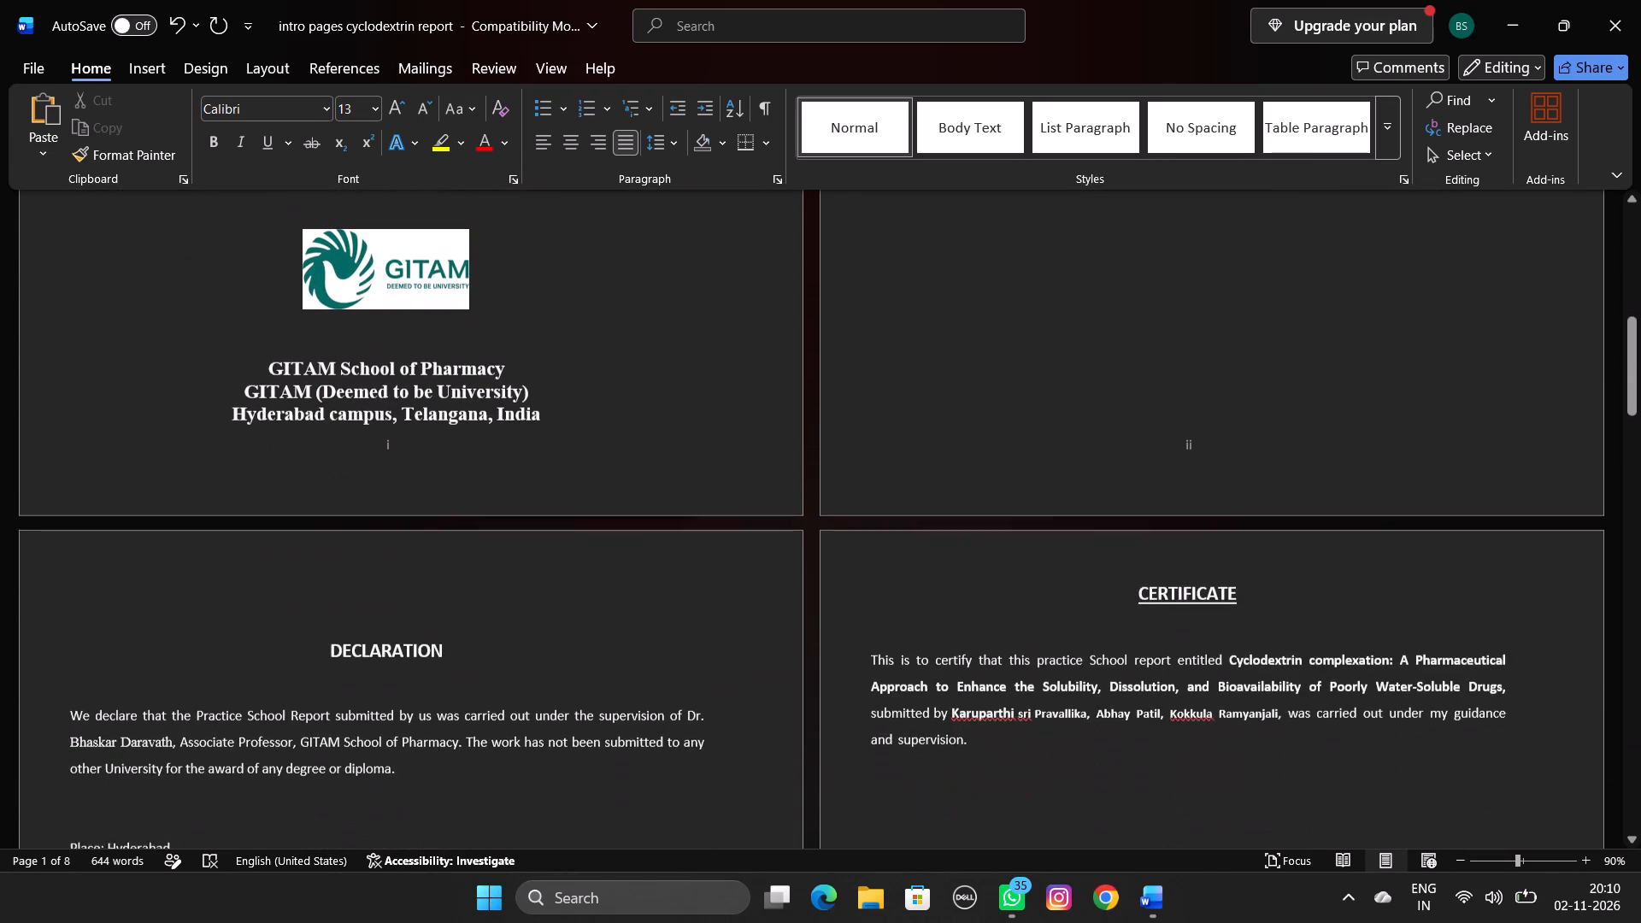
scroll(763, 407, "down", 1)
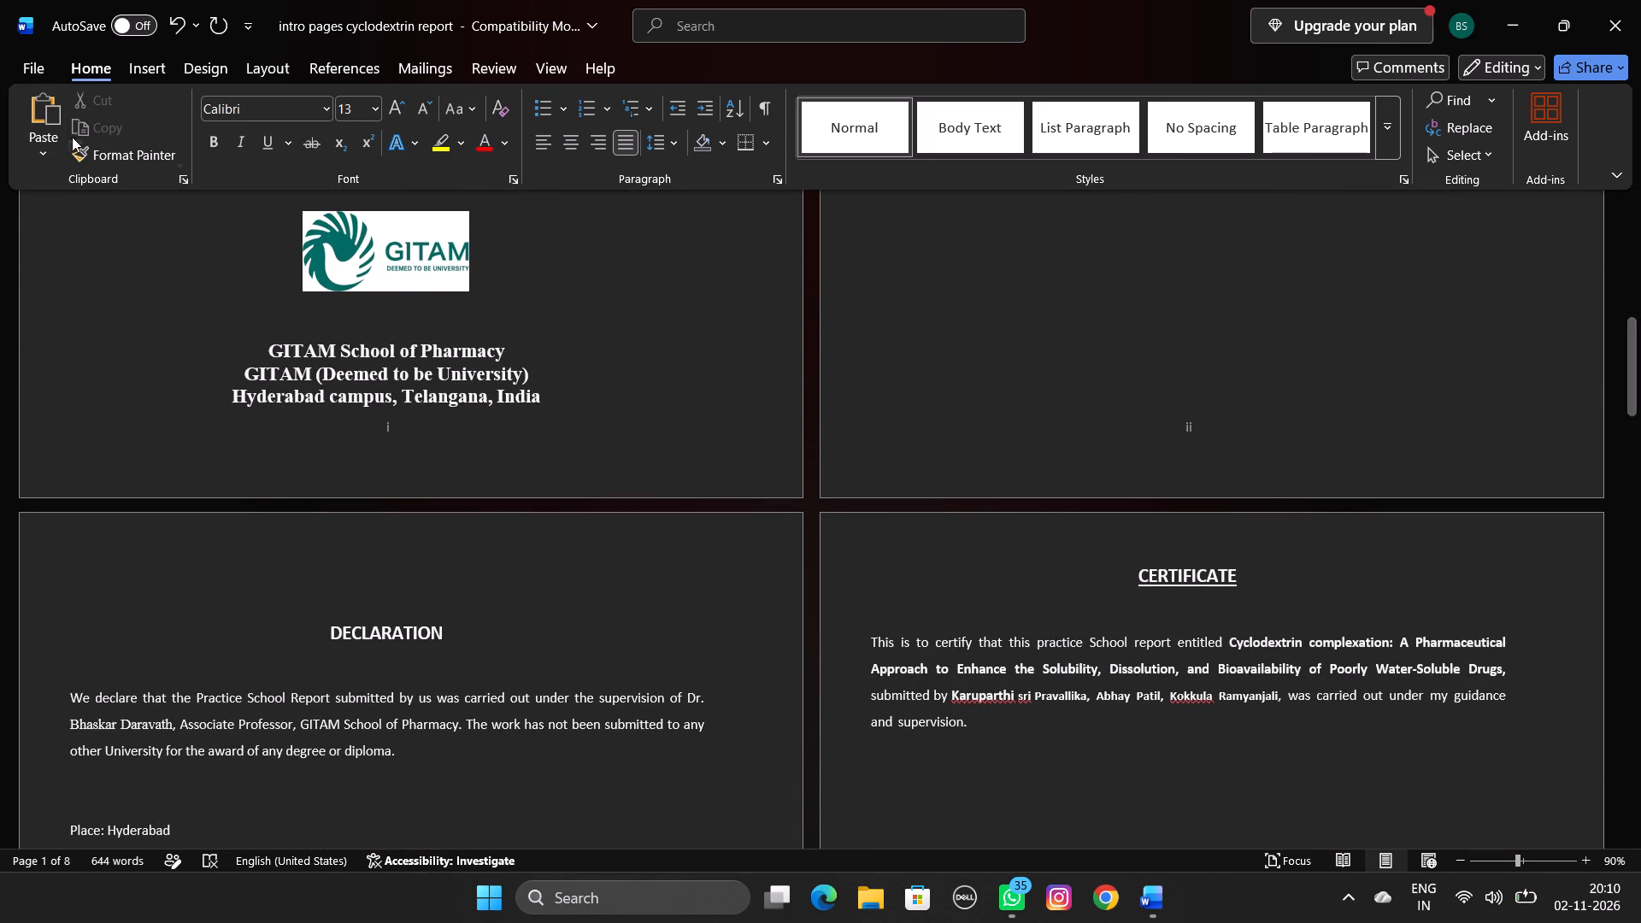
Save the intro pages document under its current name.
left_click(29, 66)
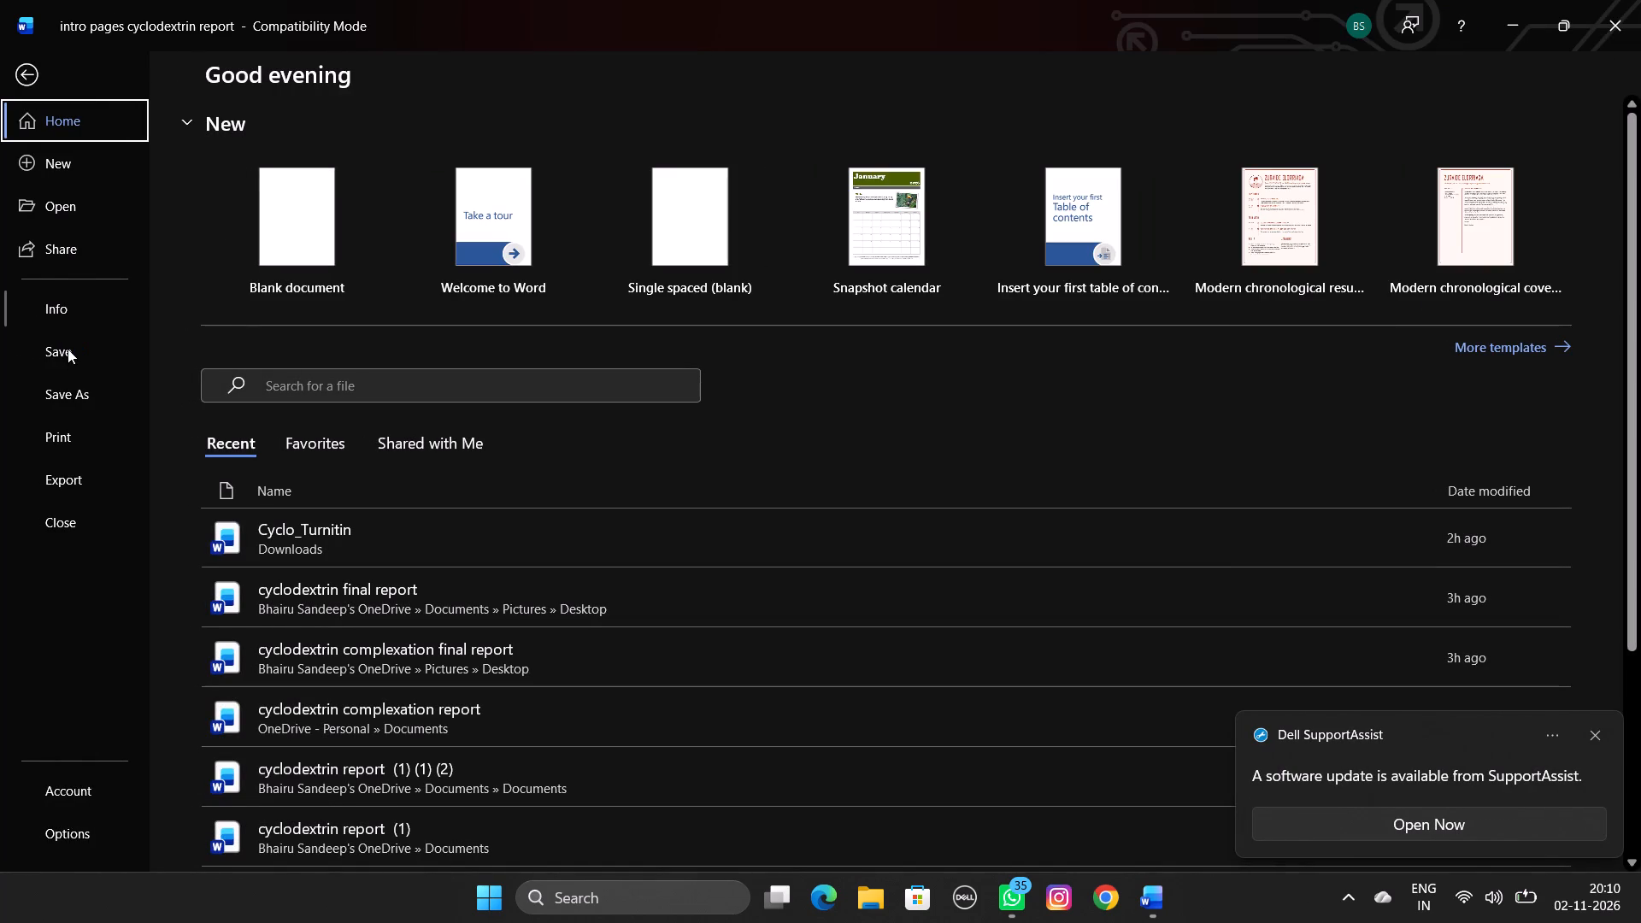
left_click(68, 349)
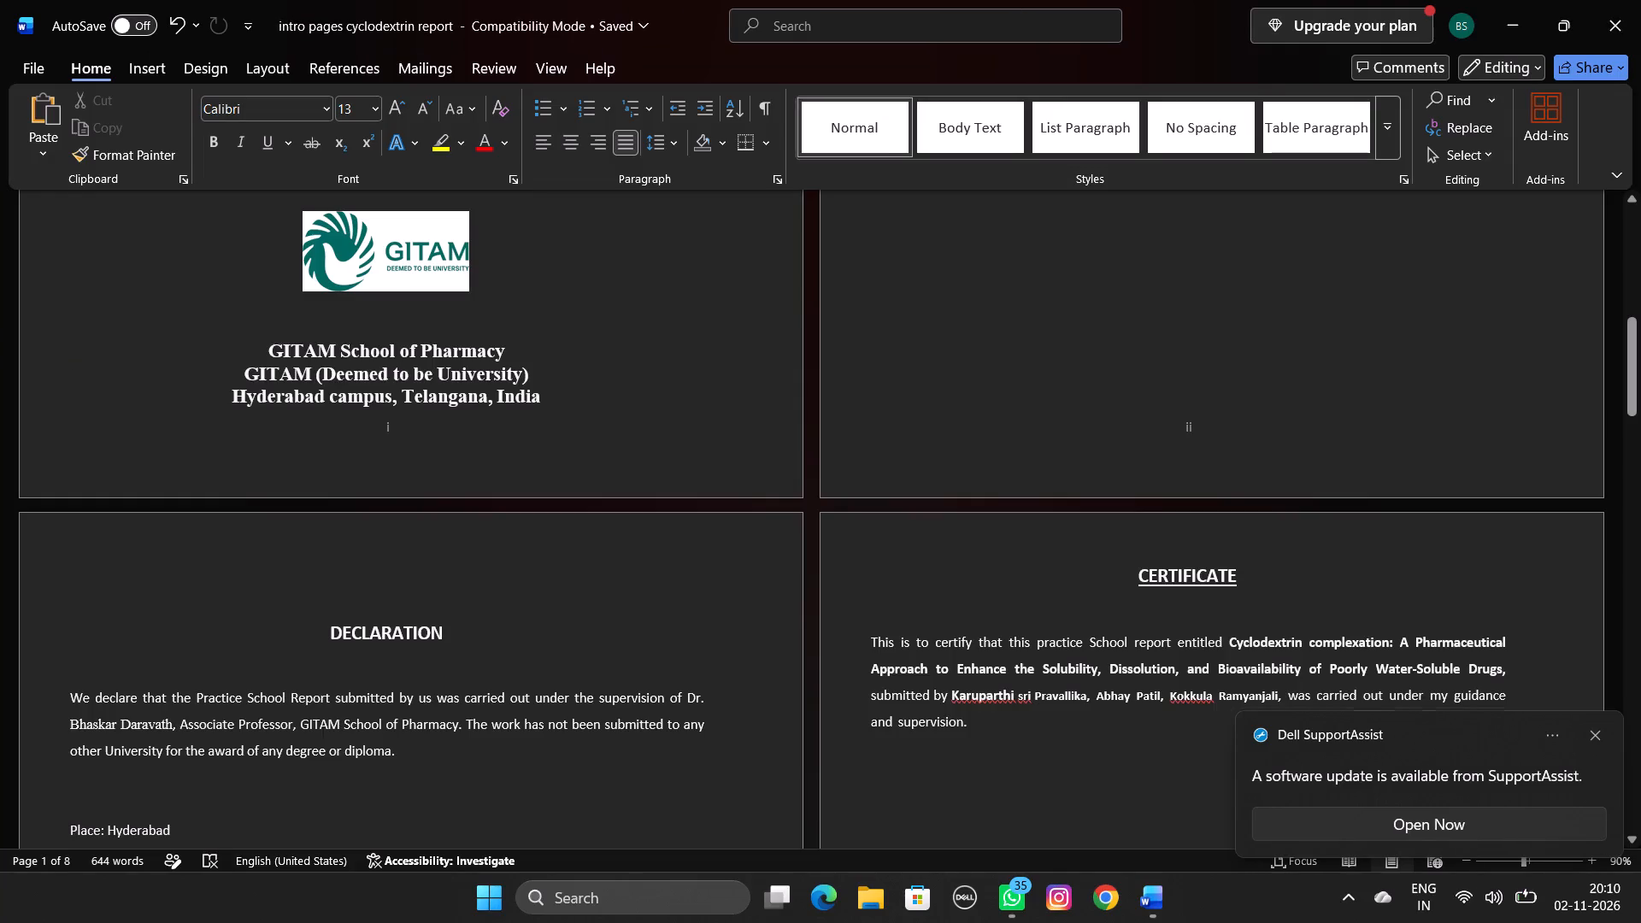
Save a copy as "intro pages cyclodextrin report" in the OneDrive Pictures Desktop folder, in Word Document format.
left_click(38, 68)
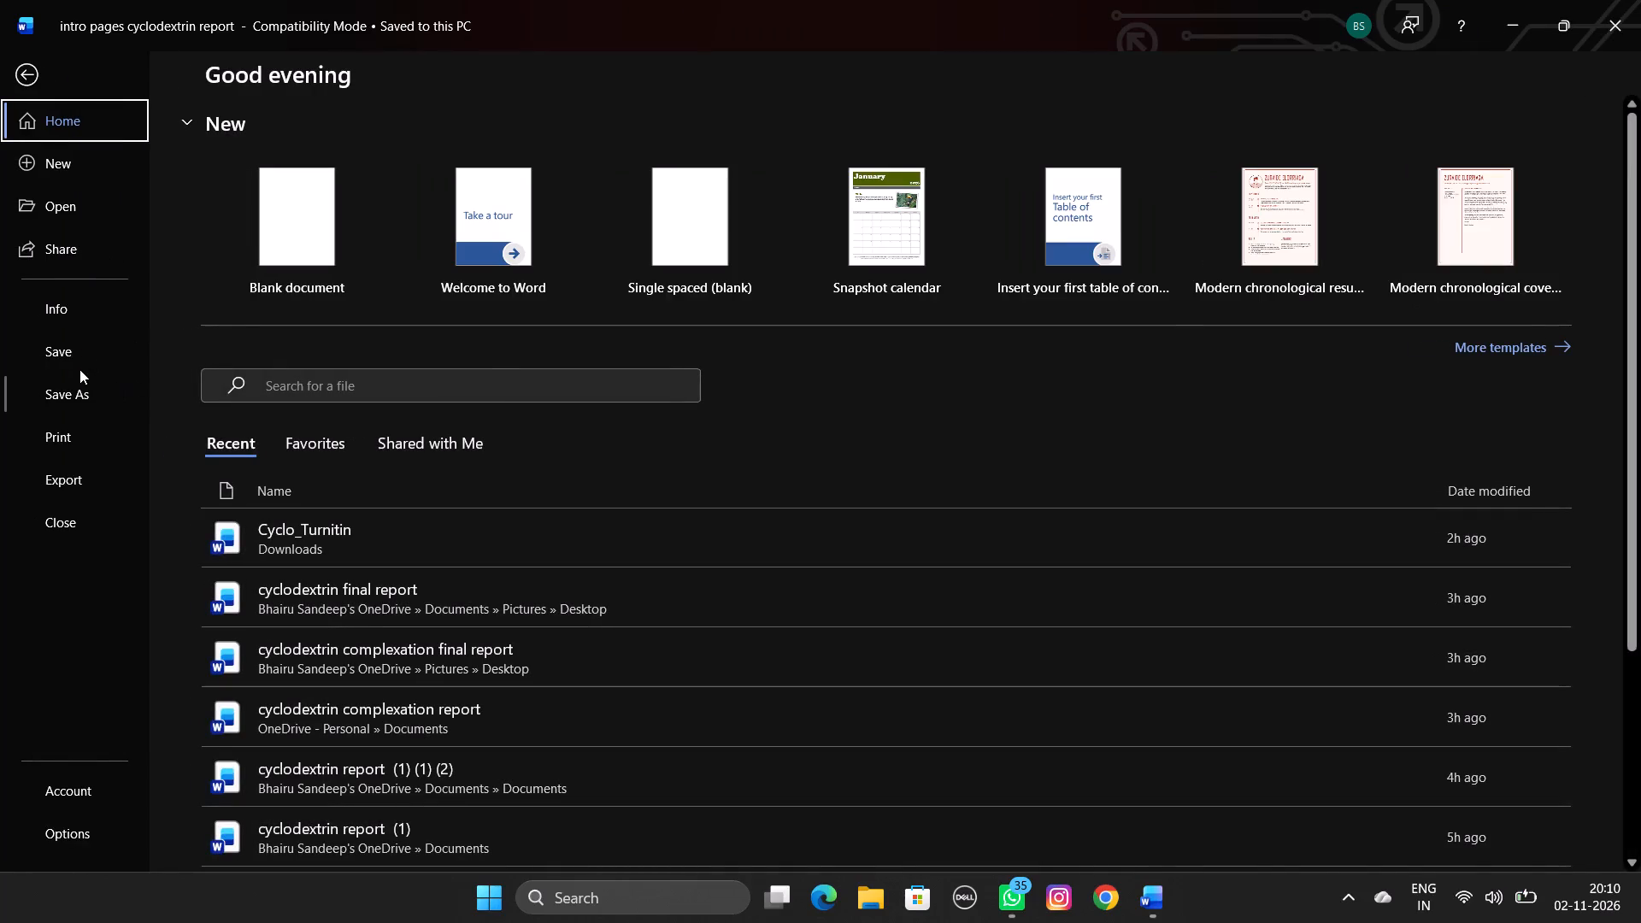
left_click(79, 389)
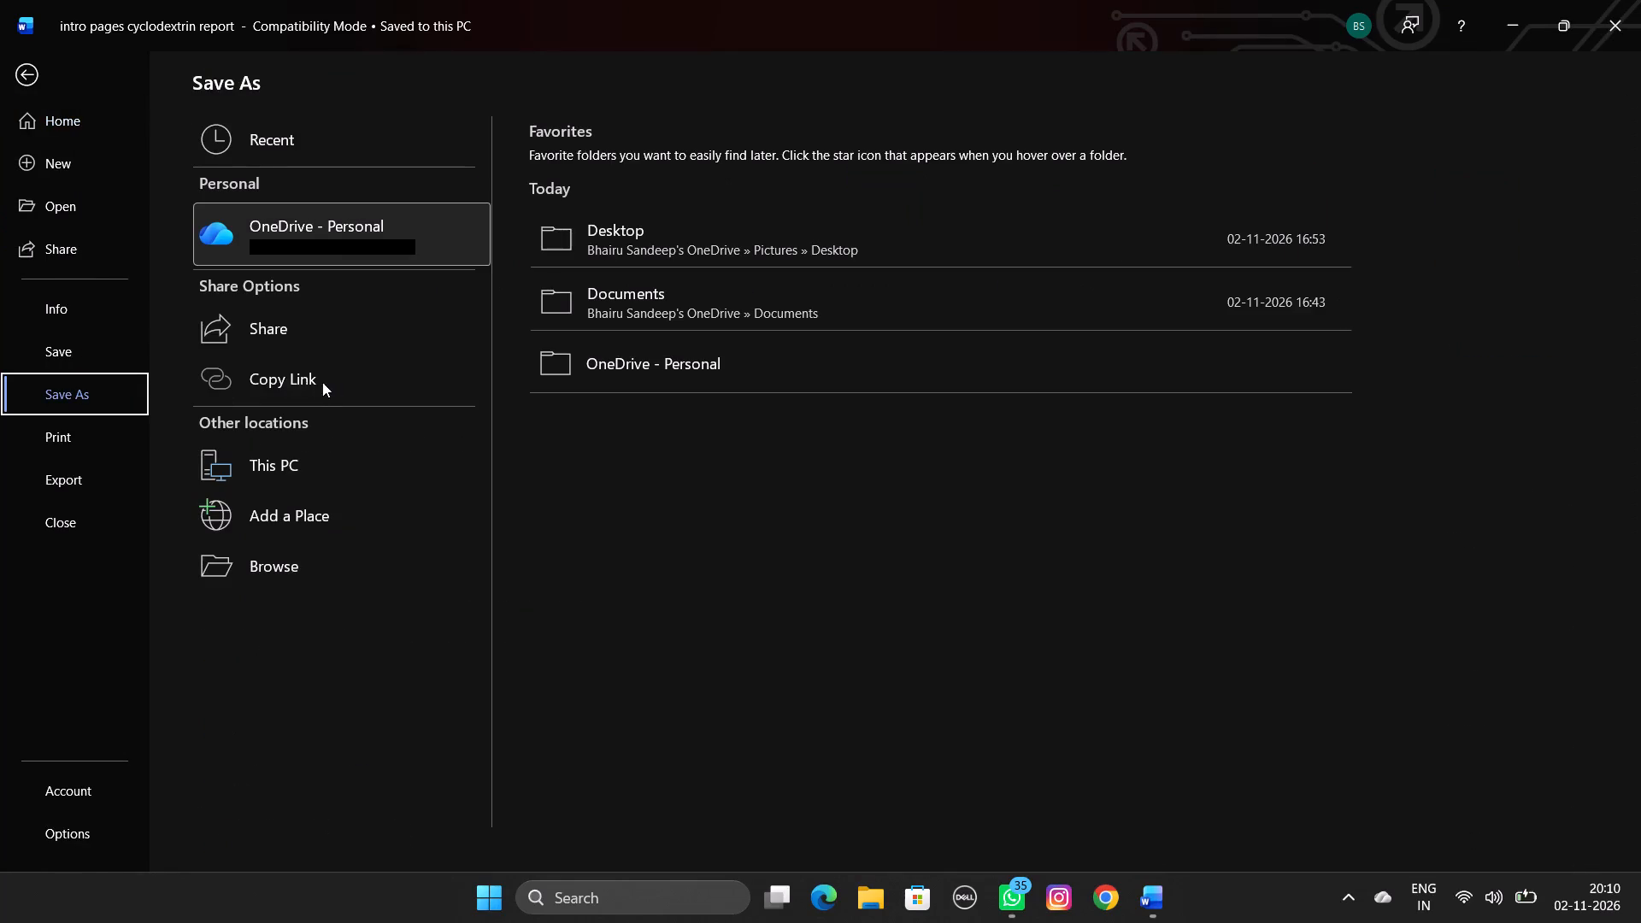
left_click(630, 251)
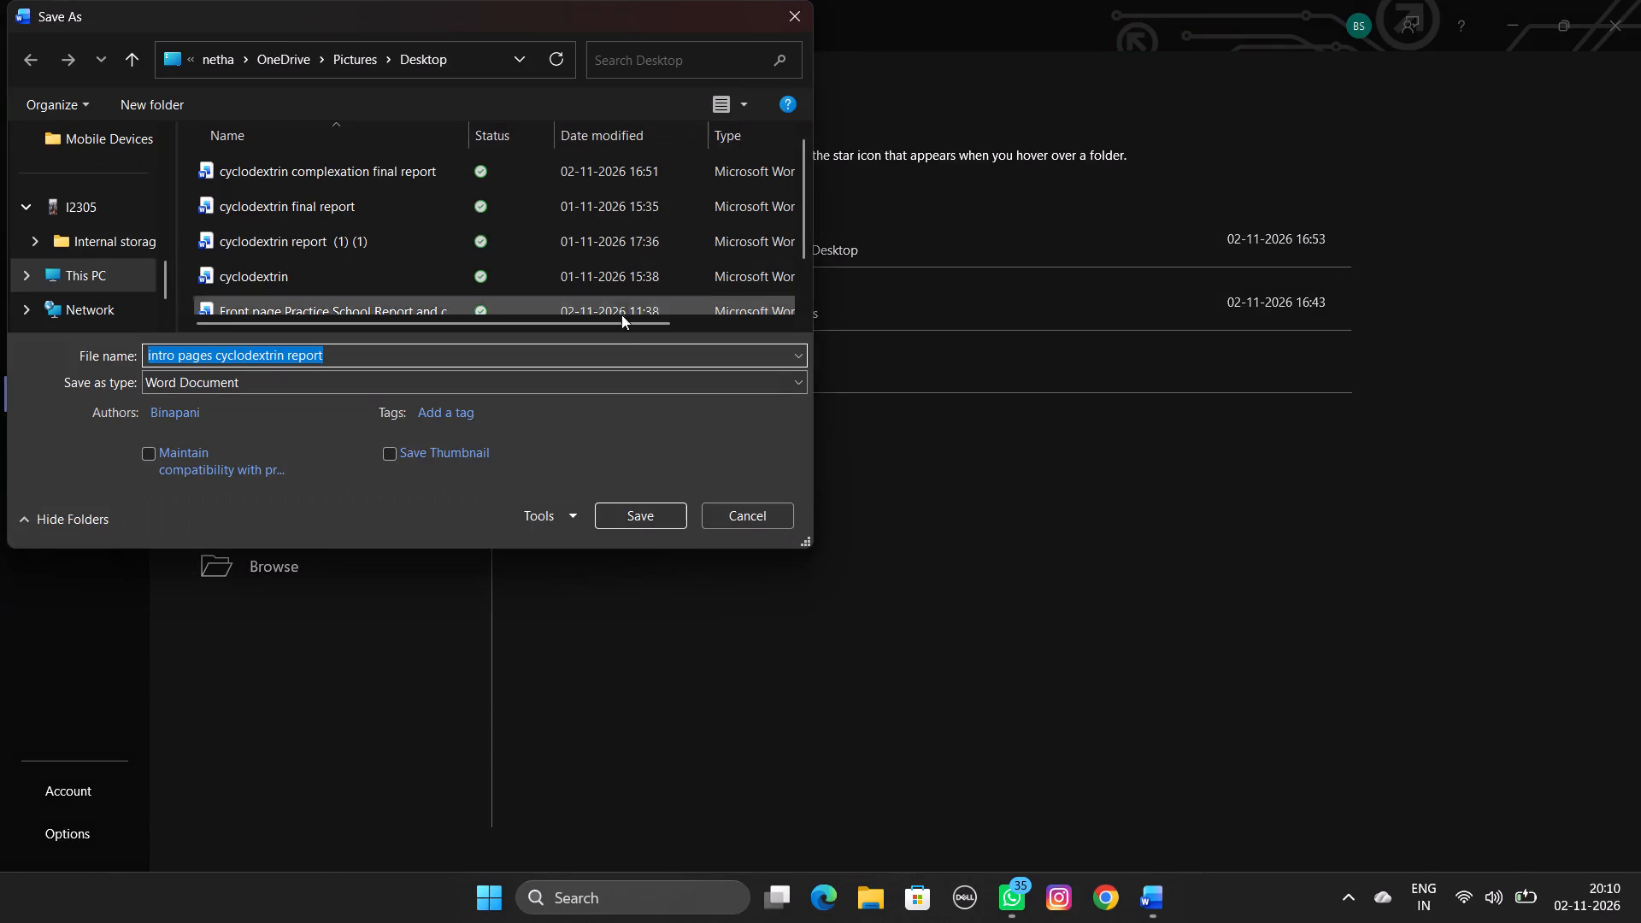
left_click(628, 514)
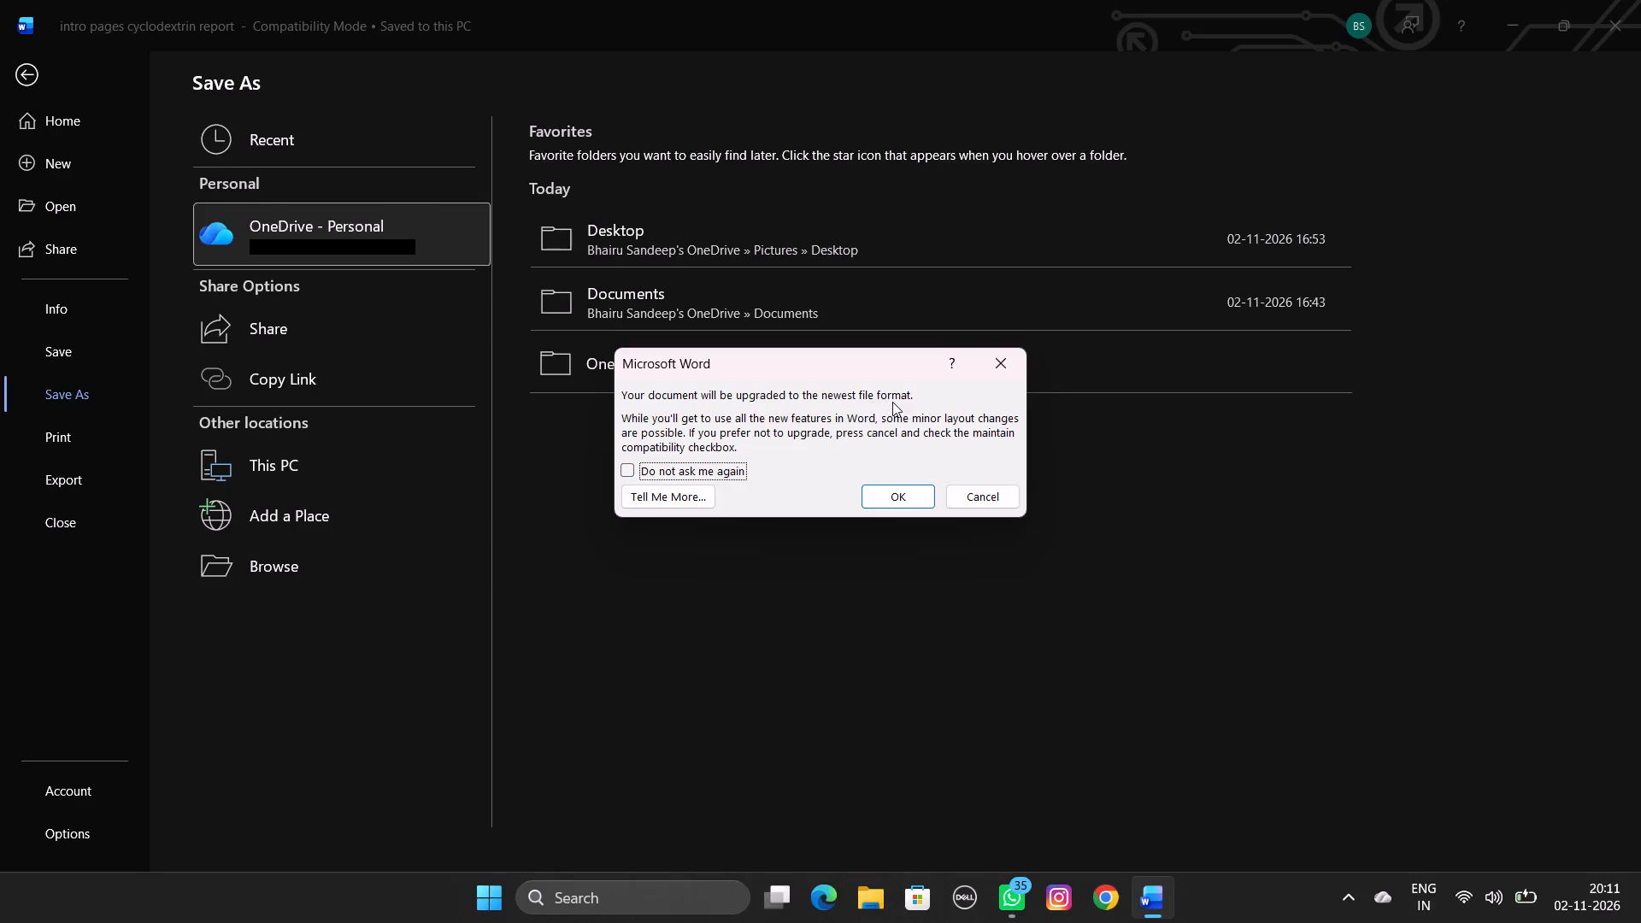
Accept upgrading the intro pages document to the newest file format so the copy is saved.
left_click(898, 494)
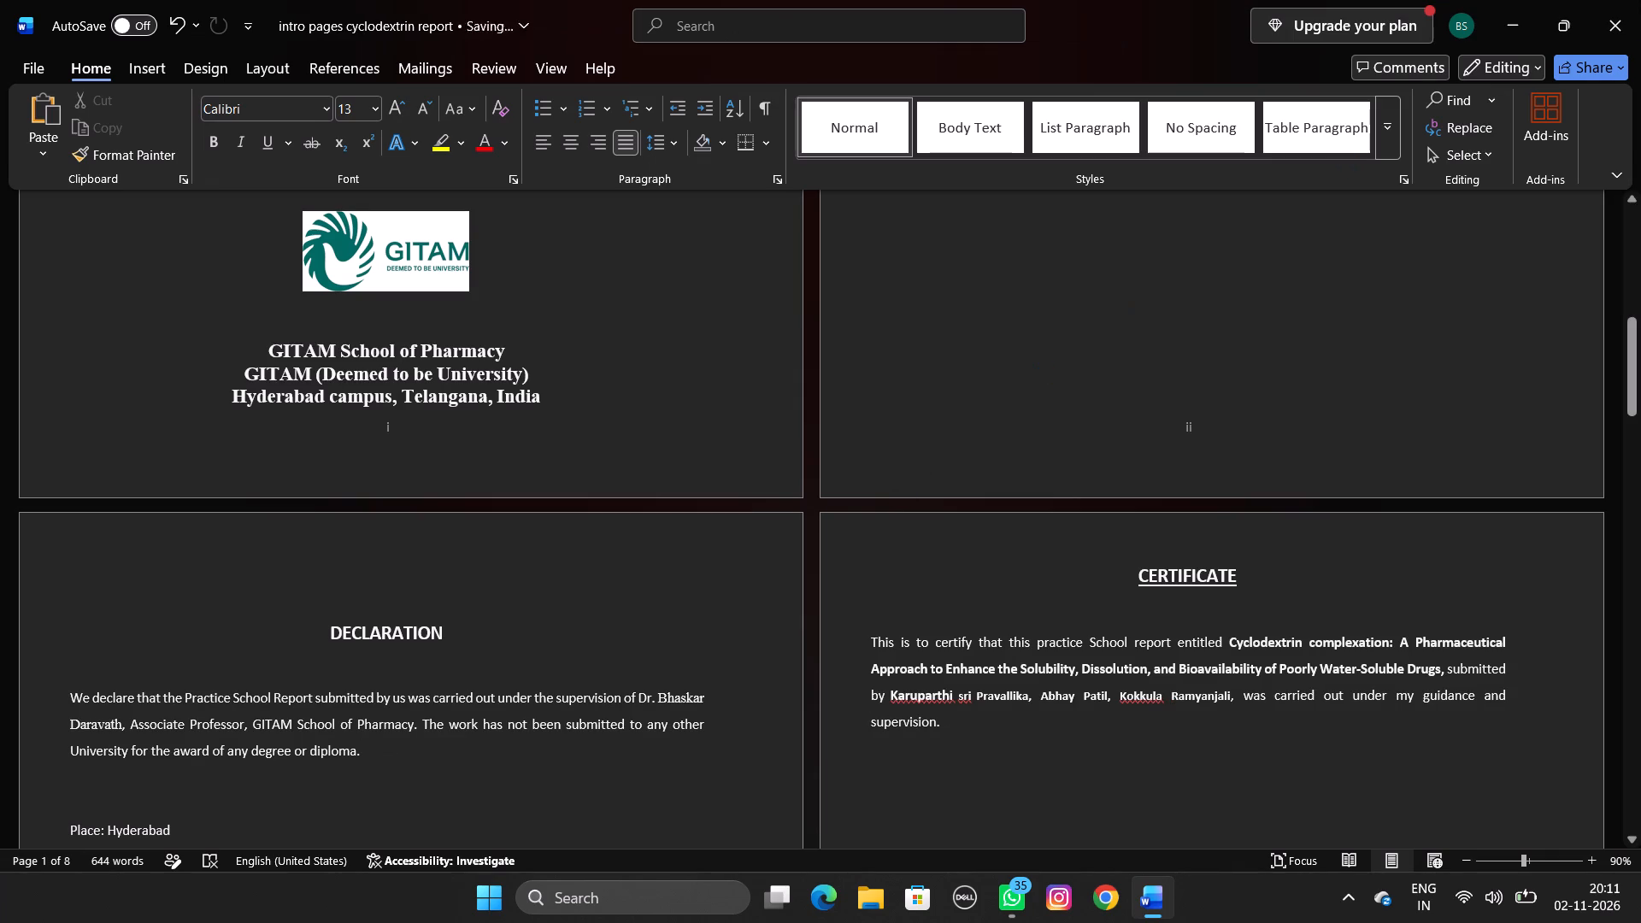
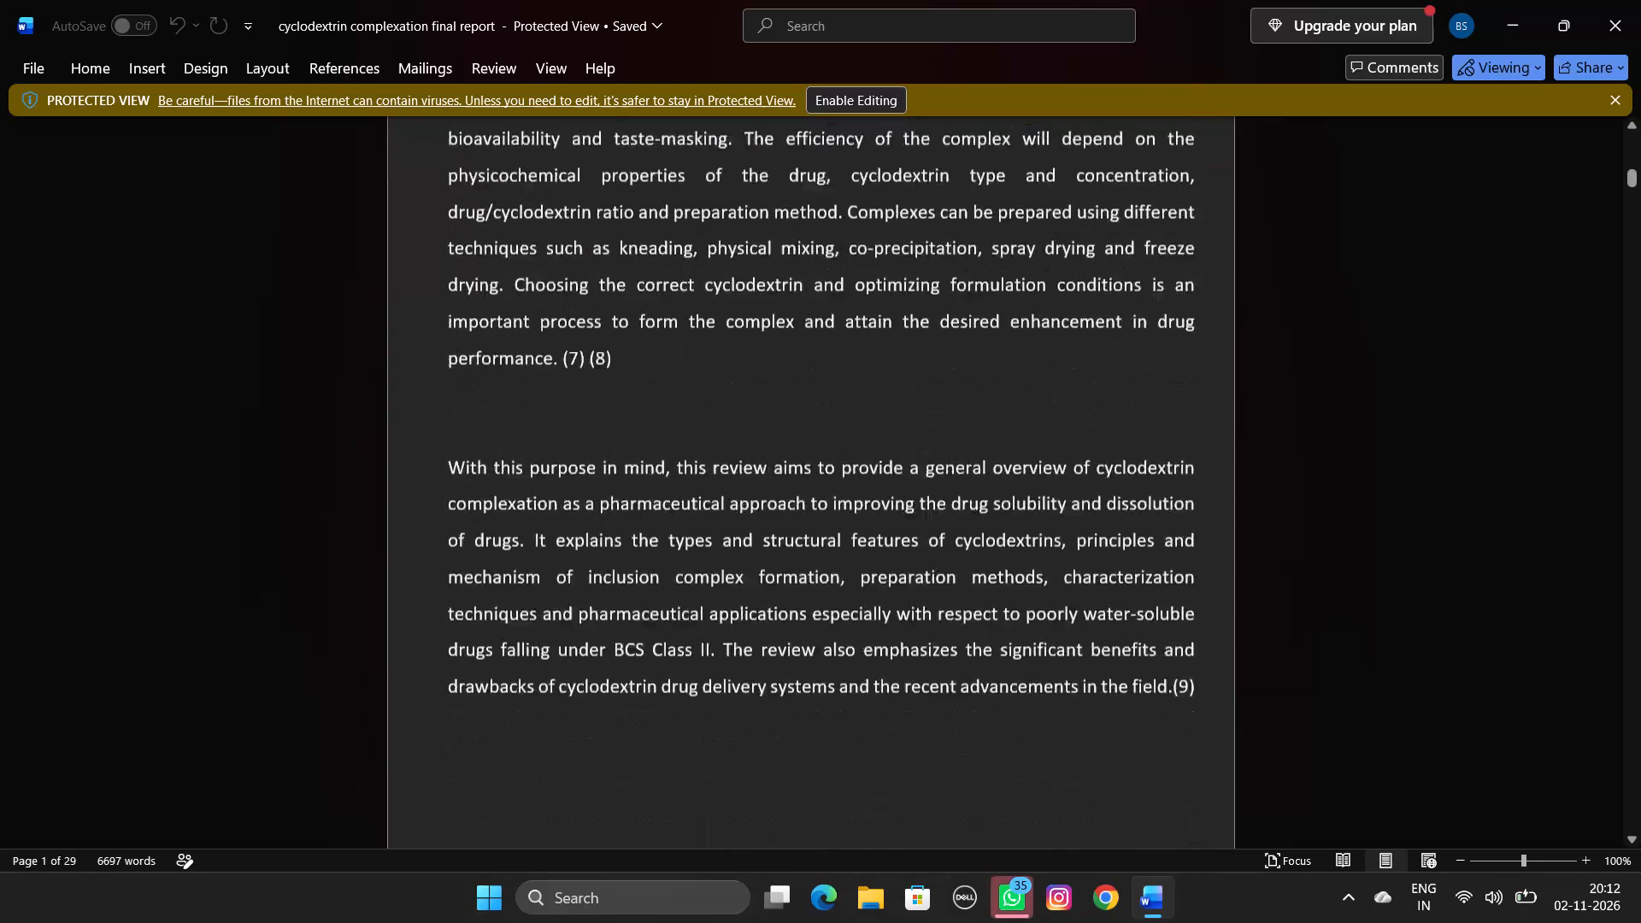
Review the cyclodextrin complexation final report from the introduction through the BCS table, rationale, figures and characterization sections to the end of the references.
scroll(1438, 469, "down", 1)
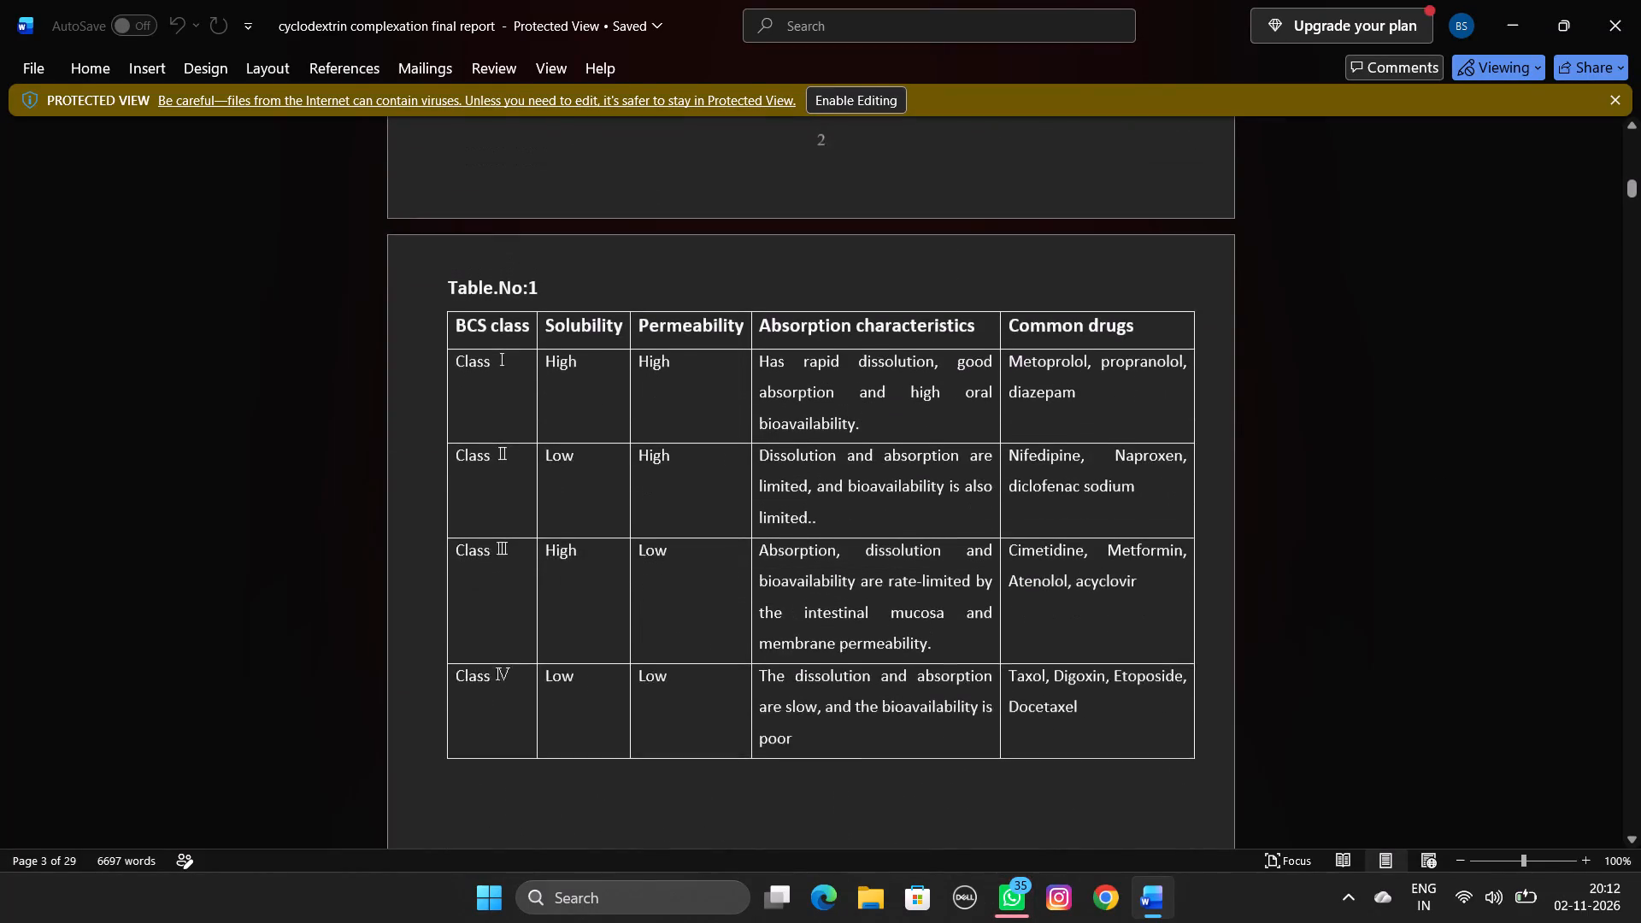
scroll(1438, 469, "down", 6)
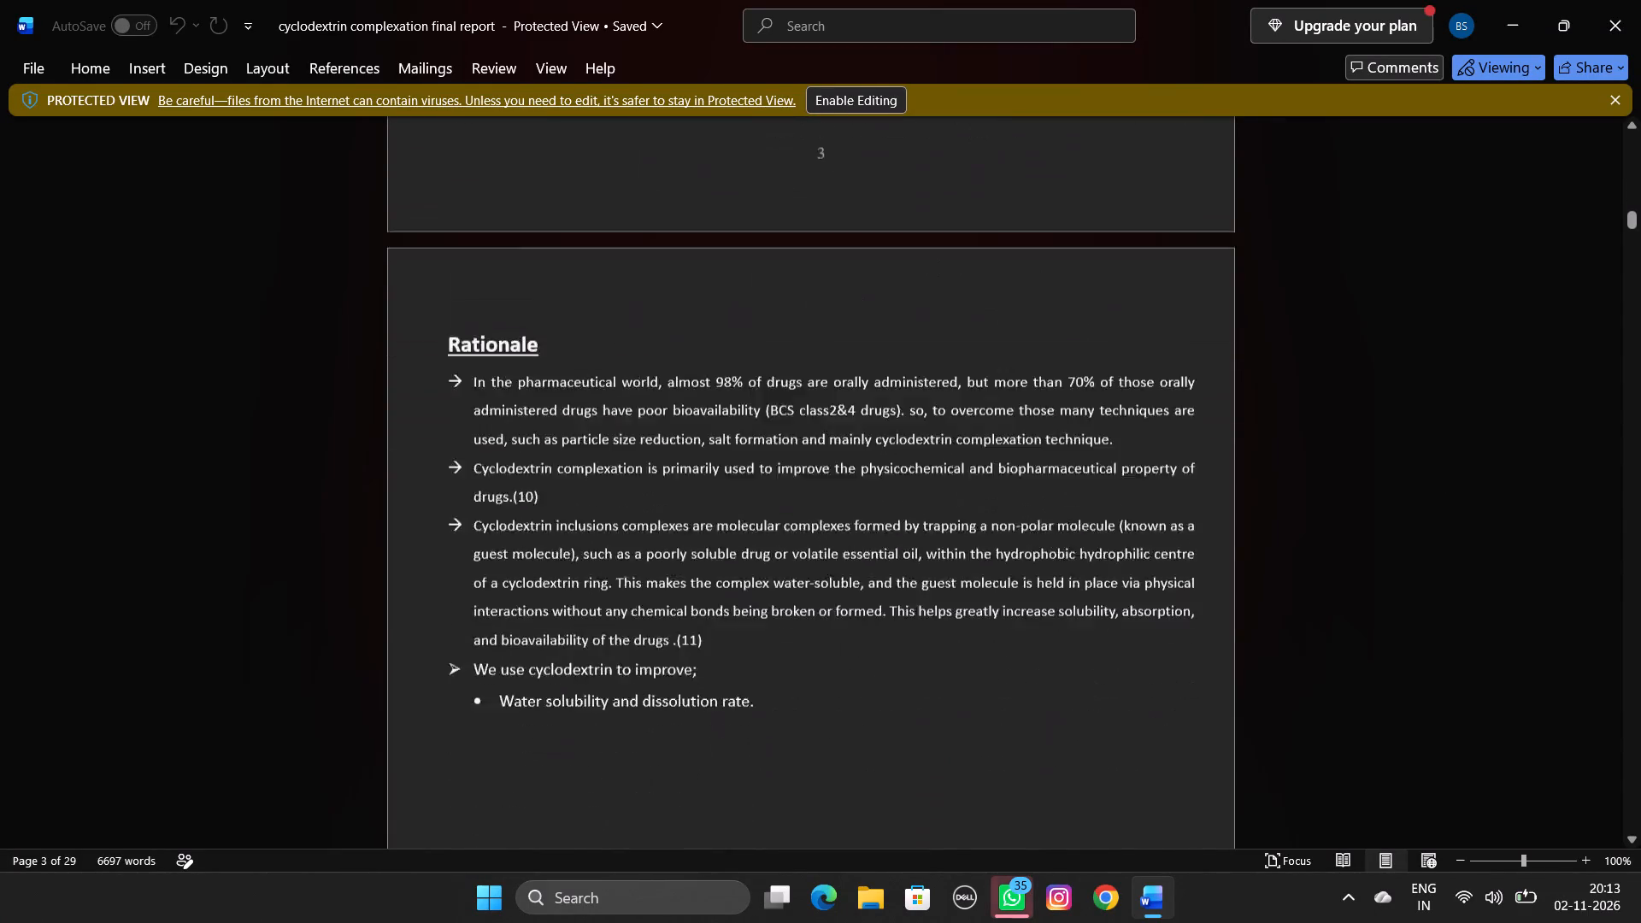
scroll(1438, 469, "down", 8)
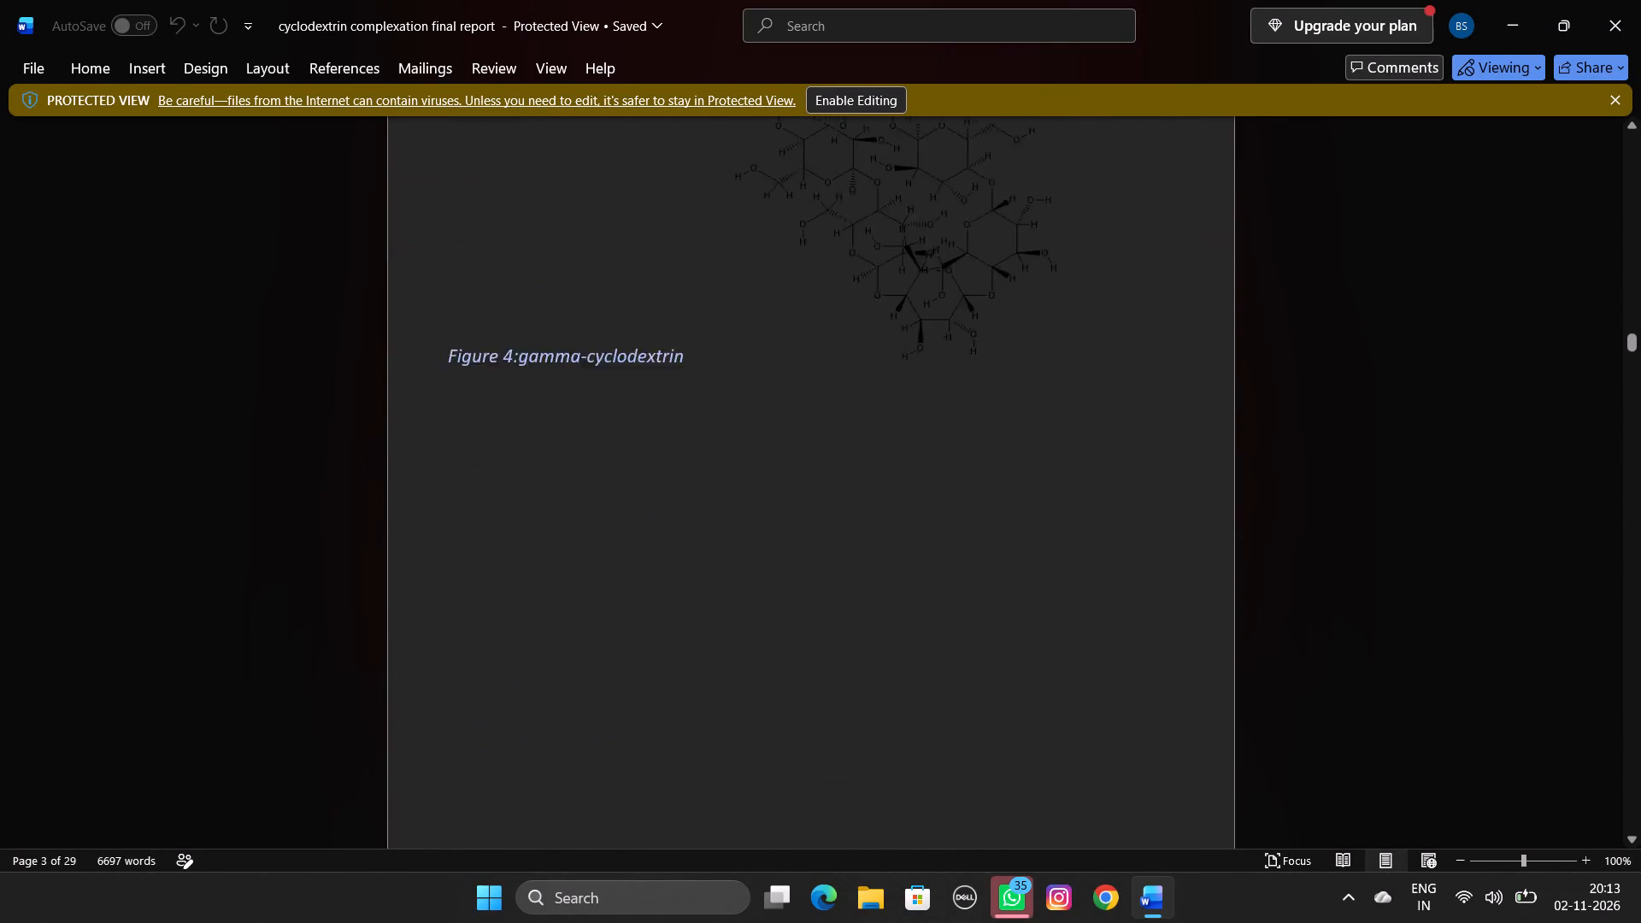
scroll(1438, 469, "down", 7)
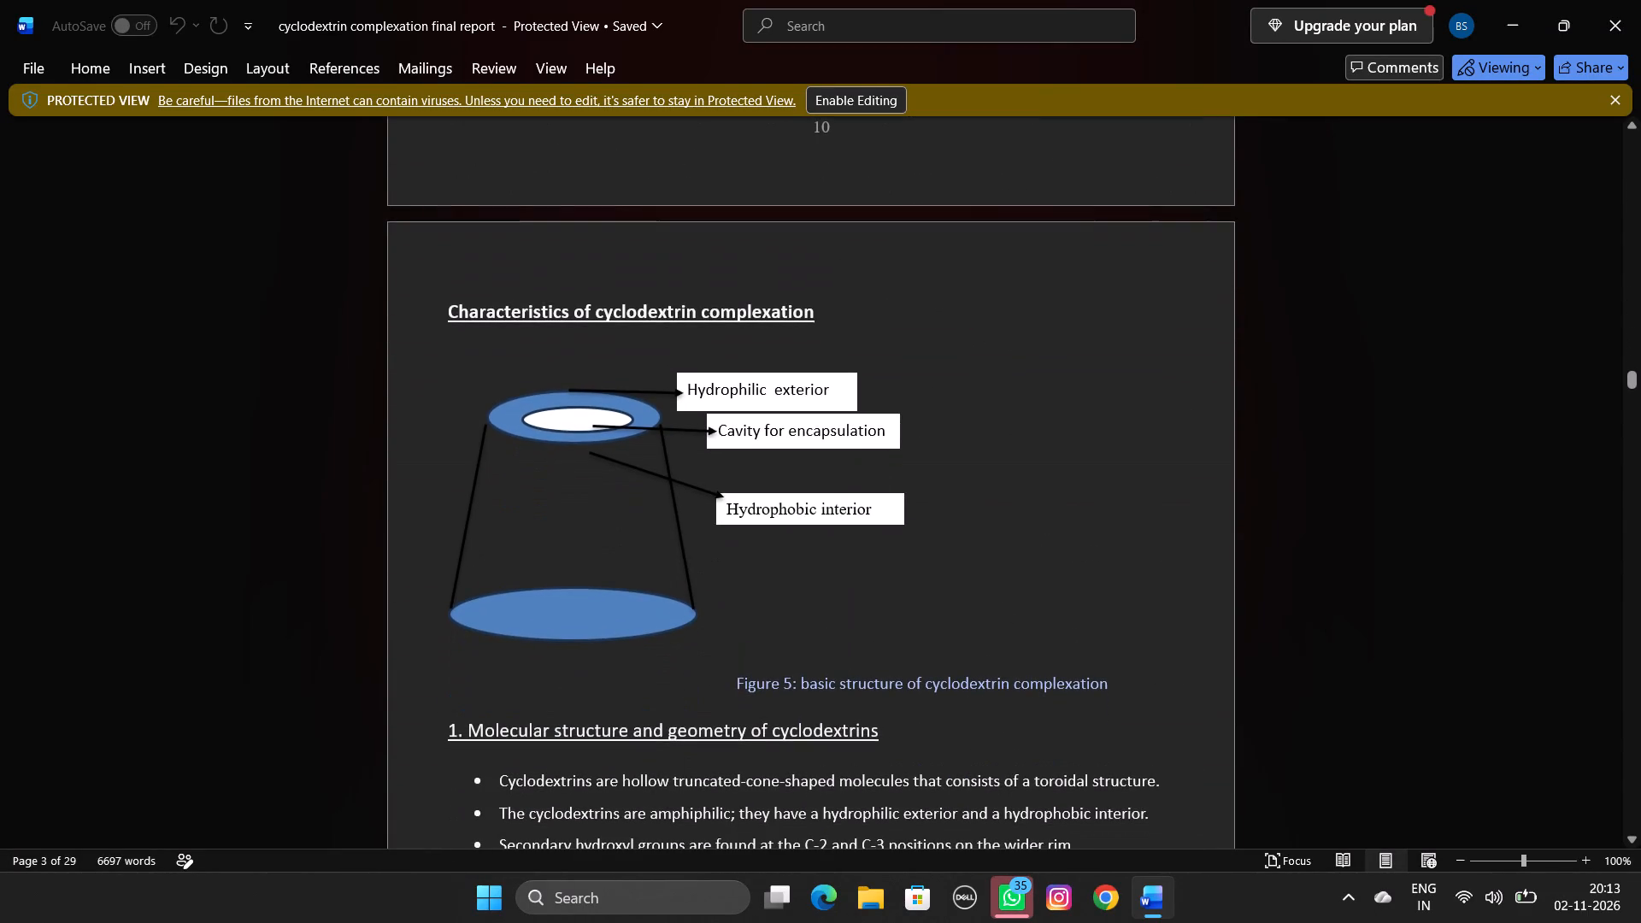
scroll(1438, 469, "down", 14)
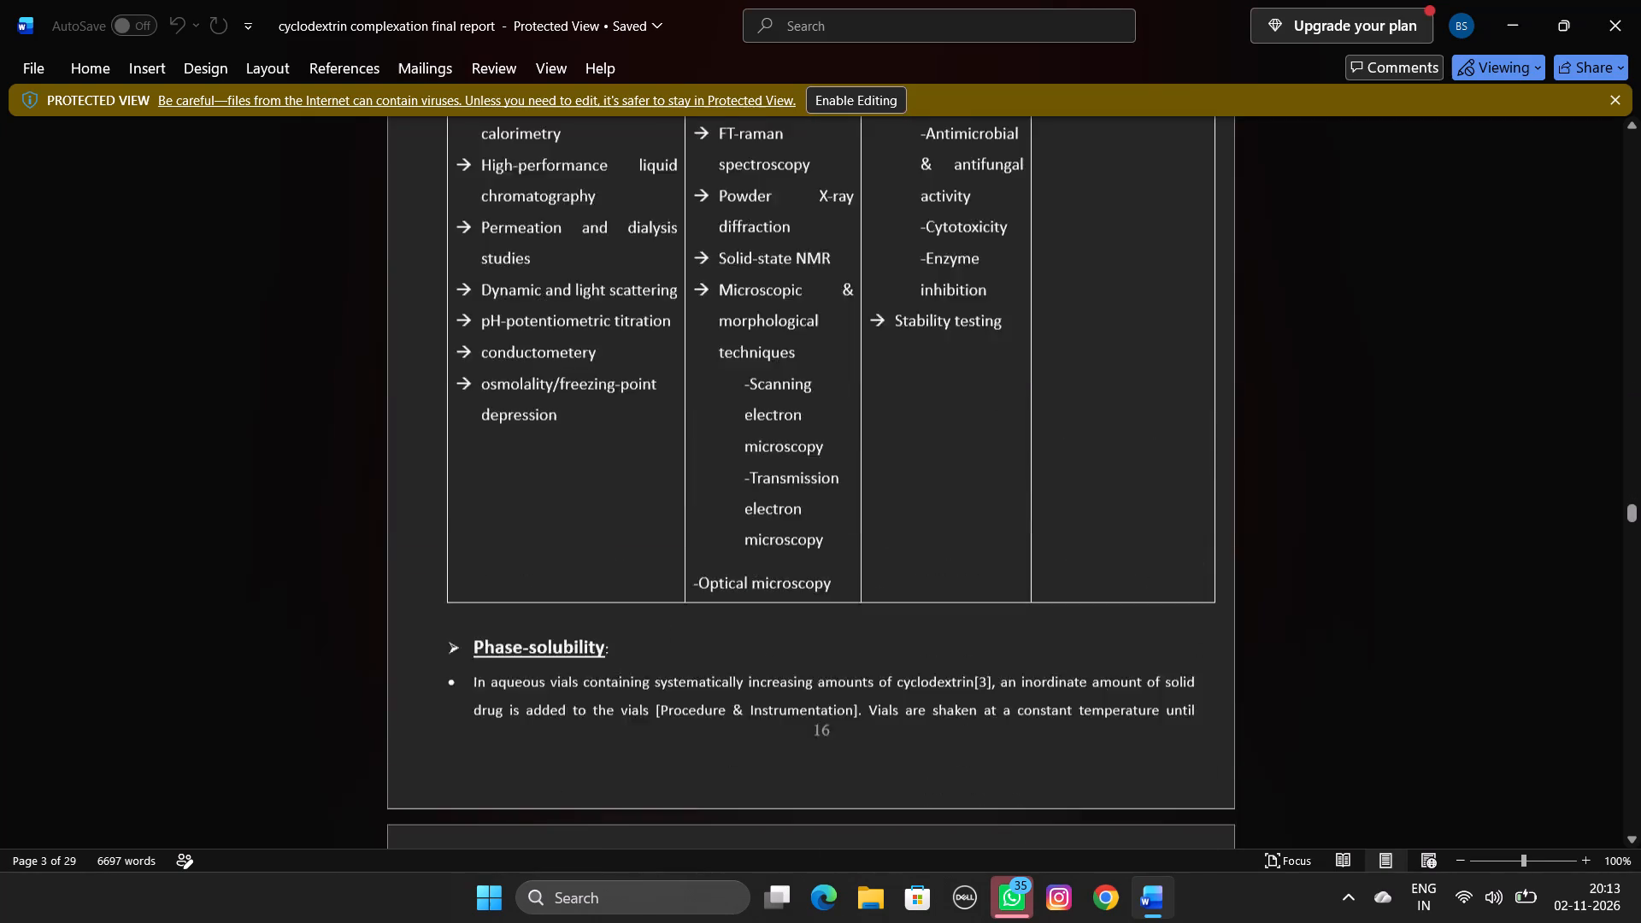
scroll(1438, 469, "down", 14)
scroll(1438, 469, "down", 17)
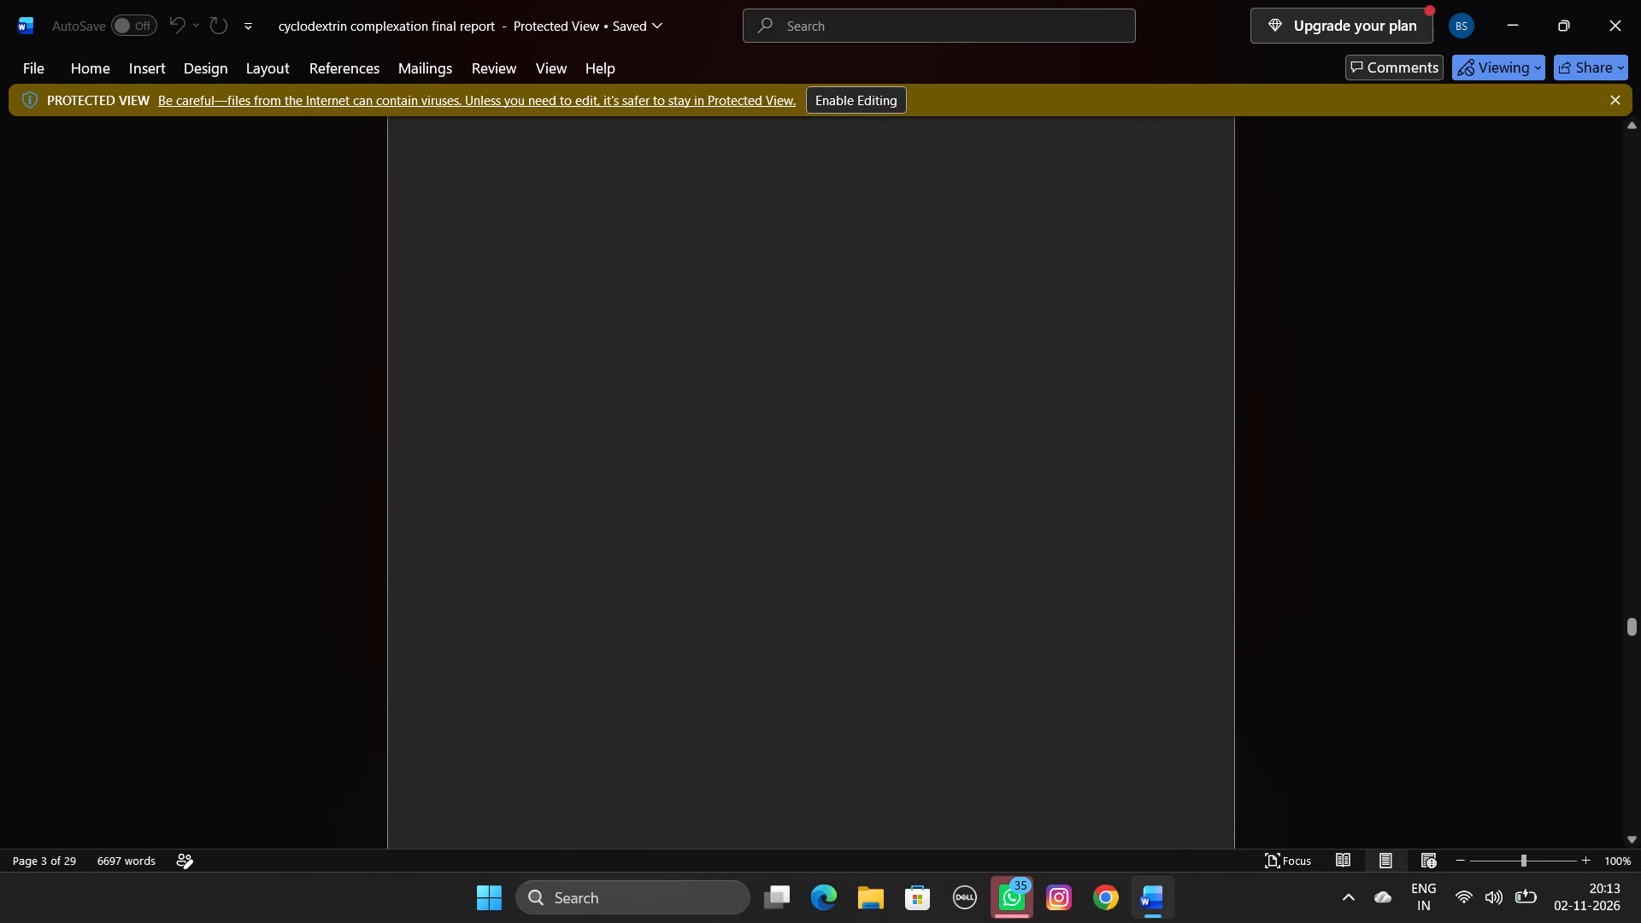
scroll(1438, 469, "down", 20)
scroll(1438, 469, "down", 20)
scroll(1438, 469, "down", 7)
scroll(1438, 469, "down", 20)
scroll(1438, 469, "down", 2)
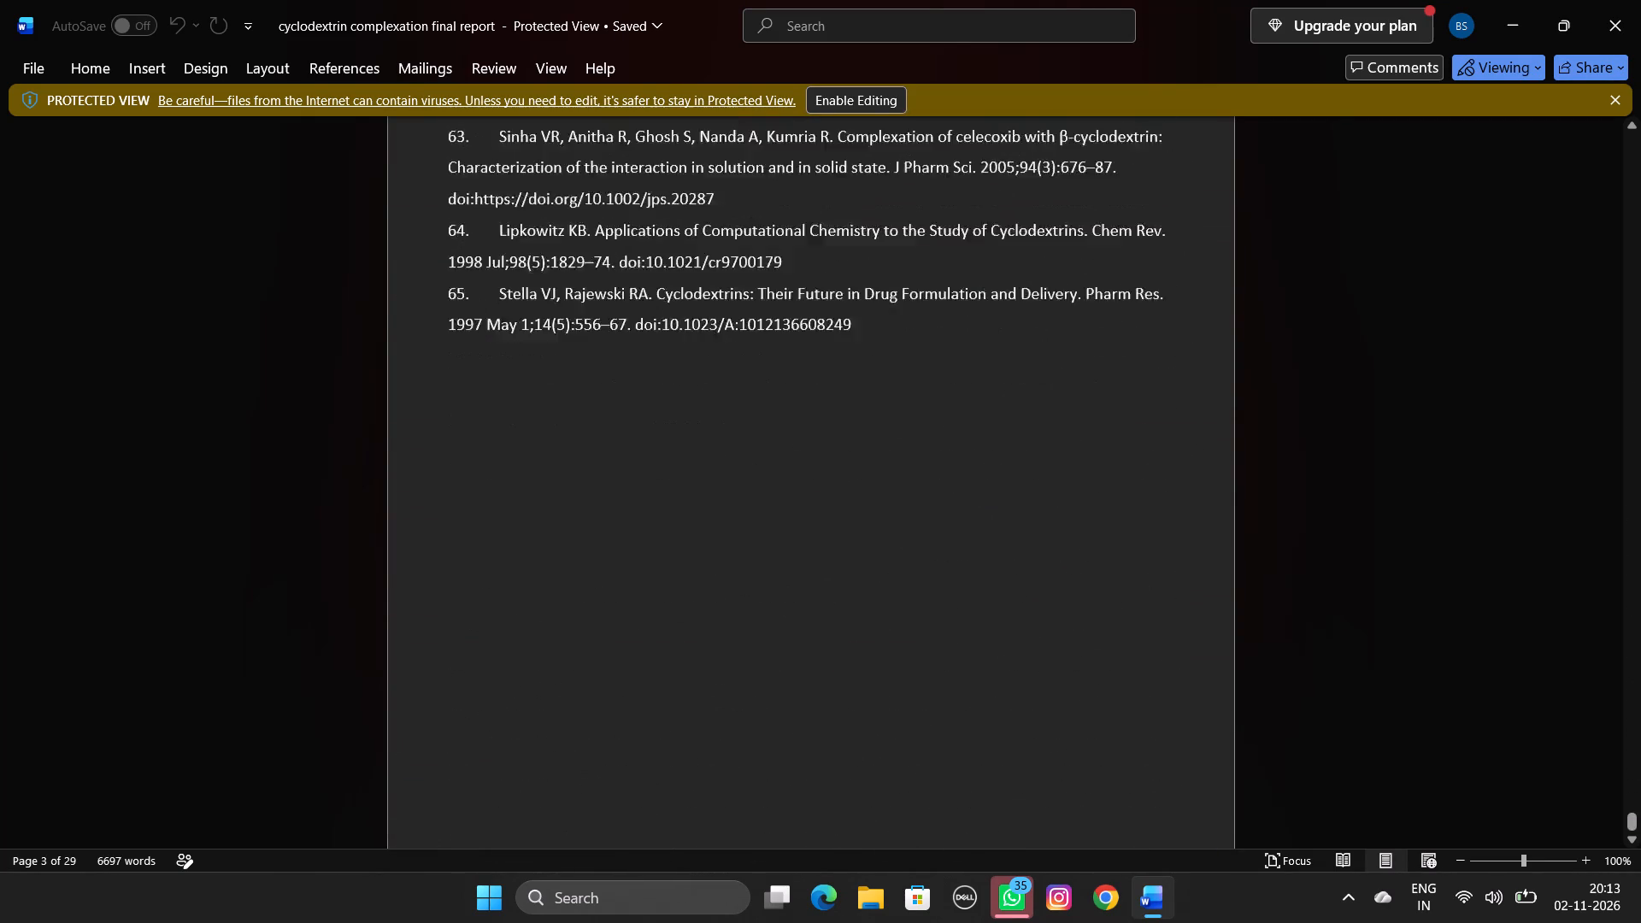
scroll(1438, 469, "down", 7)
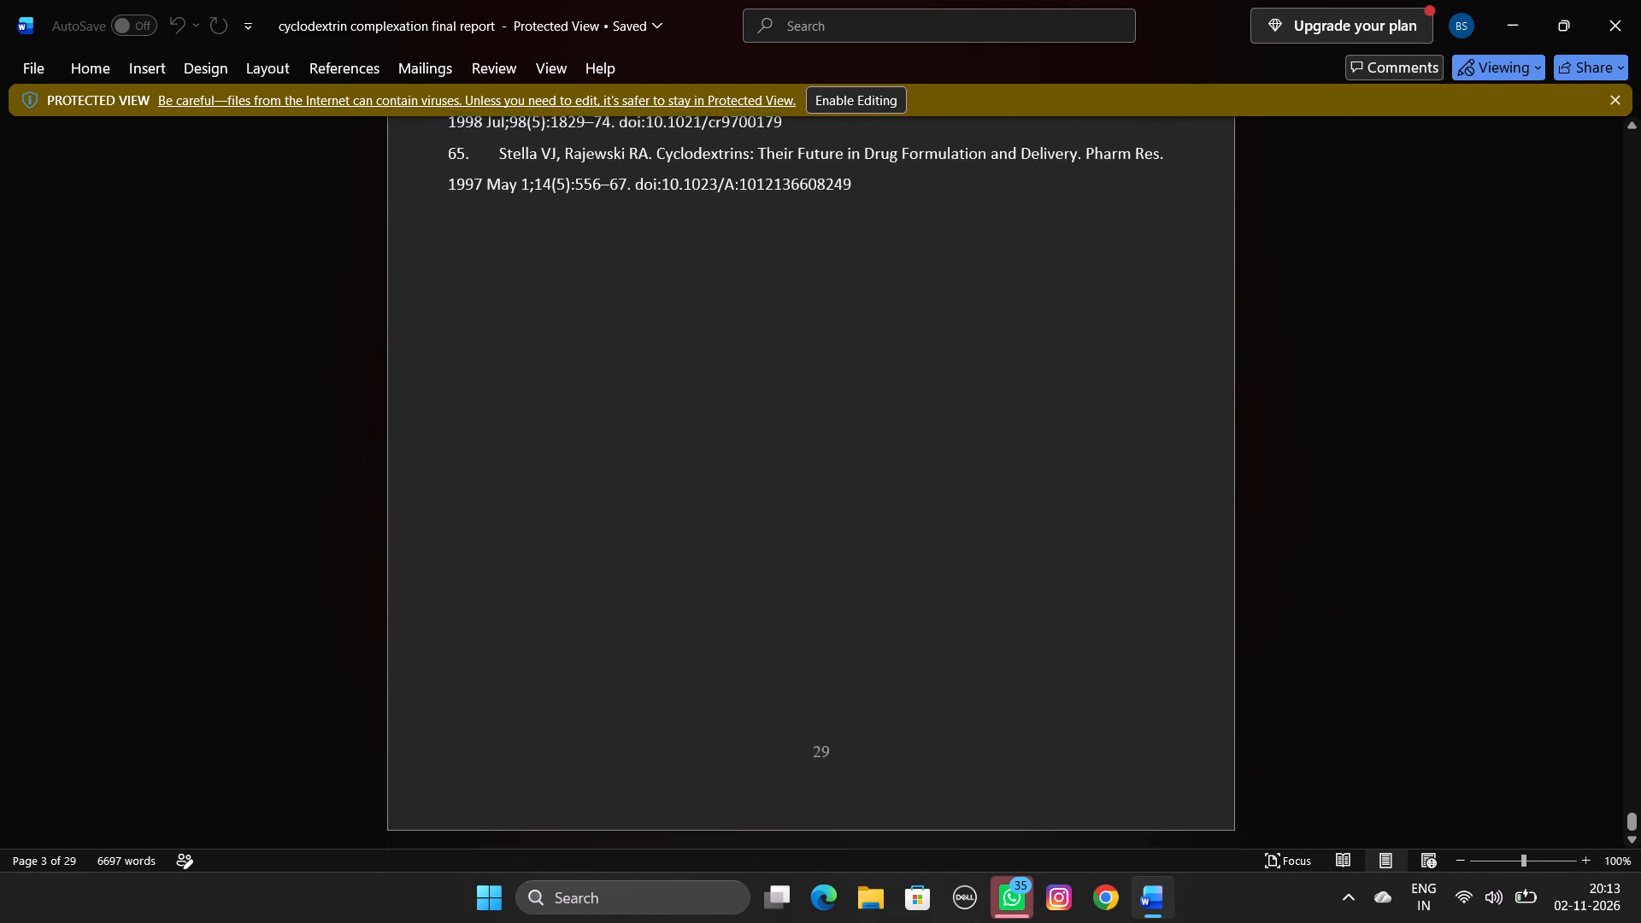
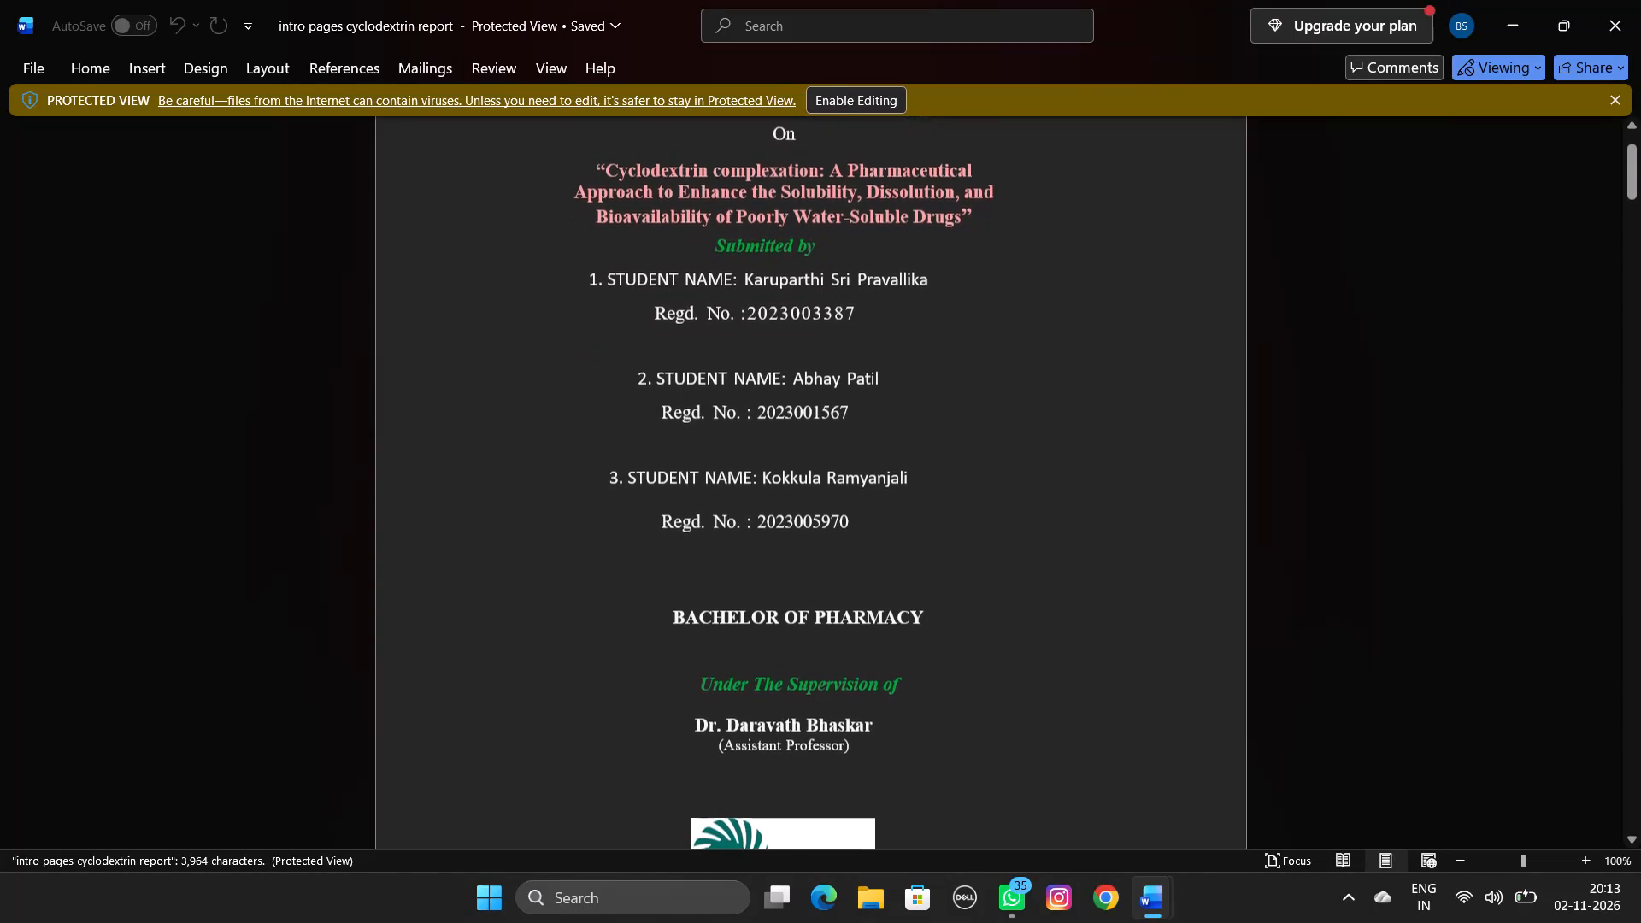
Review the intro pages again, from the cover page to the list of figures and back through the contents, certificate and declaration.
scroll(784, 488, "down", 1)
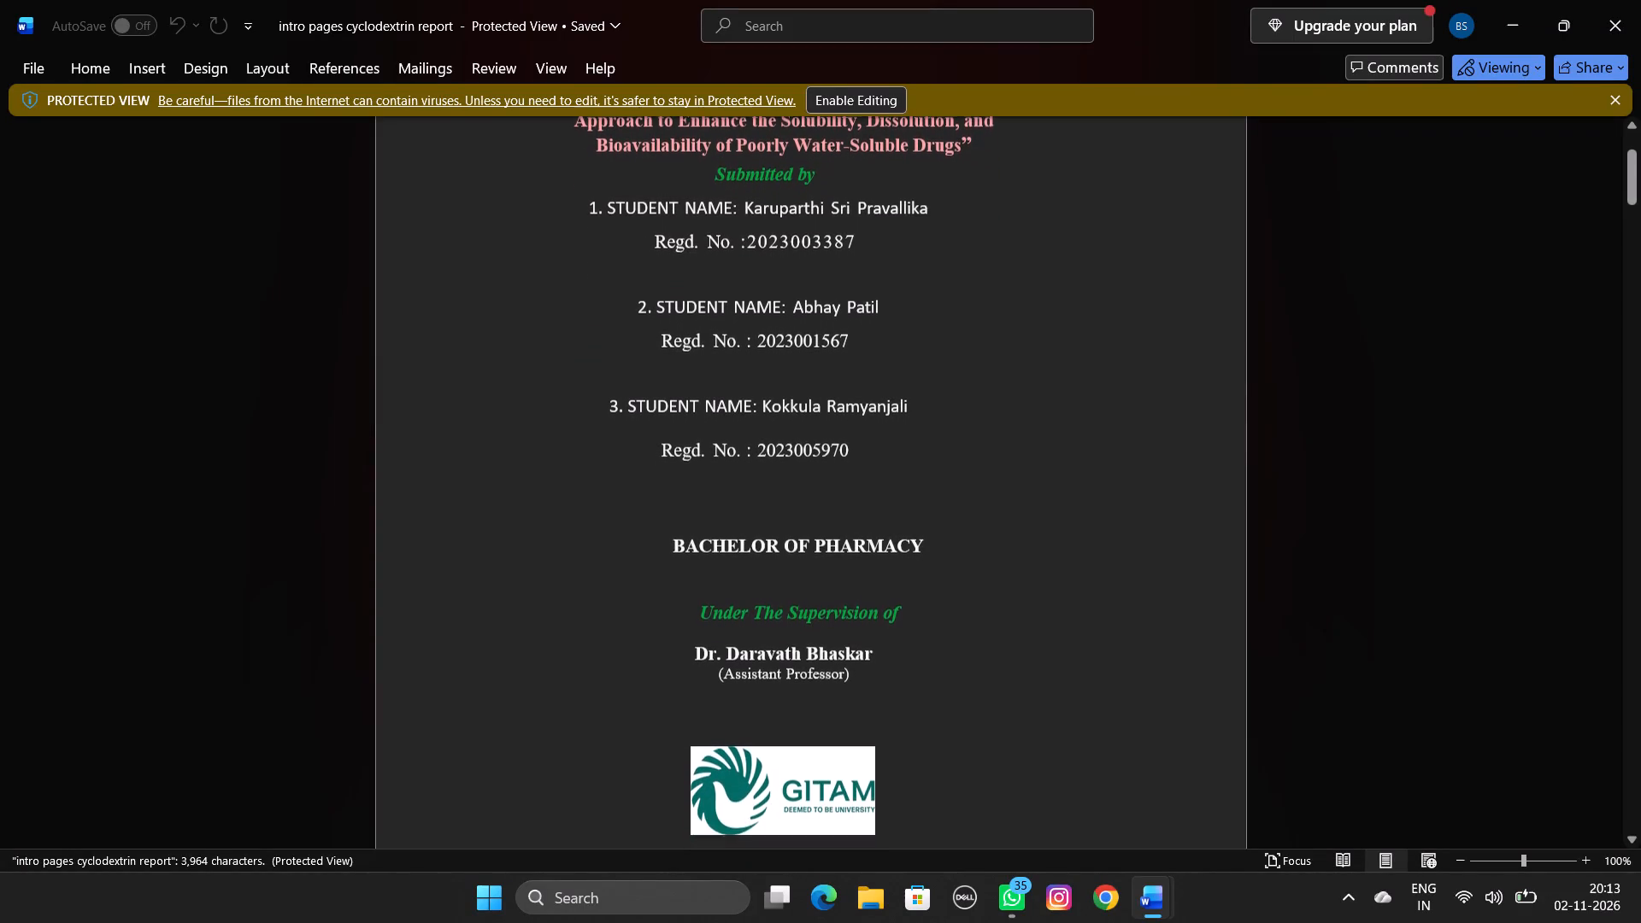
scroll(784, 488, "down", 1)
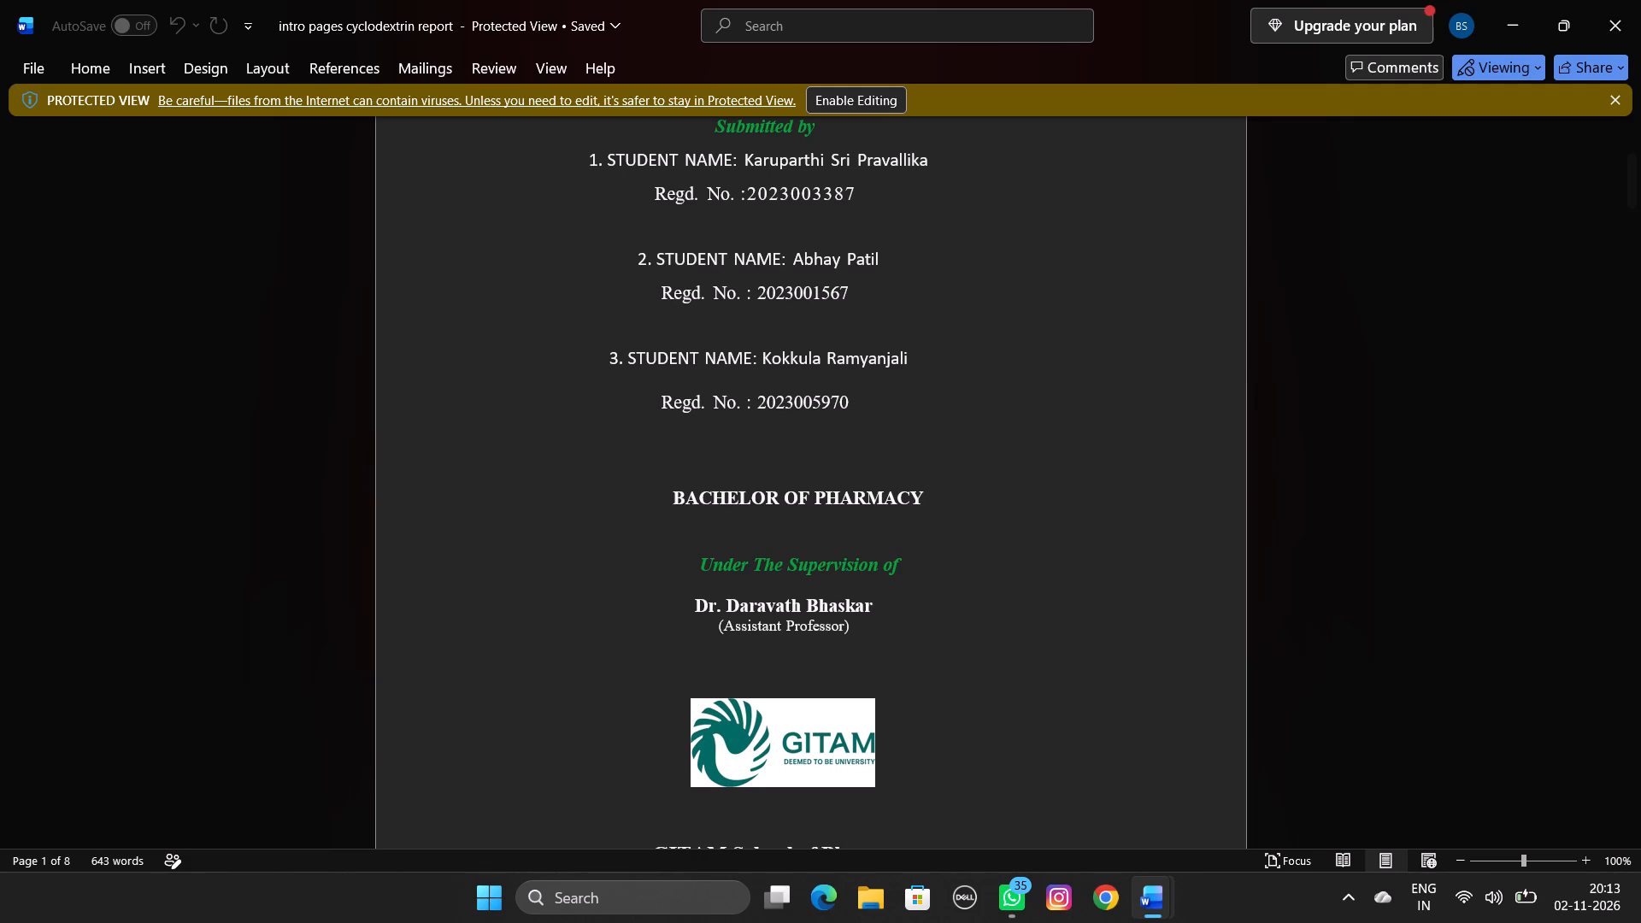
scroll(784, 488, "down", 8)
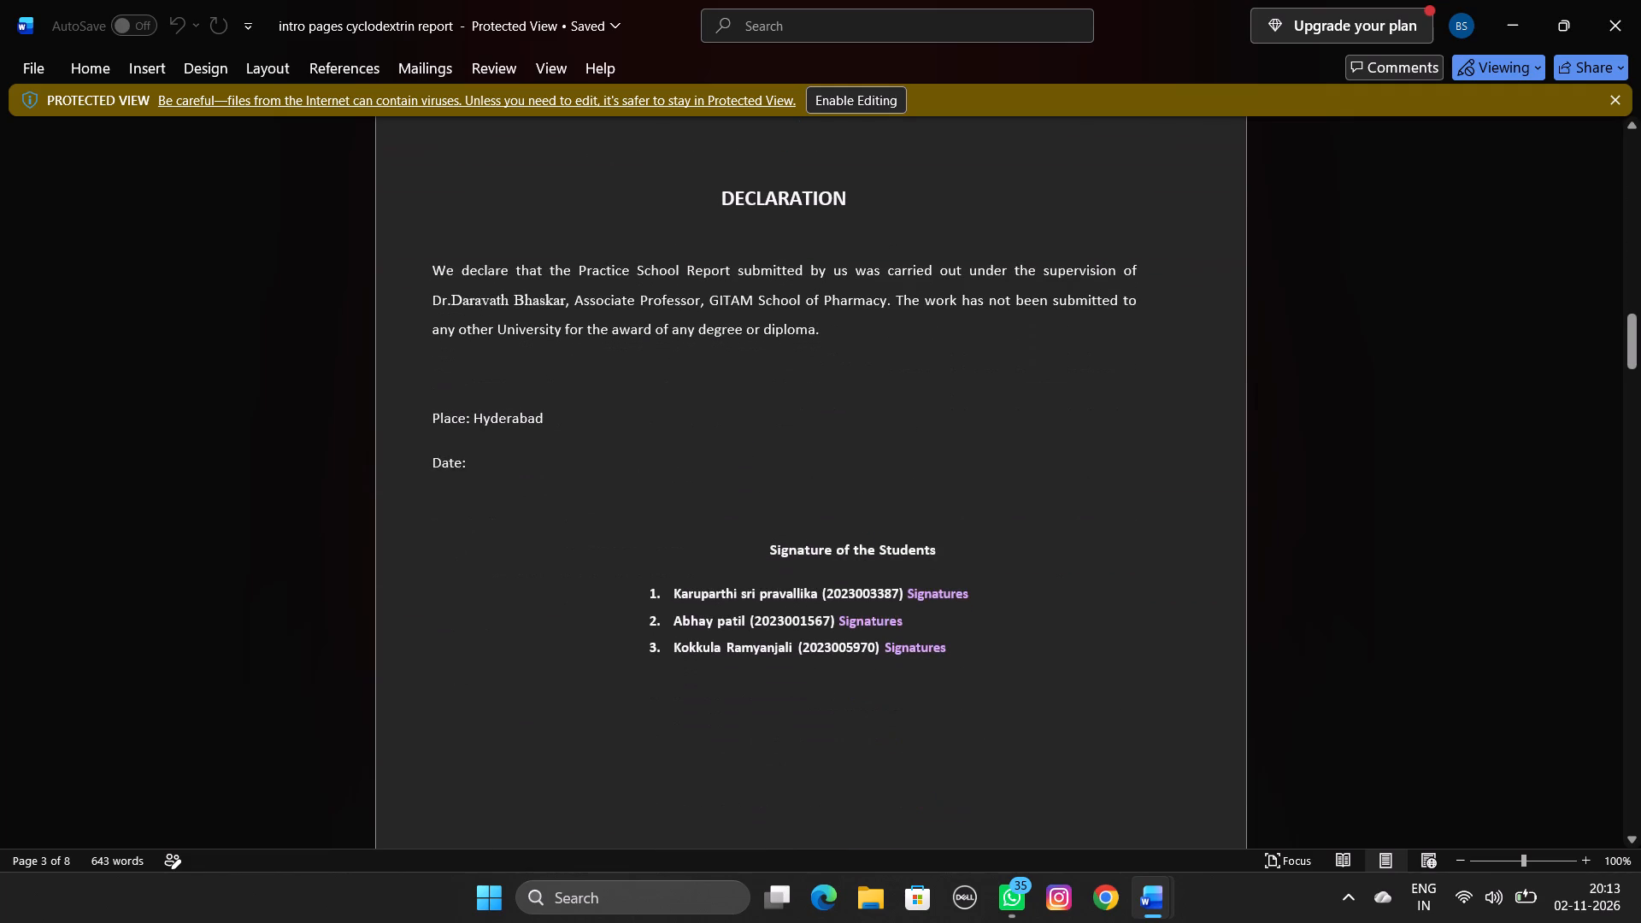
scroll(784, 488, "down", 14)
scroll(784, 488, "down", 8)
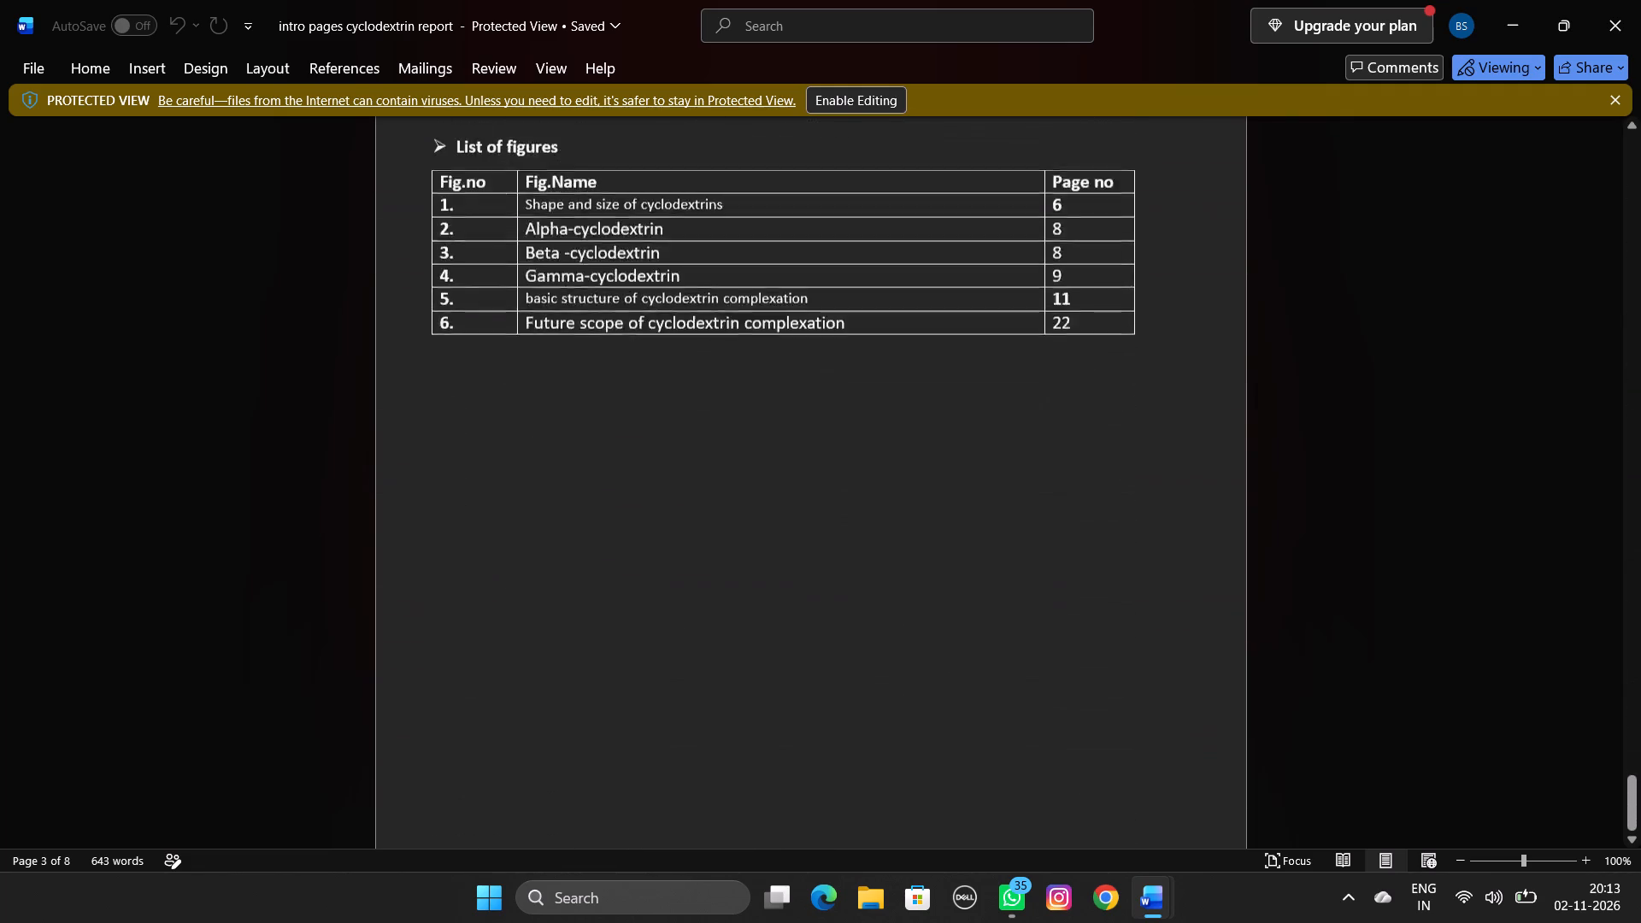
scroll(784, 488, "up", 3)
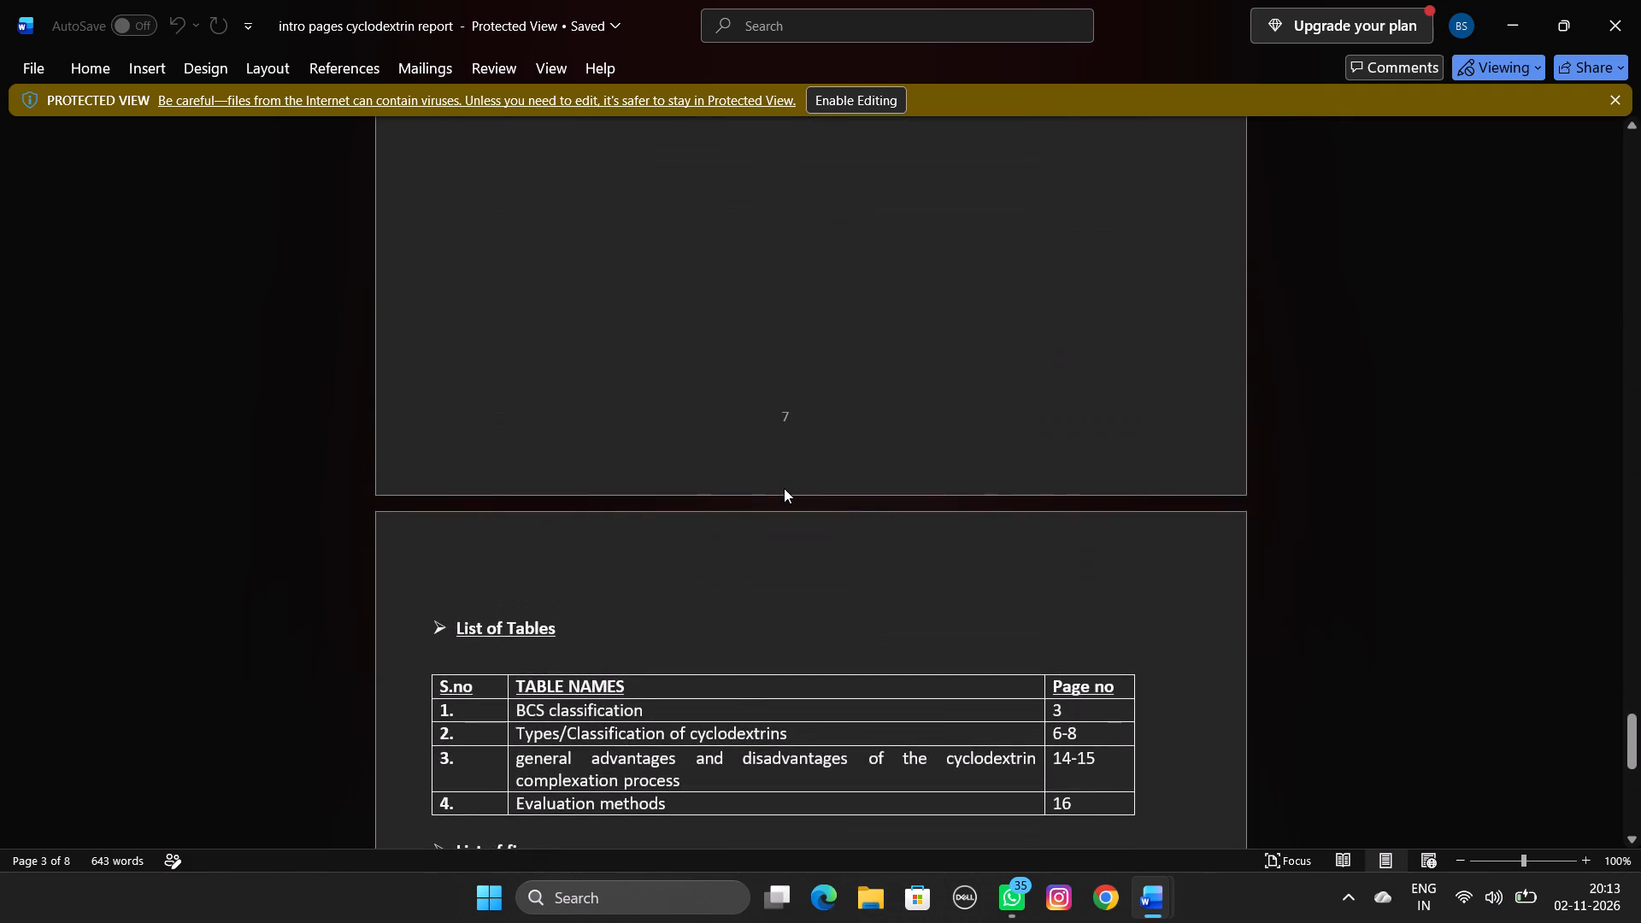
scroll(784, 488, "up", 3)
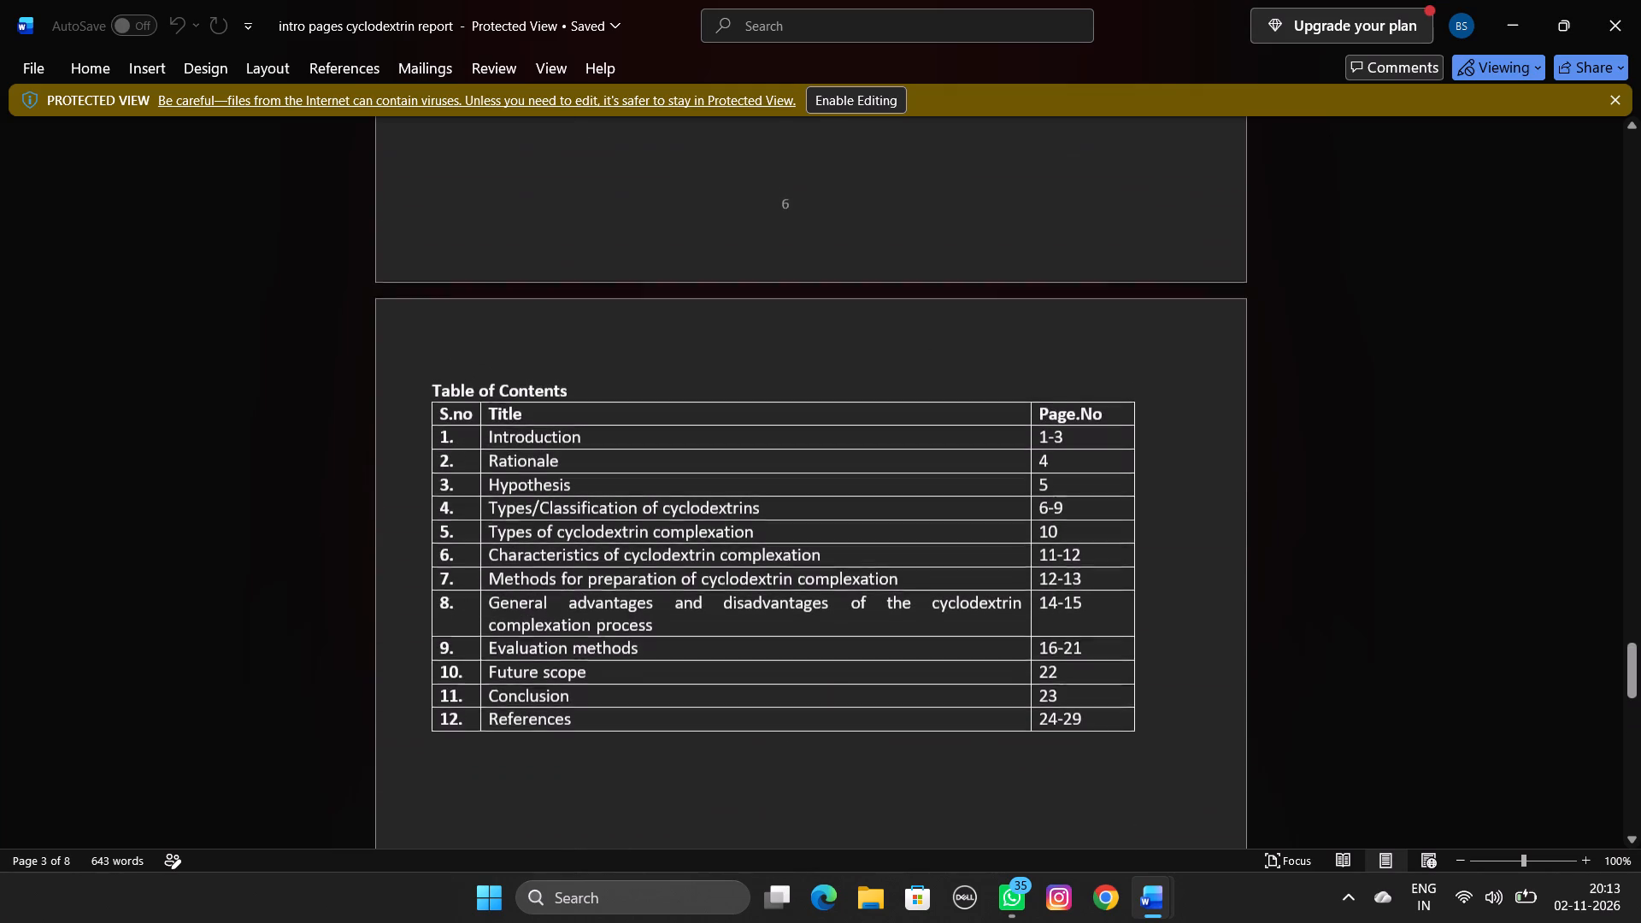
scroll(784, 488, "up", 4)
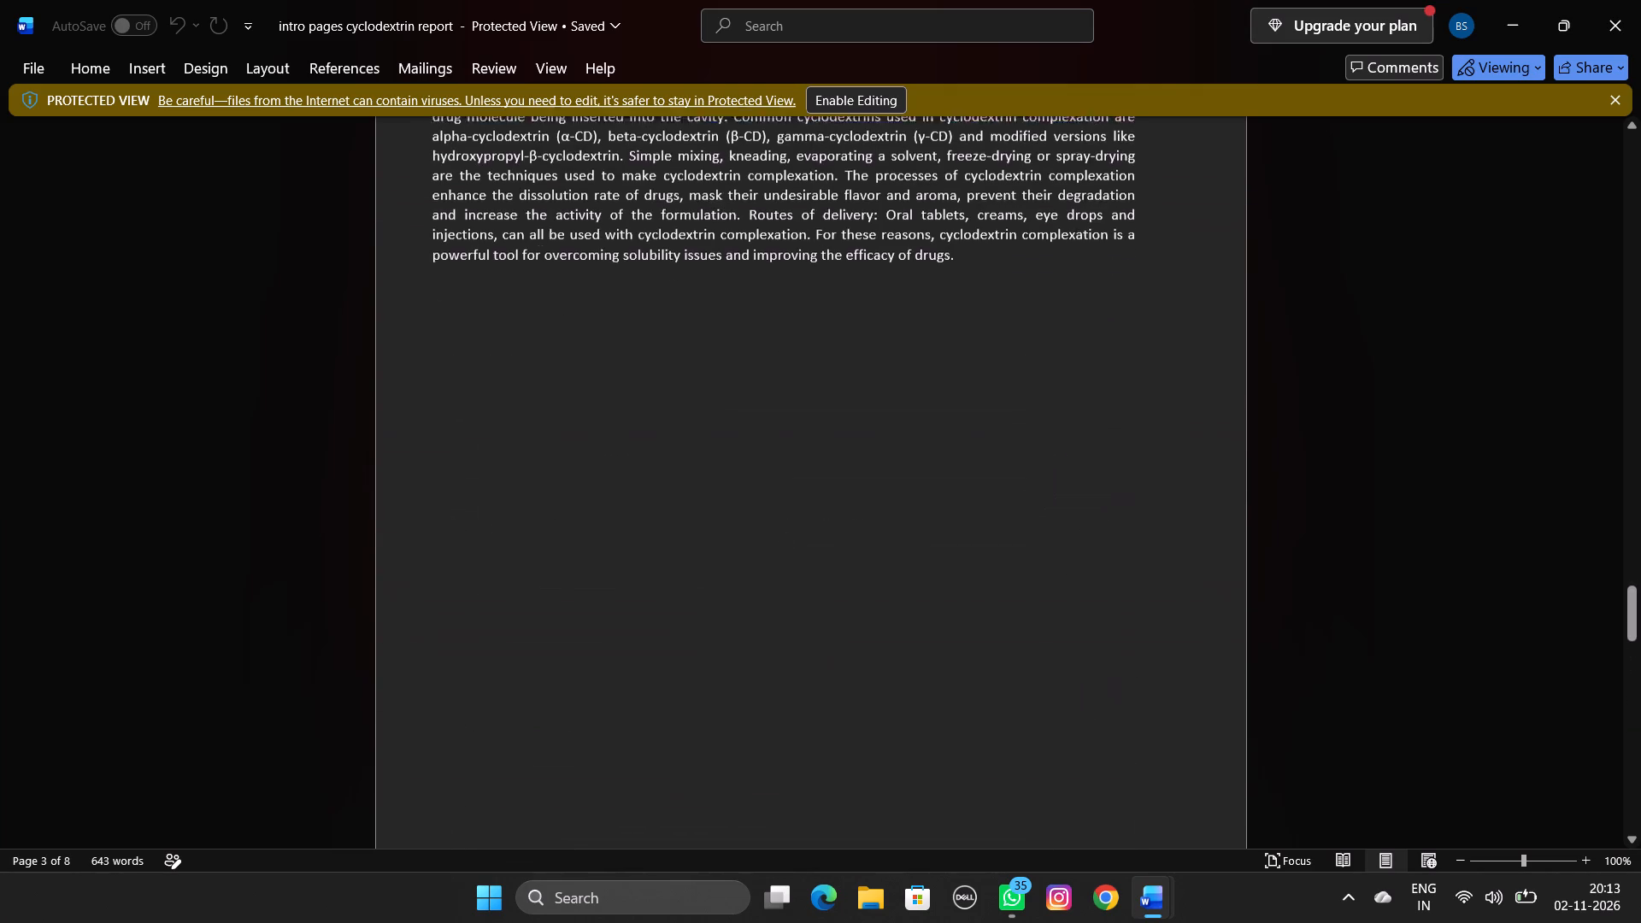
scroll(784, 488, "up", 3)
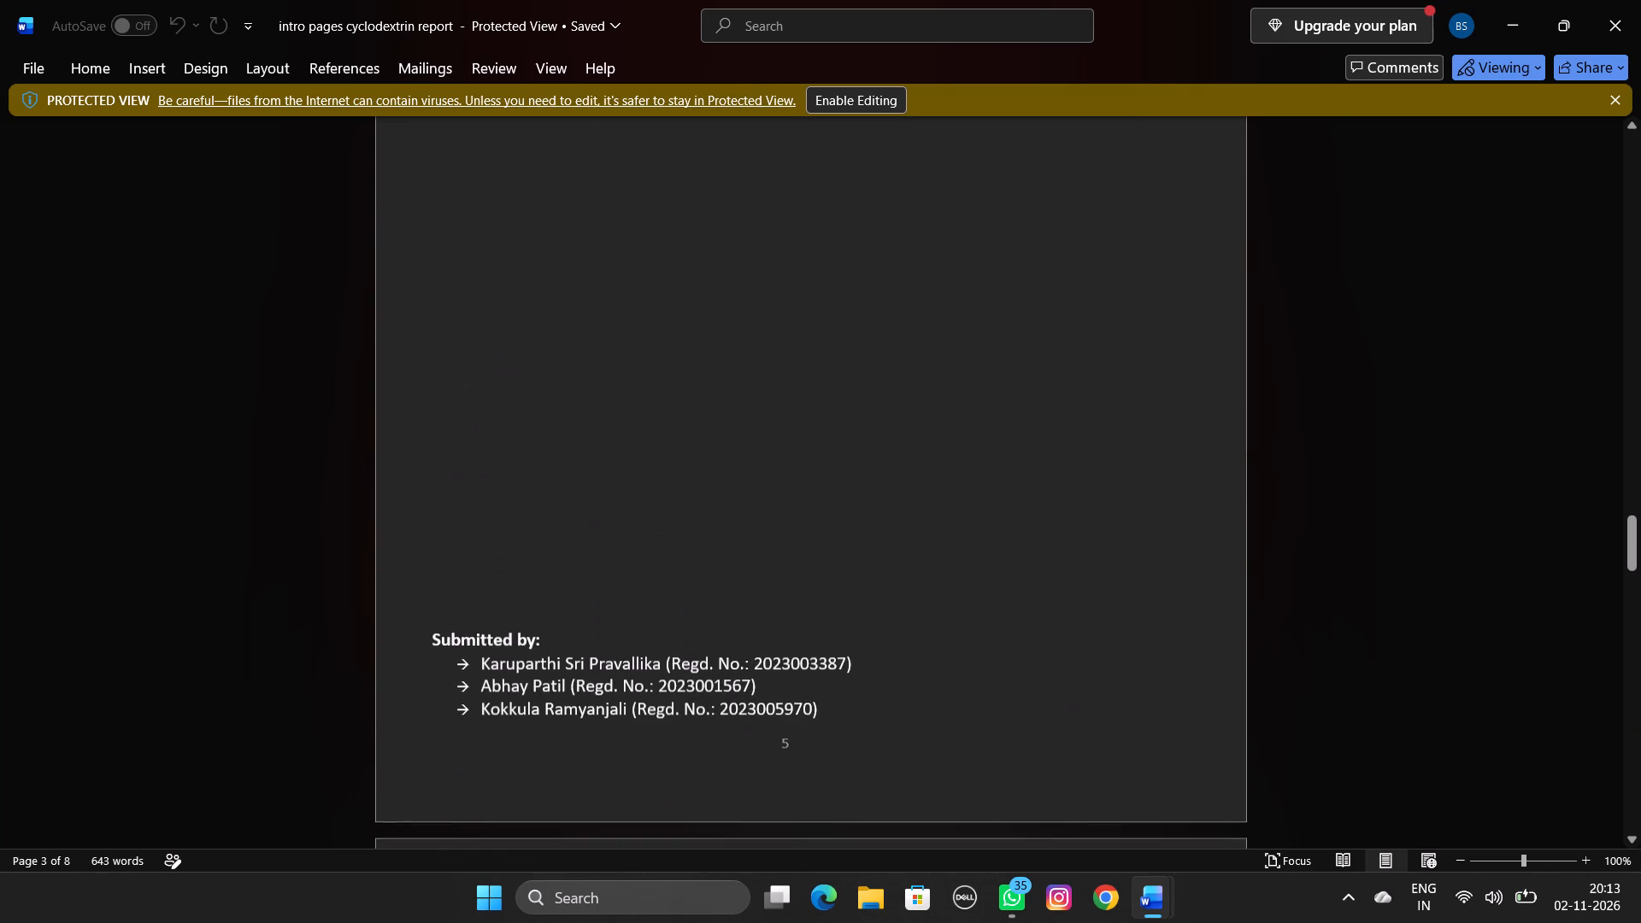
scroll(784, 488, "up", 6)
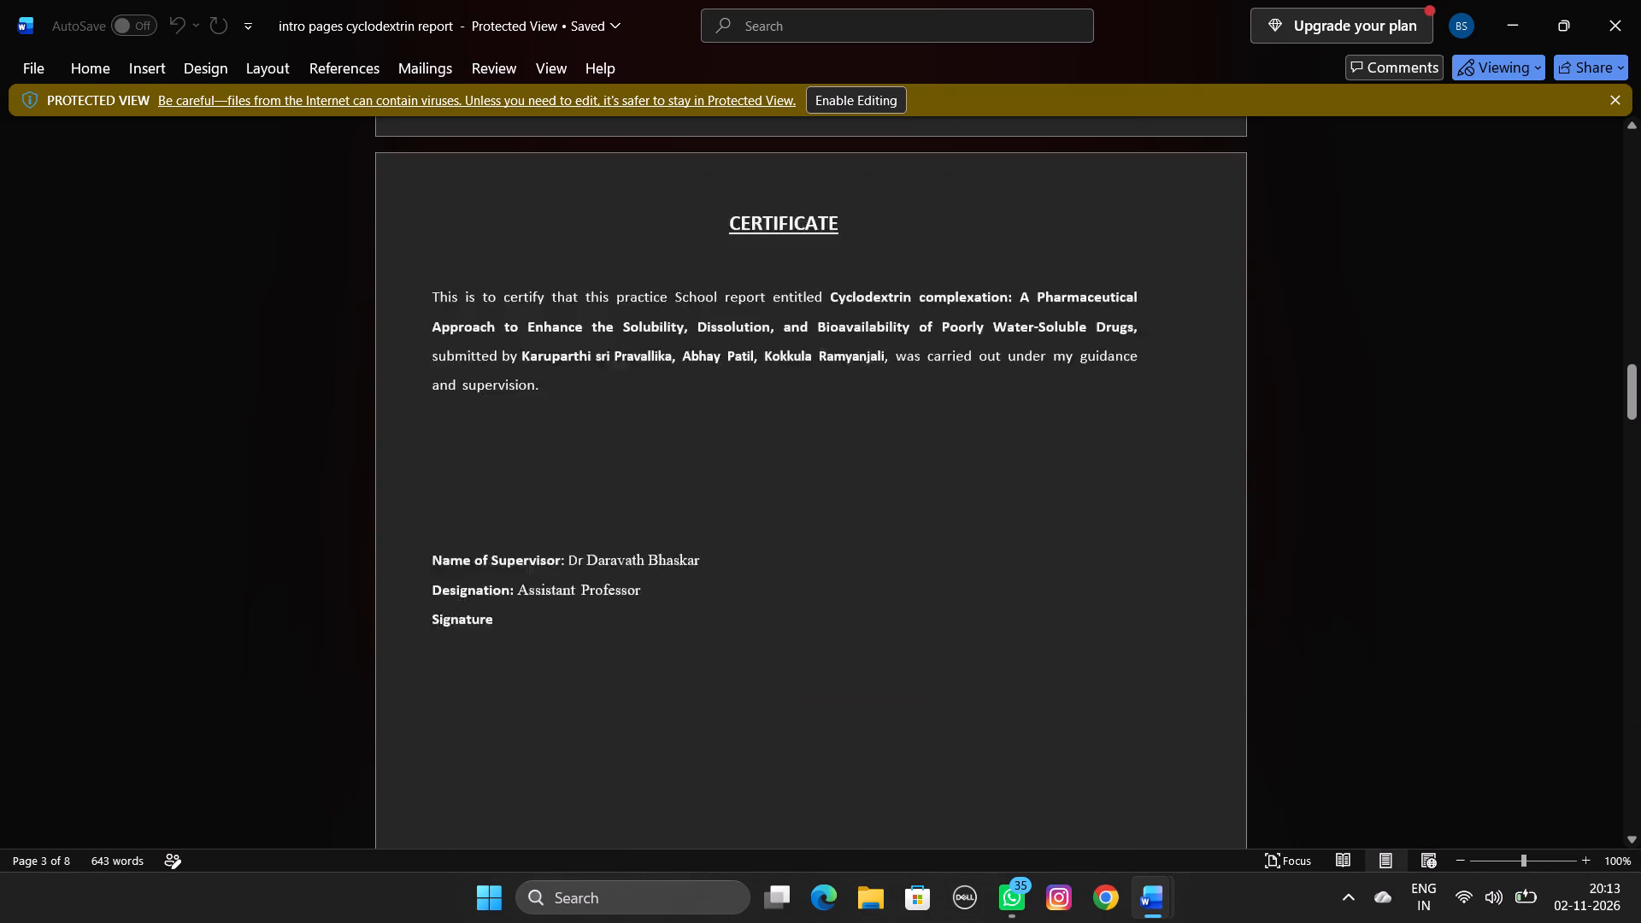
scroll(784, 488, "up", 4)
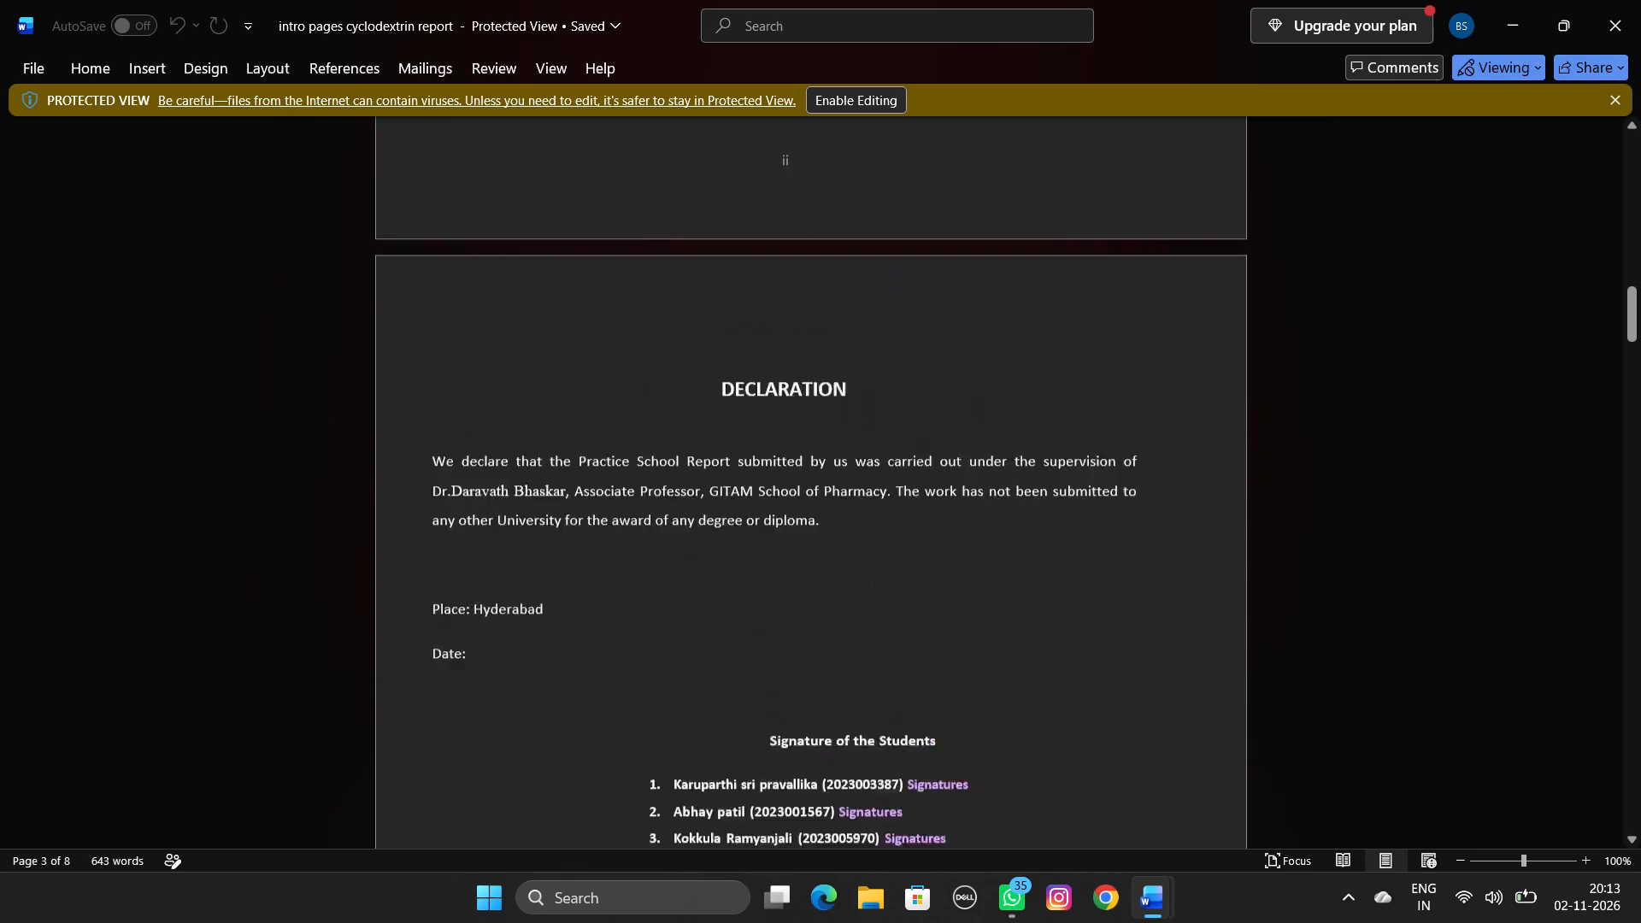
scroll(784, 488, "up", 1)
scroll(784, 488, "down", 7)
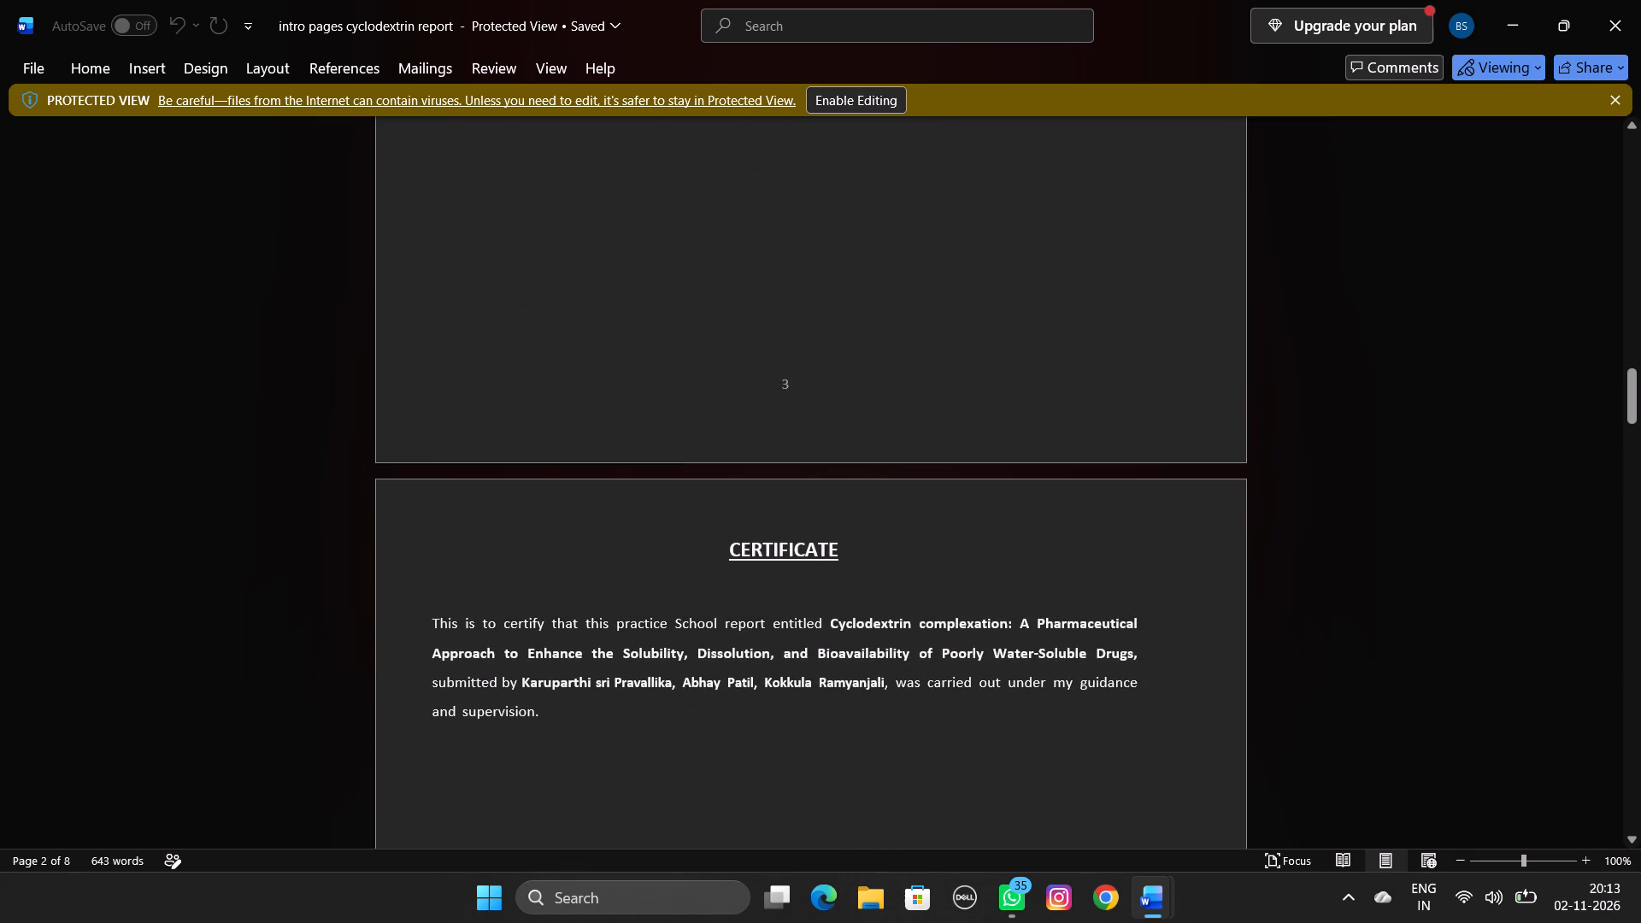
Enable editing for the protected intro pages document.
left_click(838, 103)
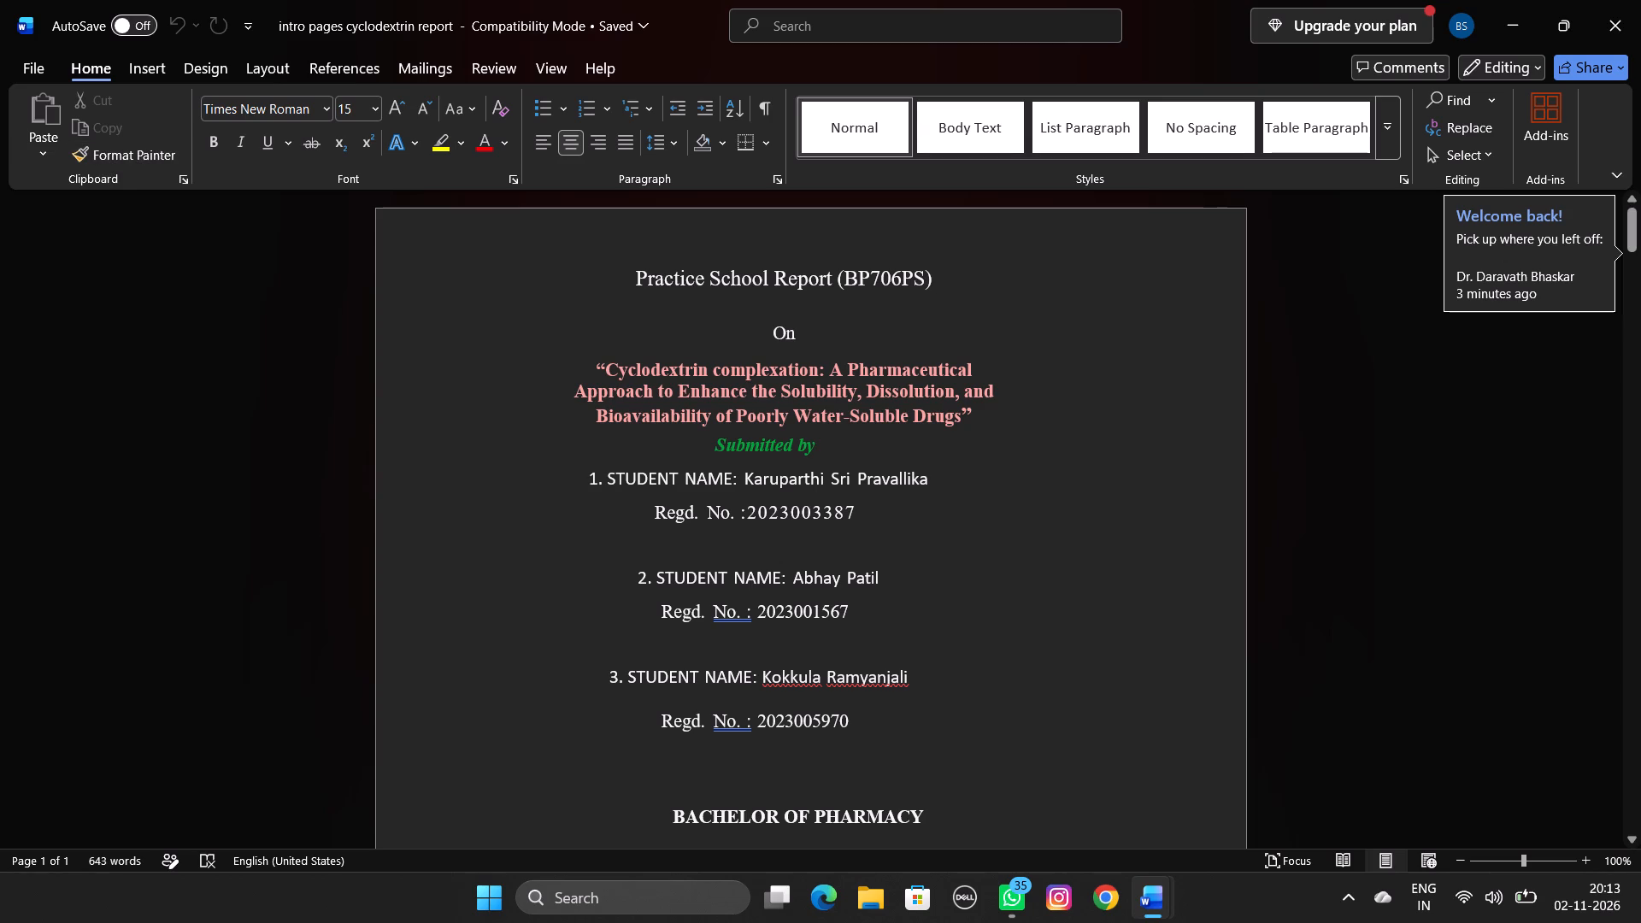
Check the page number format set for the cover page's section.
left_click(150, 65)
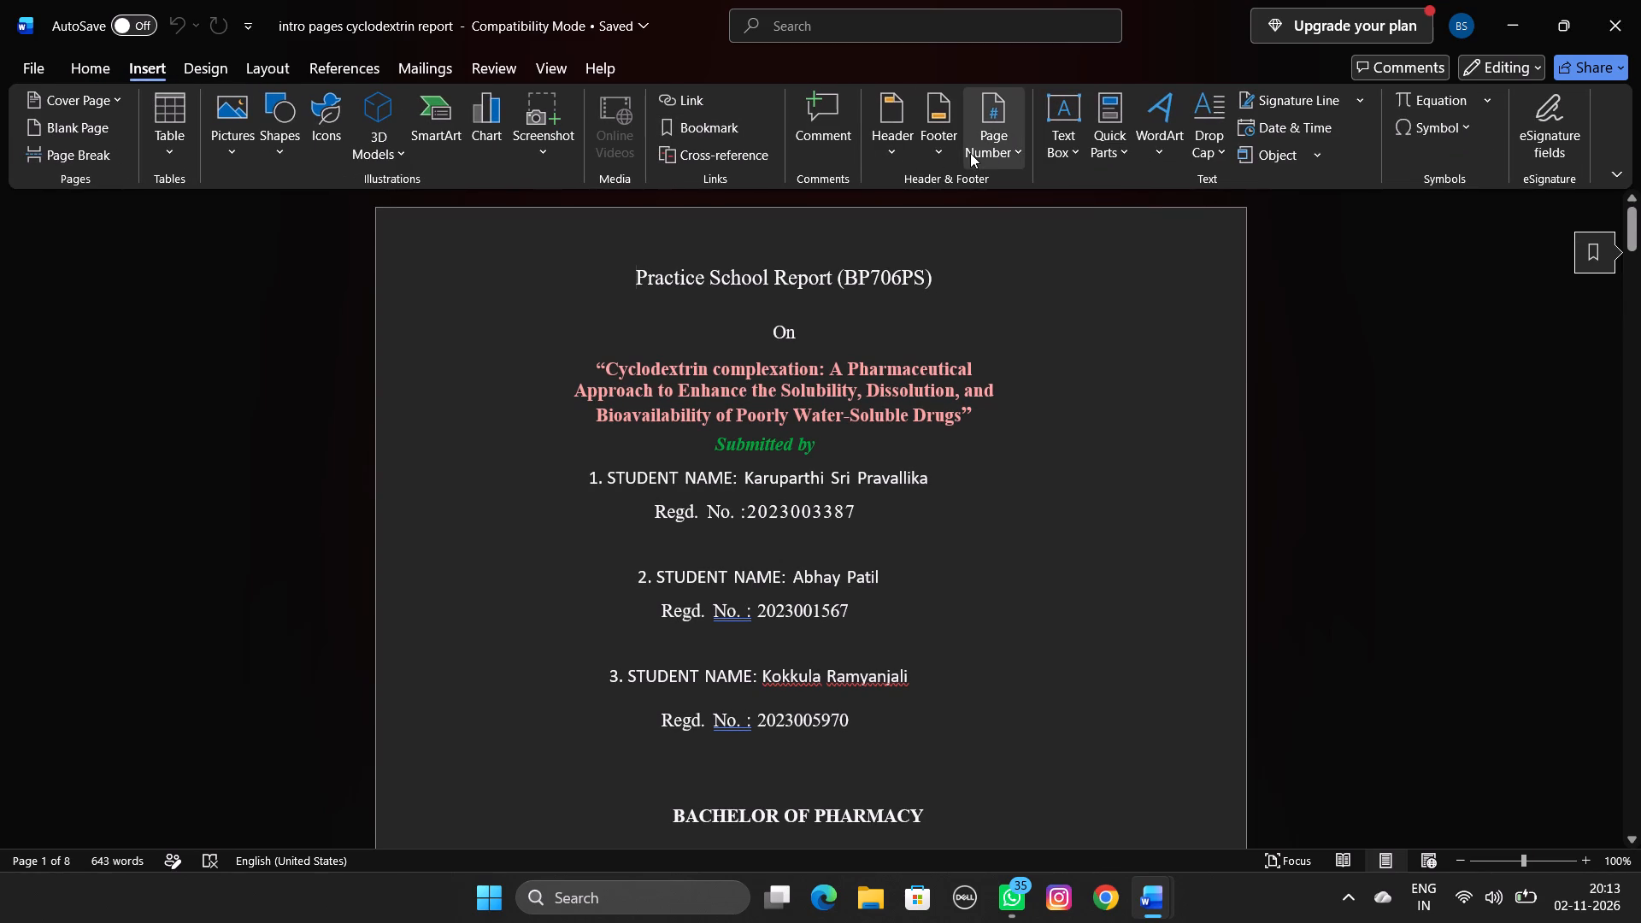
left_click(989, 150)
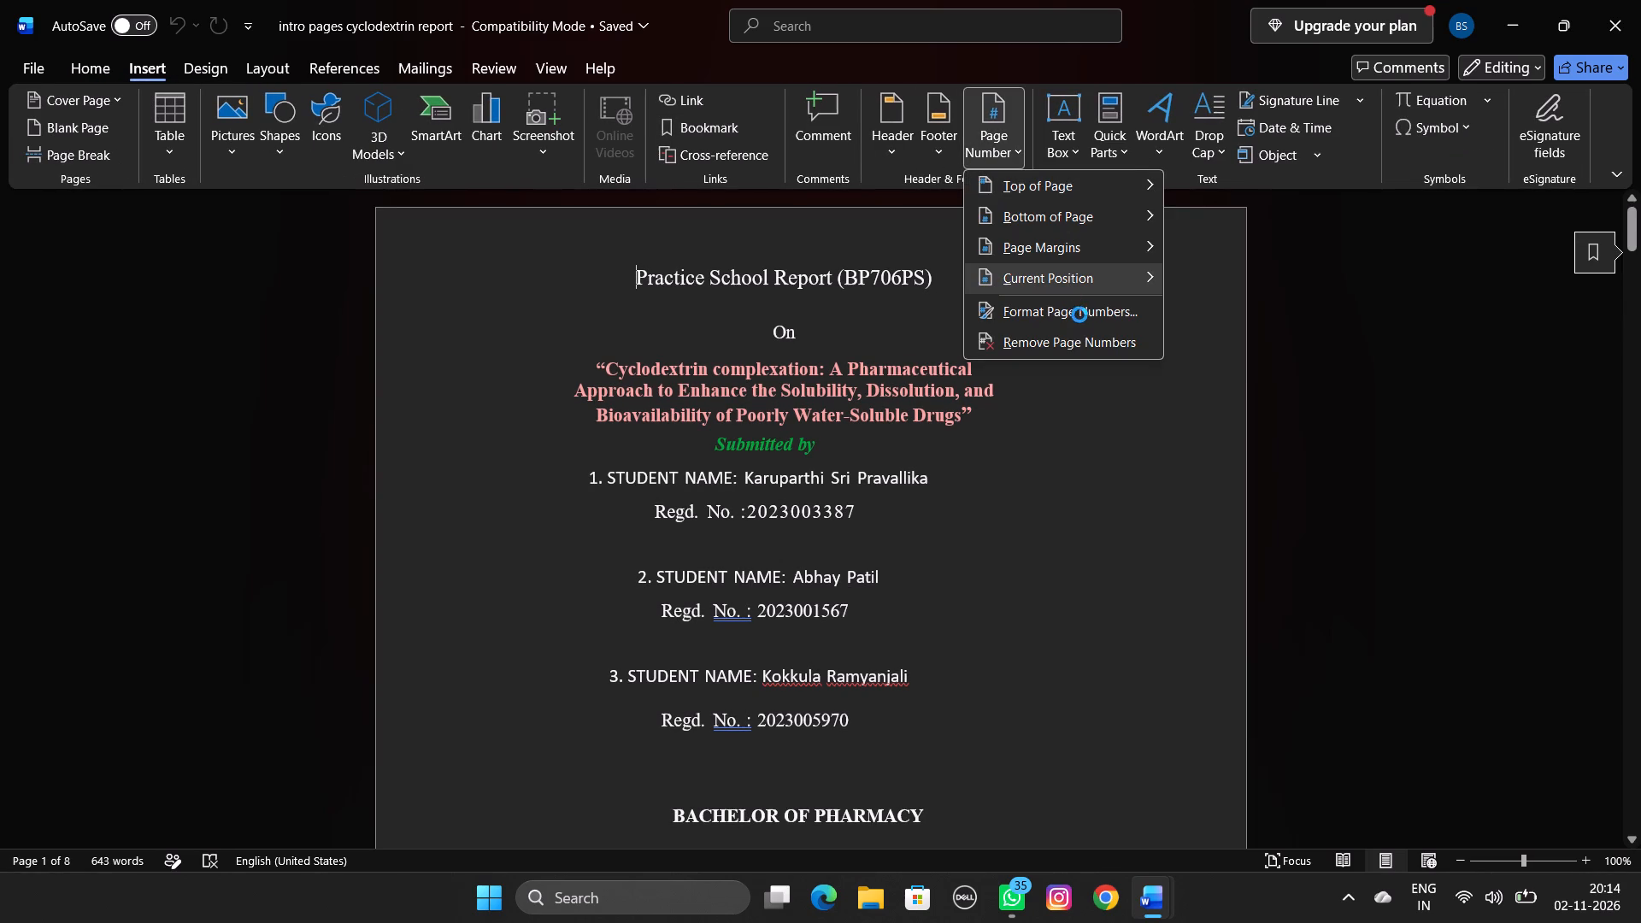
left_click(1079, 308)
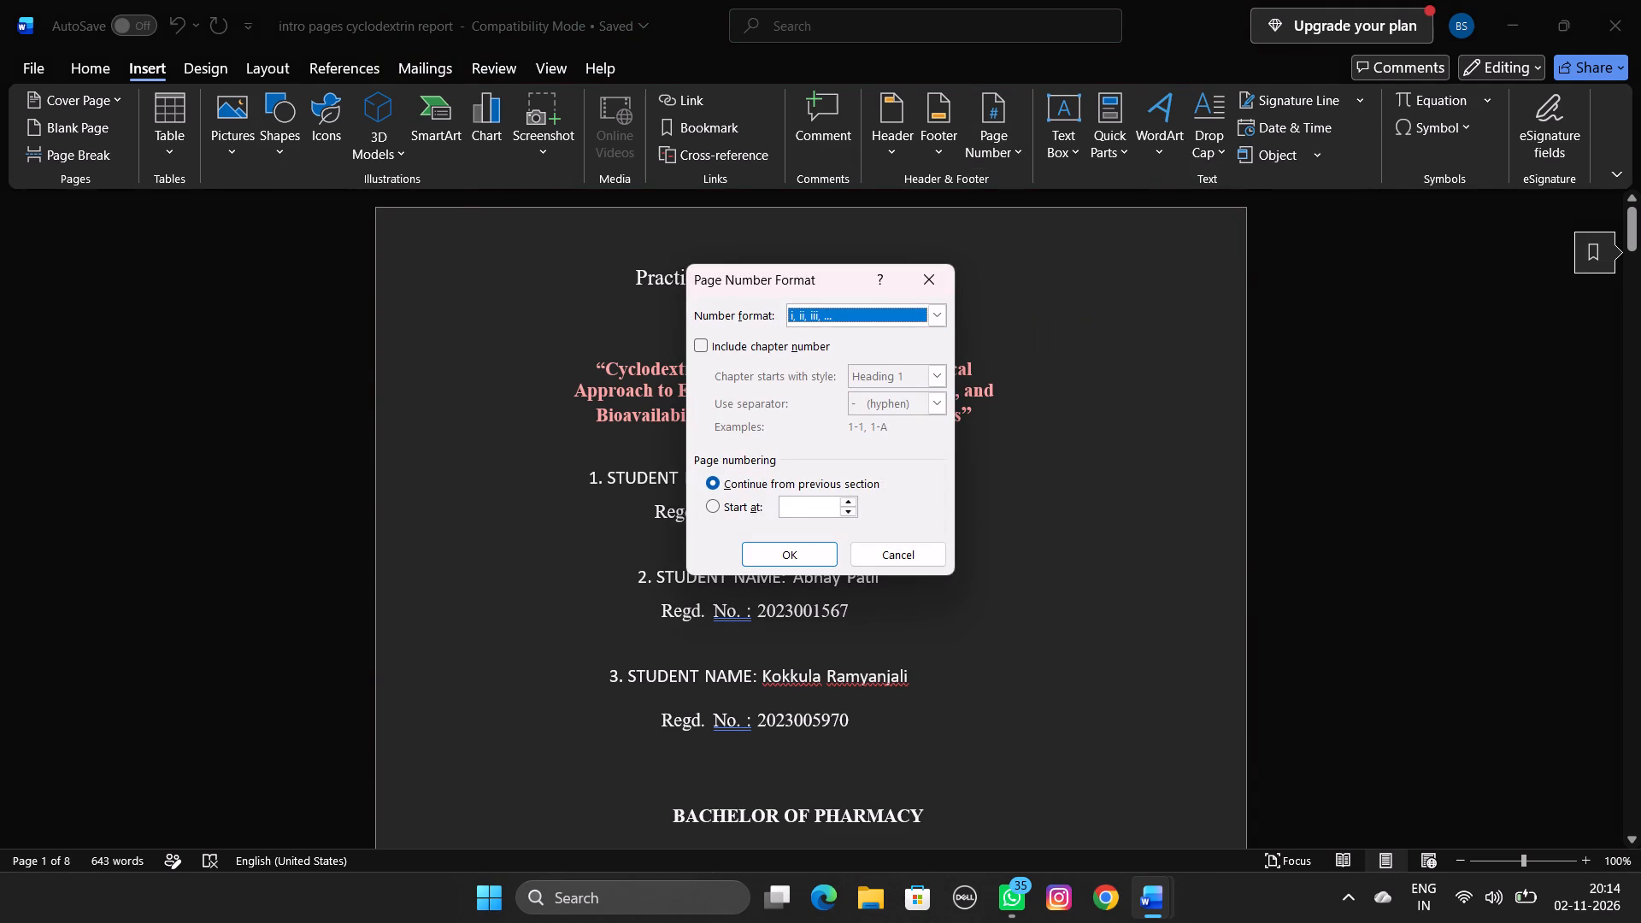
left_click(768, 553)
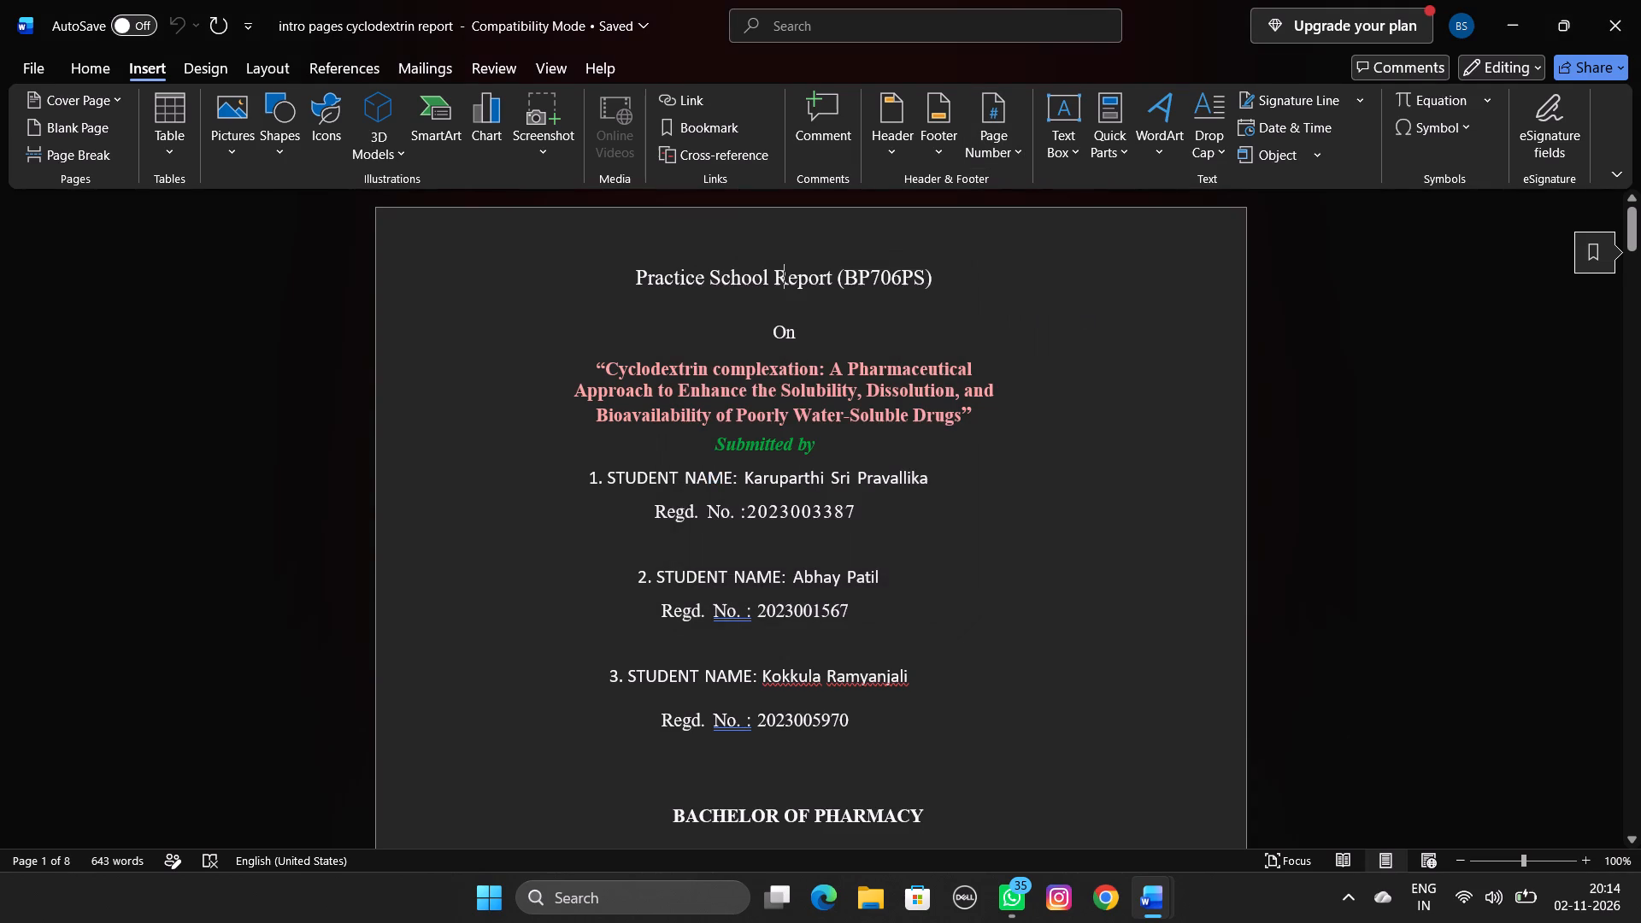
Set the page number format to i, ii, iii for the section of page 4, just before the Acknowledgement.
scroll(1114, 632, "down", 6)
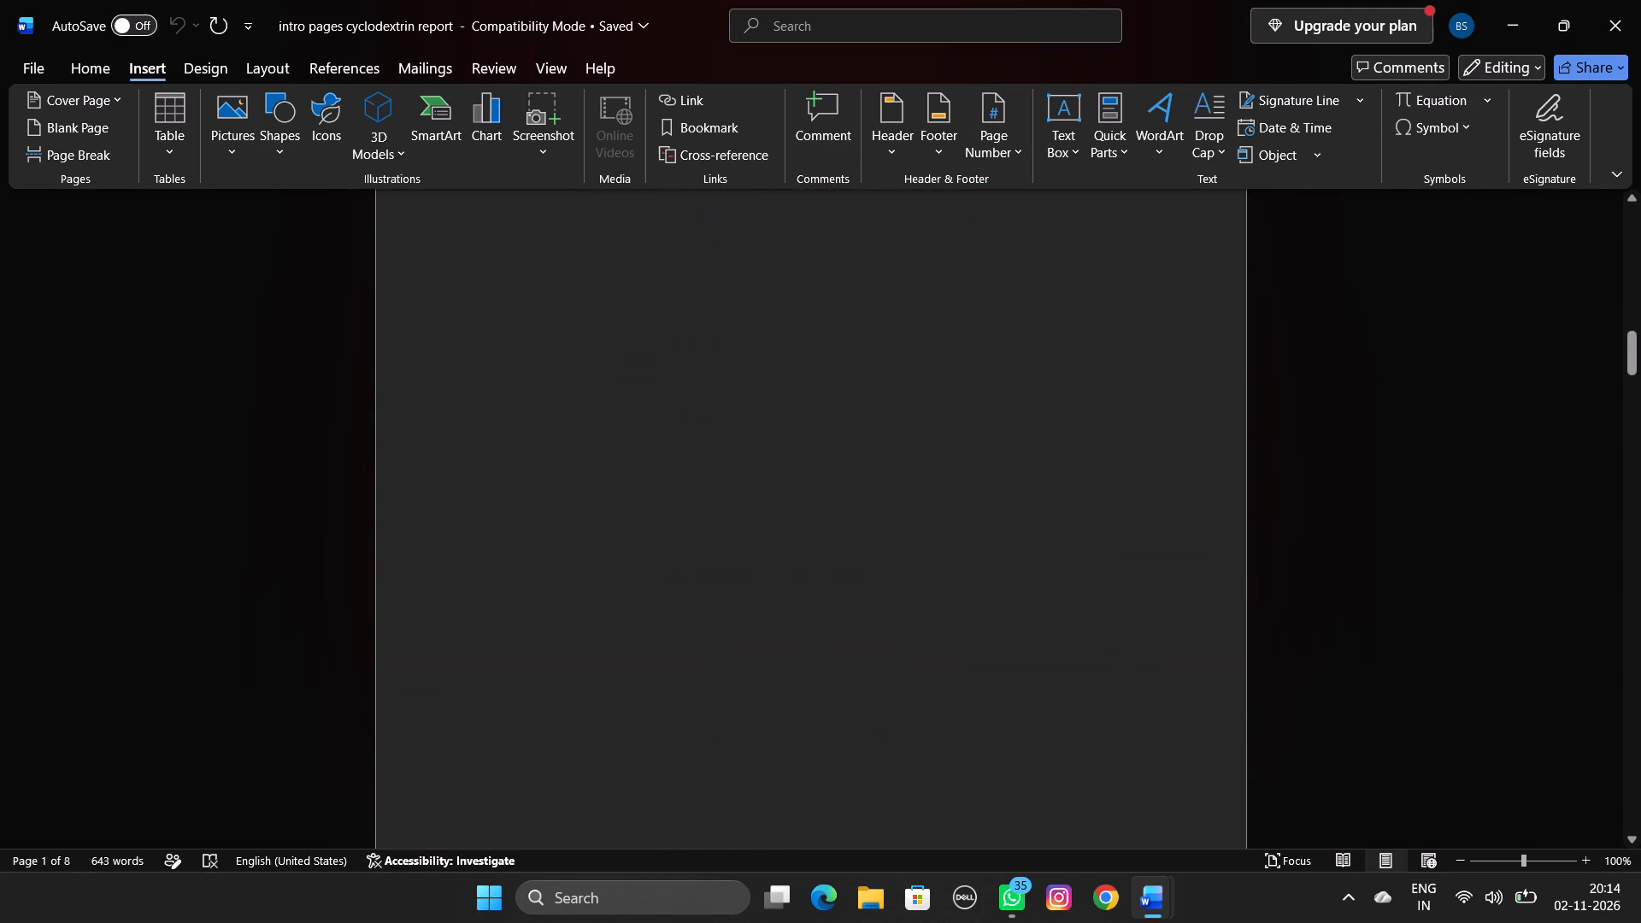
scroll(1114, 632, "down", 7)
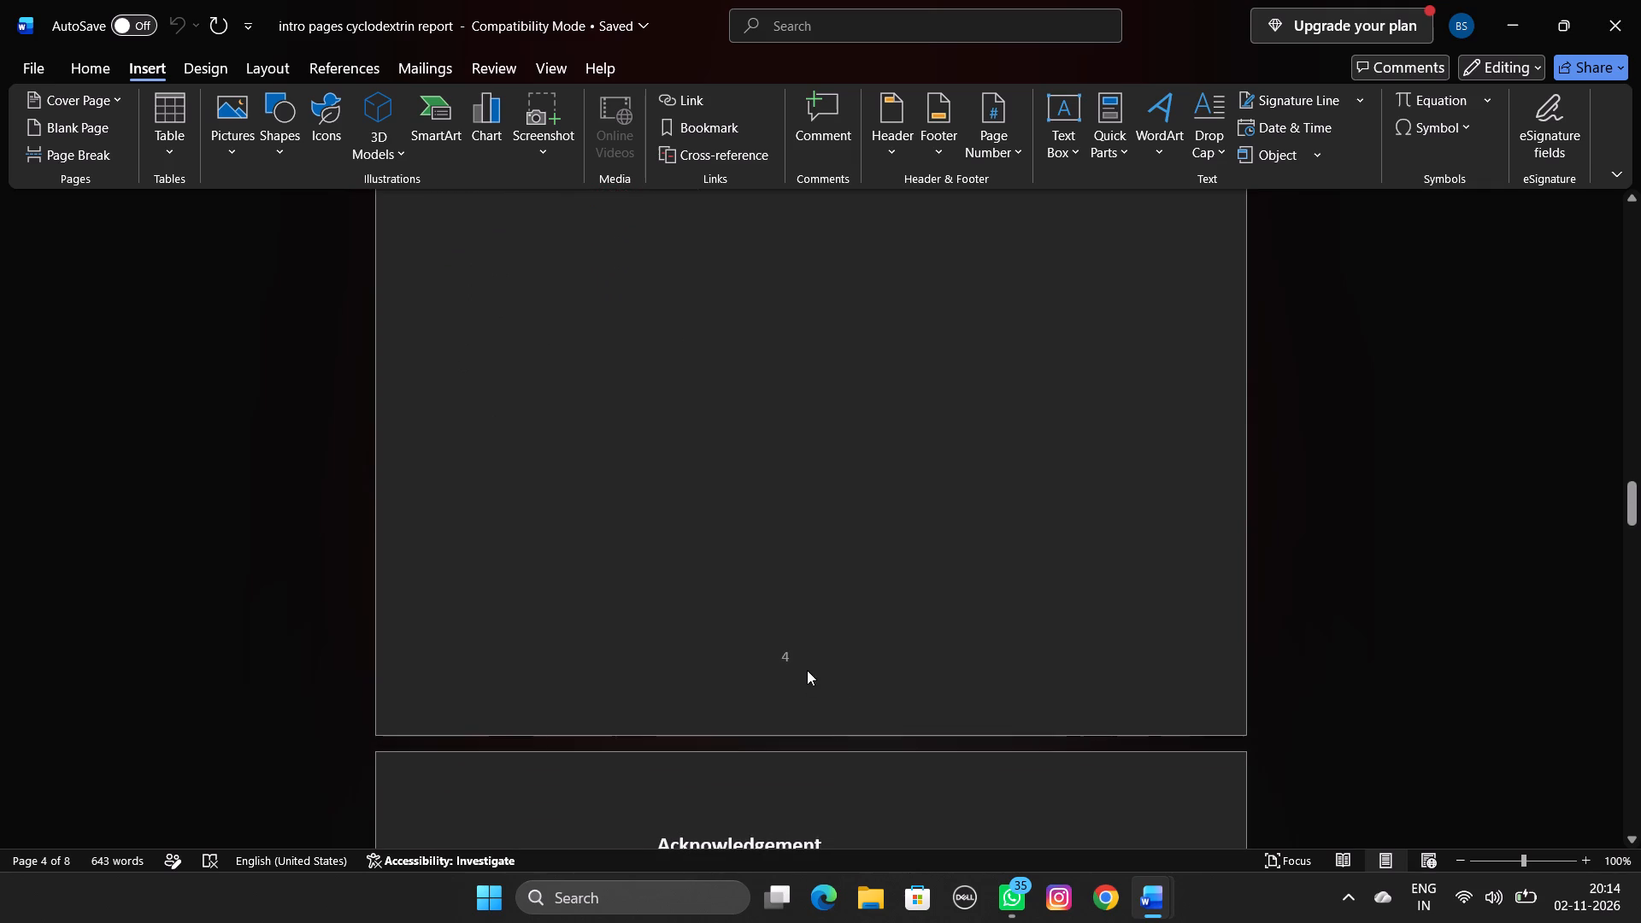
left_click(797, 650)
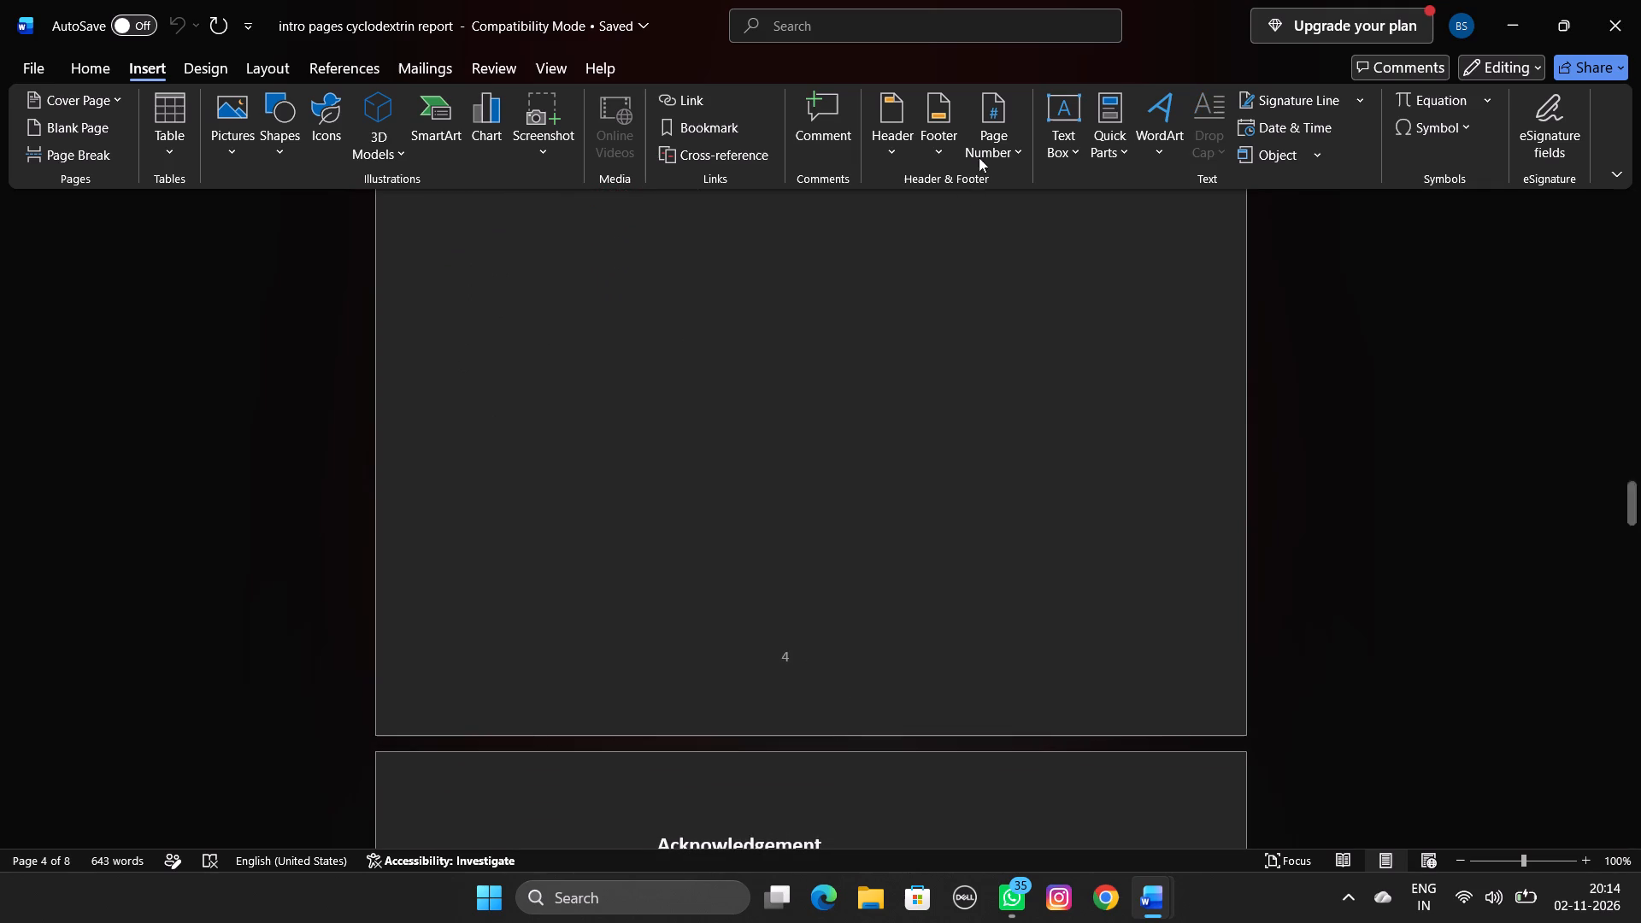
left_click(982, 141)
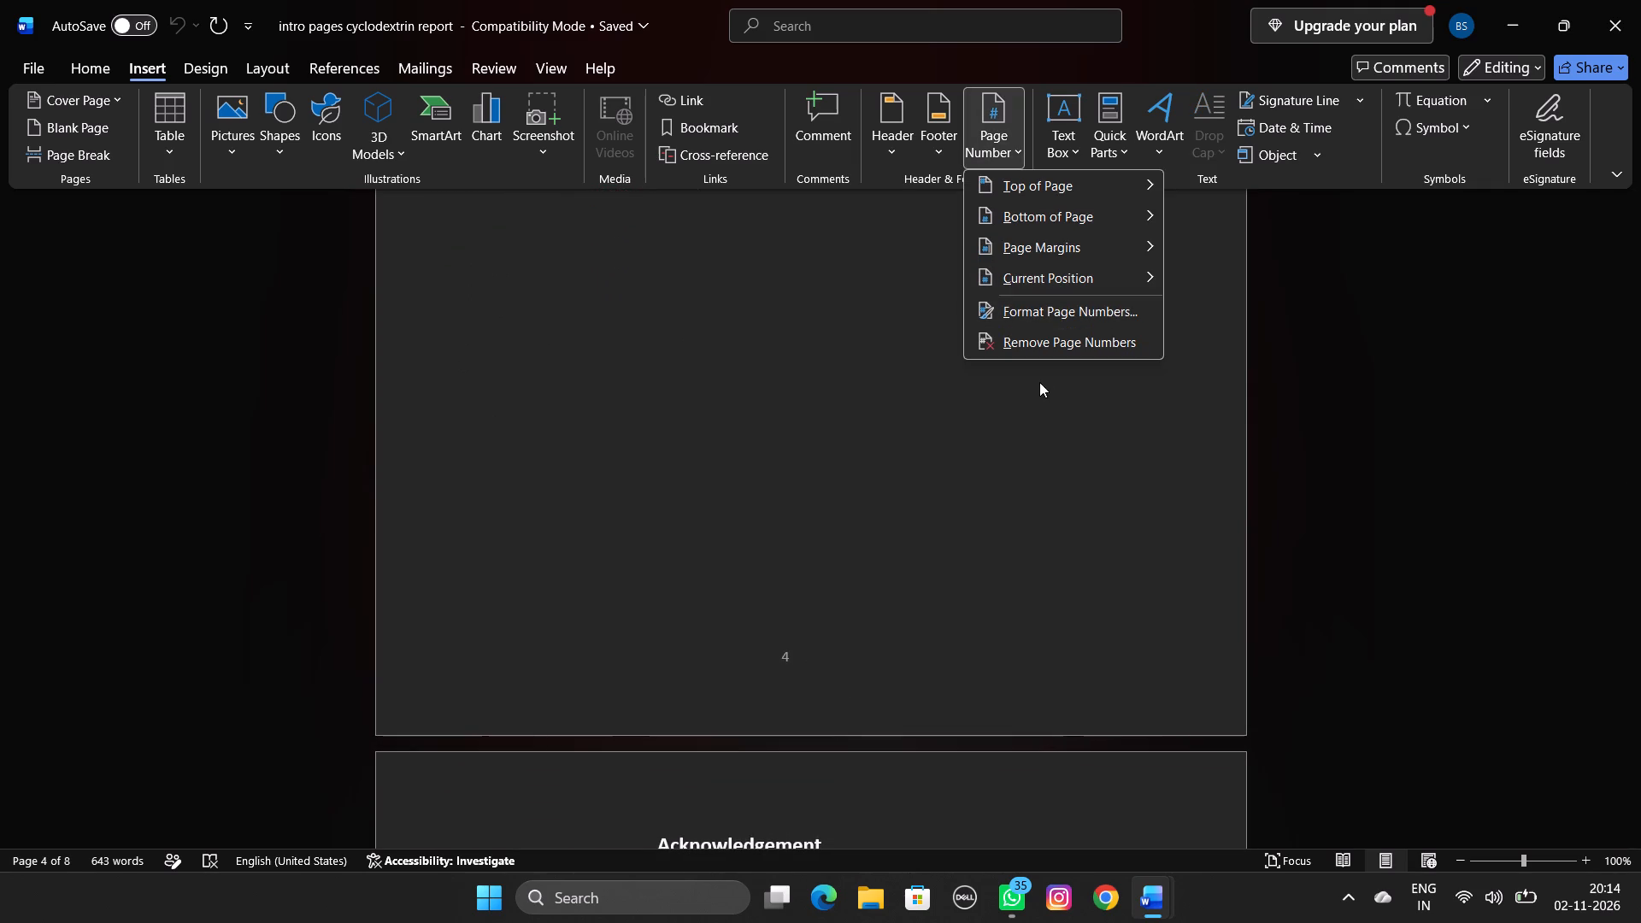
left_click(1050, 309)
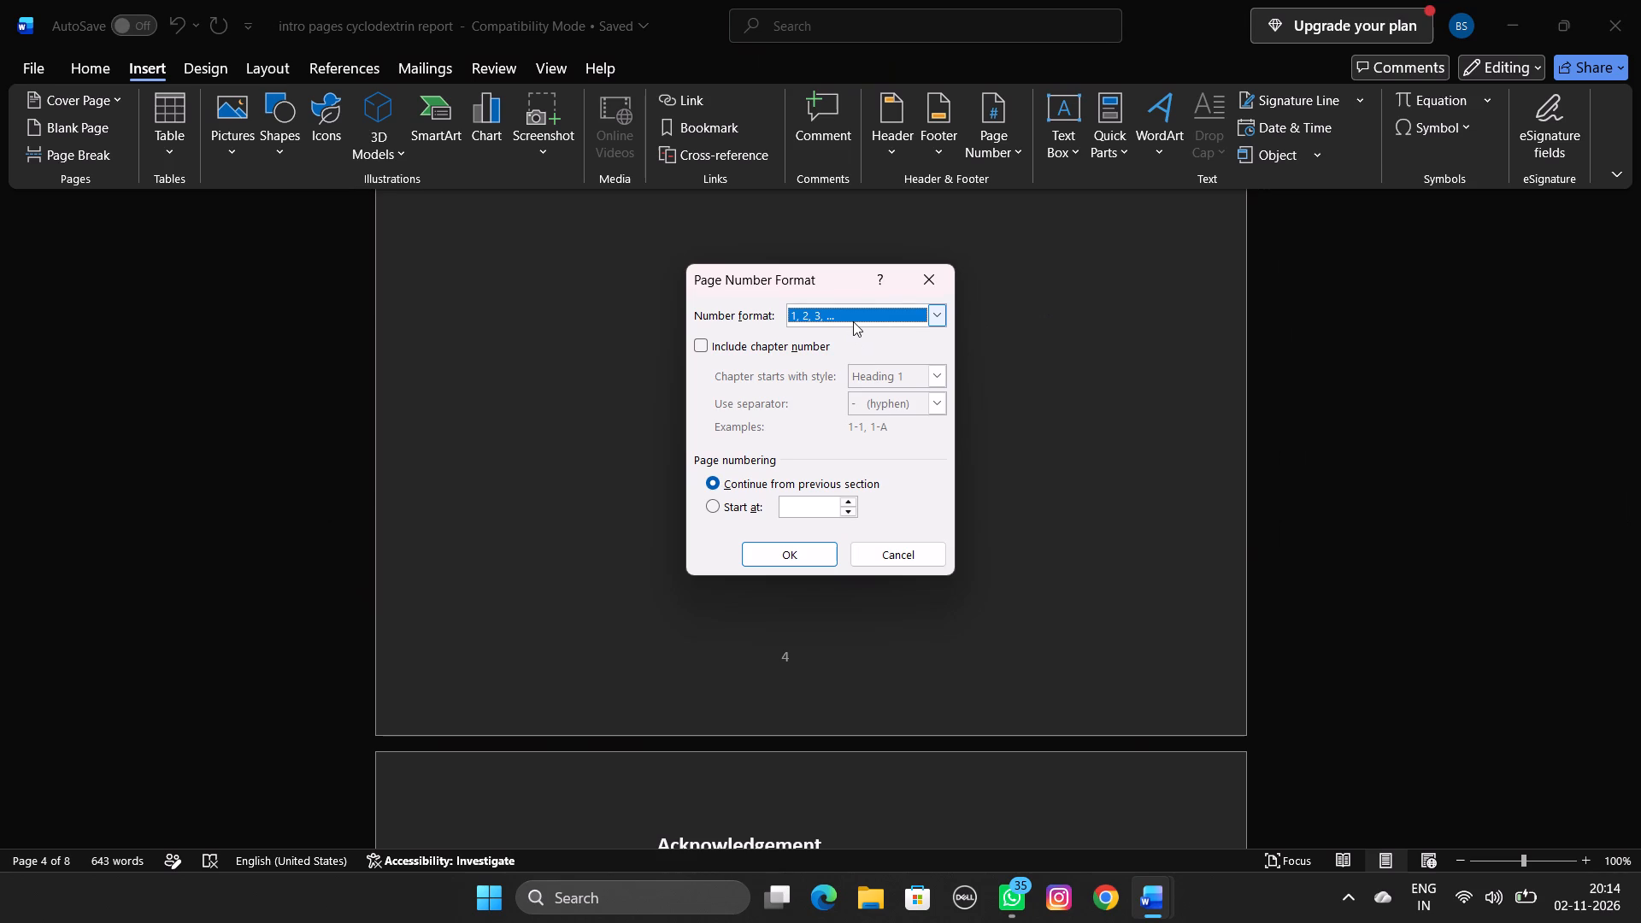
left_click(940, 309)
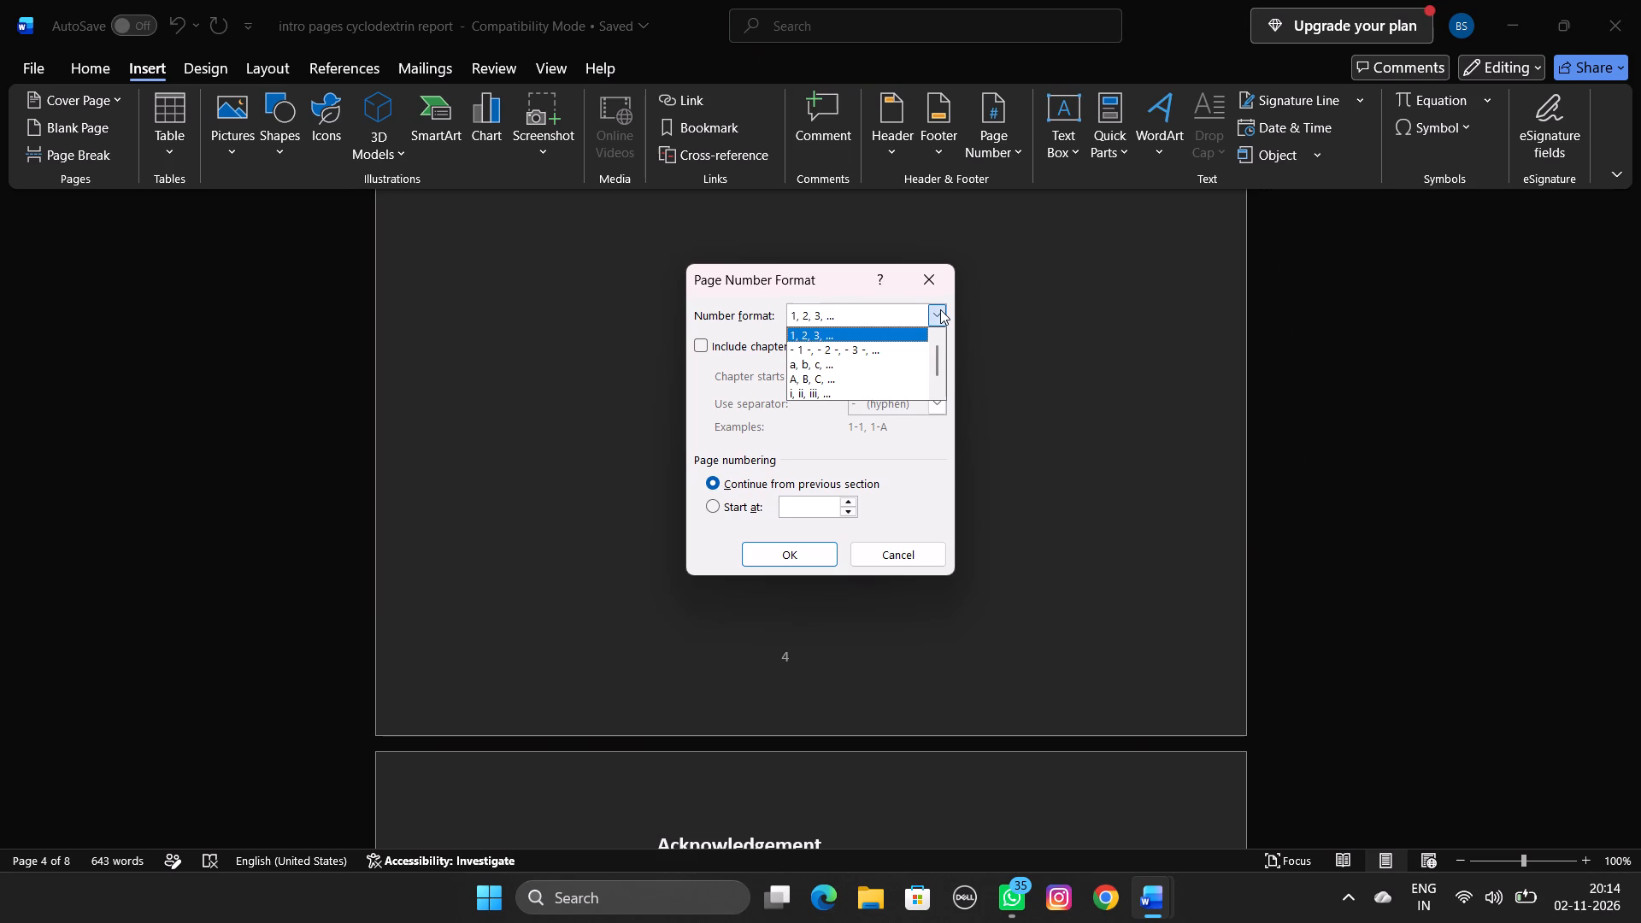
left_click(891, 385)
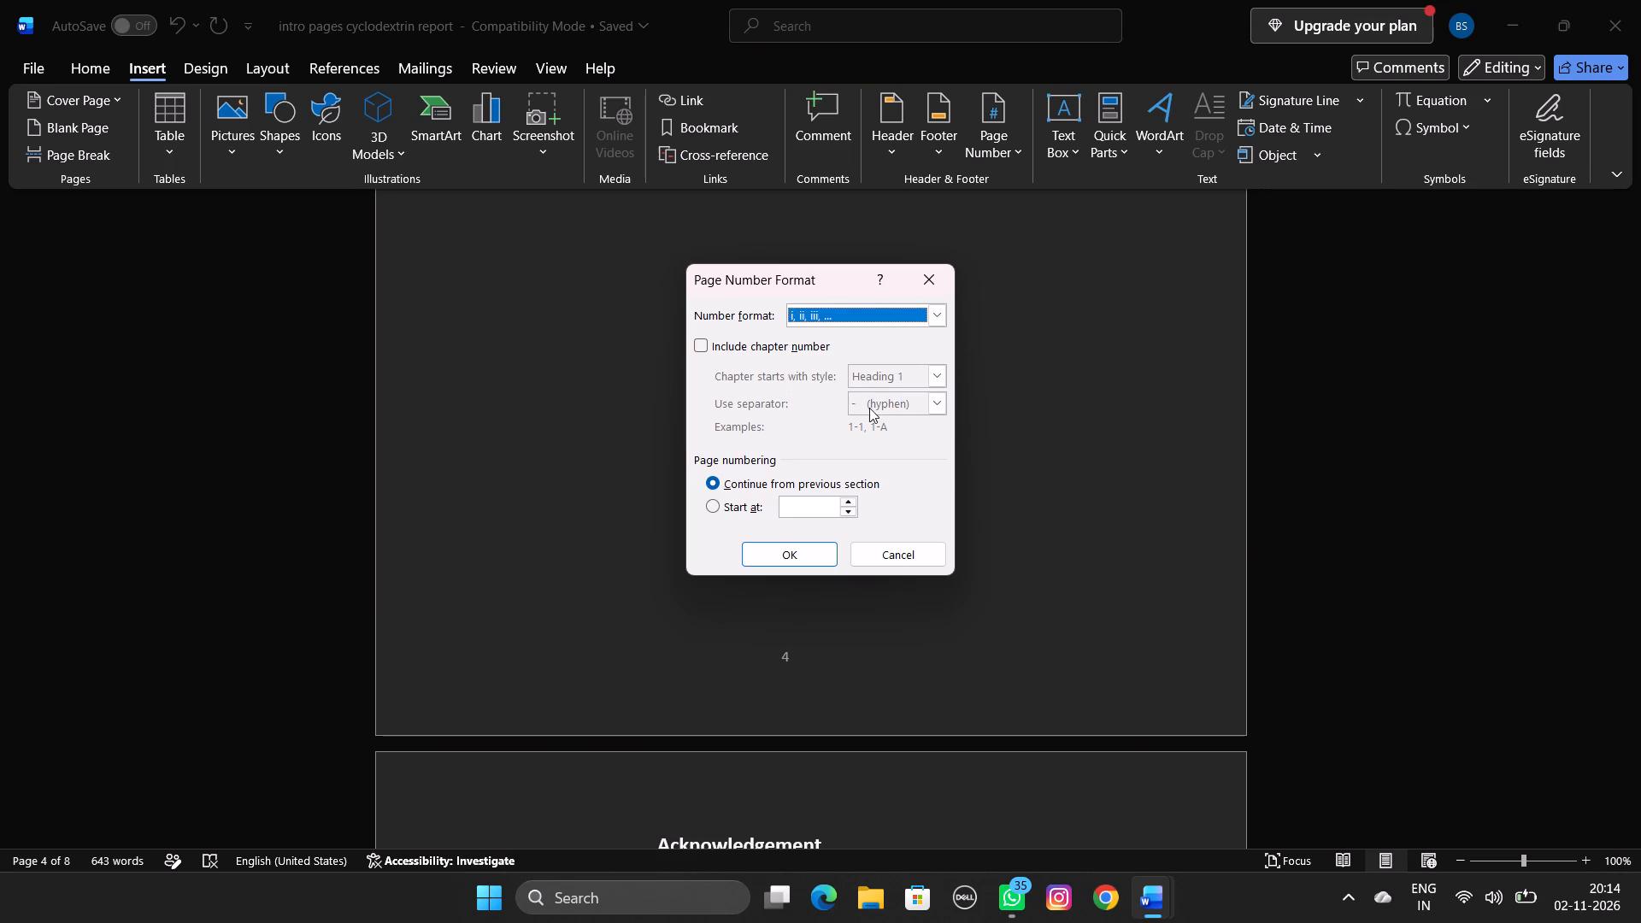
left_click(780, 566)
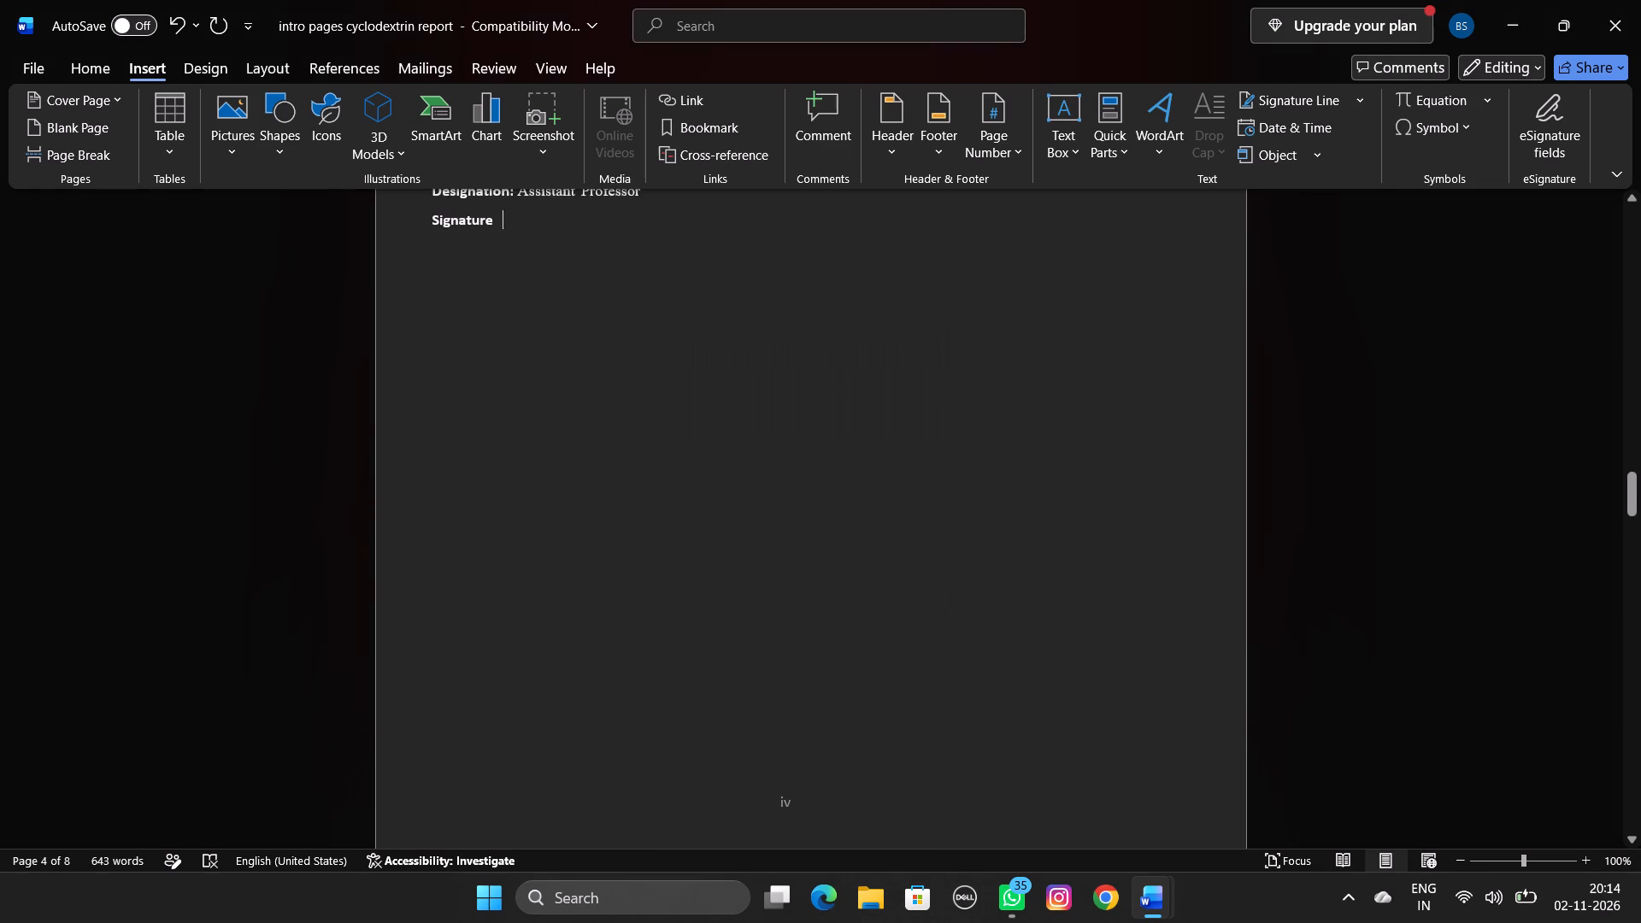
Set the Acknowledgement page's section to the i, ii, iii number format, with numbering continued from the previous section.
scroll(780, 566, "down", 6)
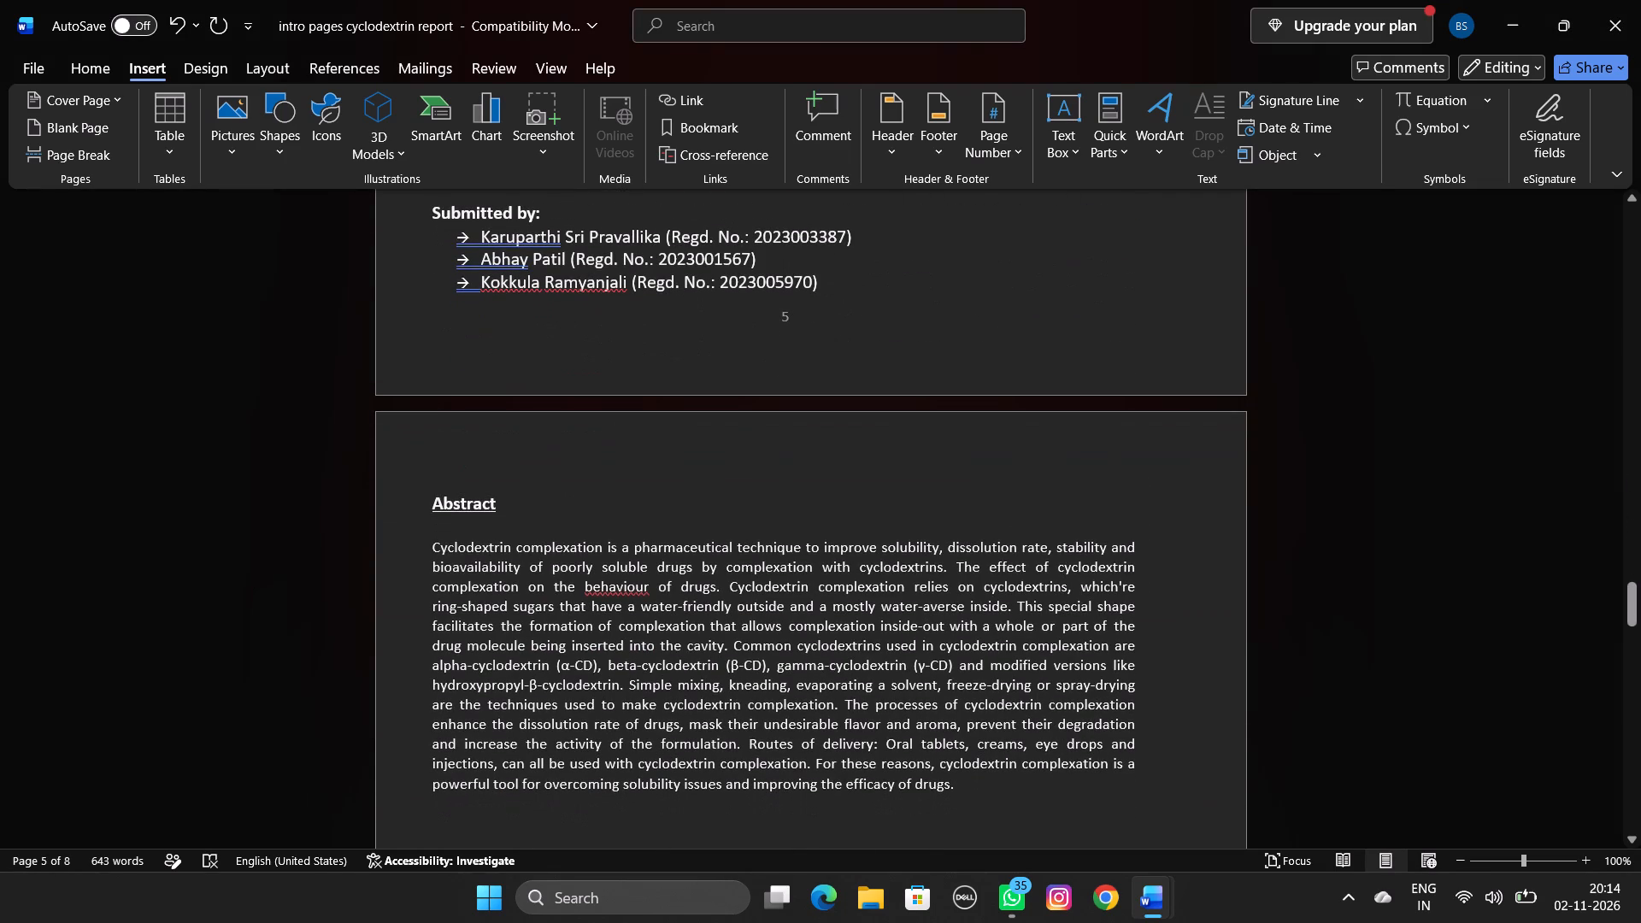
left_click(803, 338)
left_click(864, 321)
left_click(1013, 144)
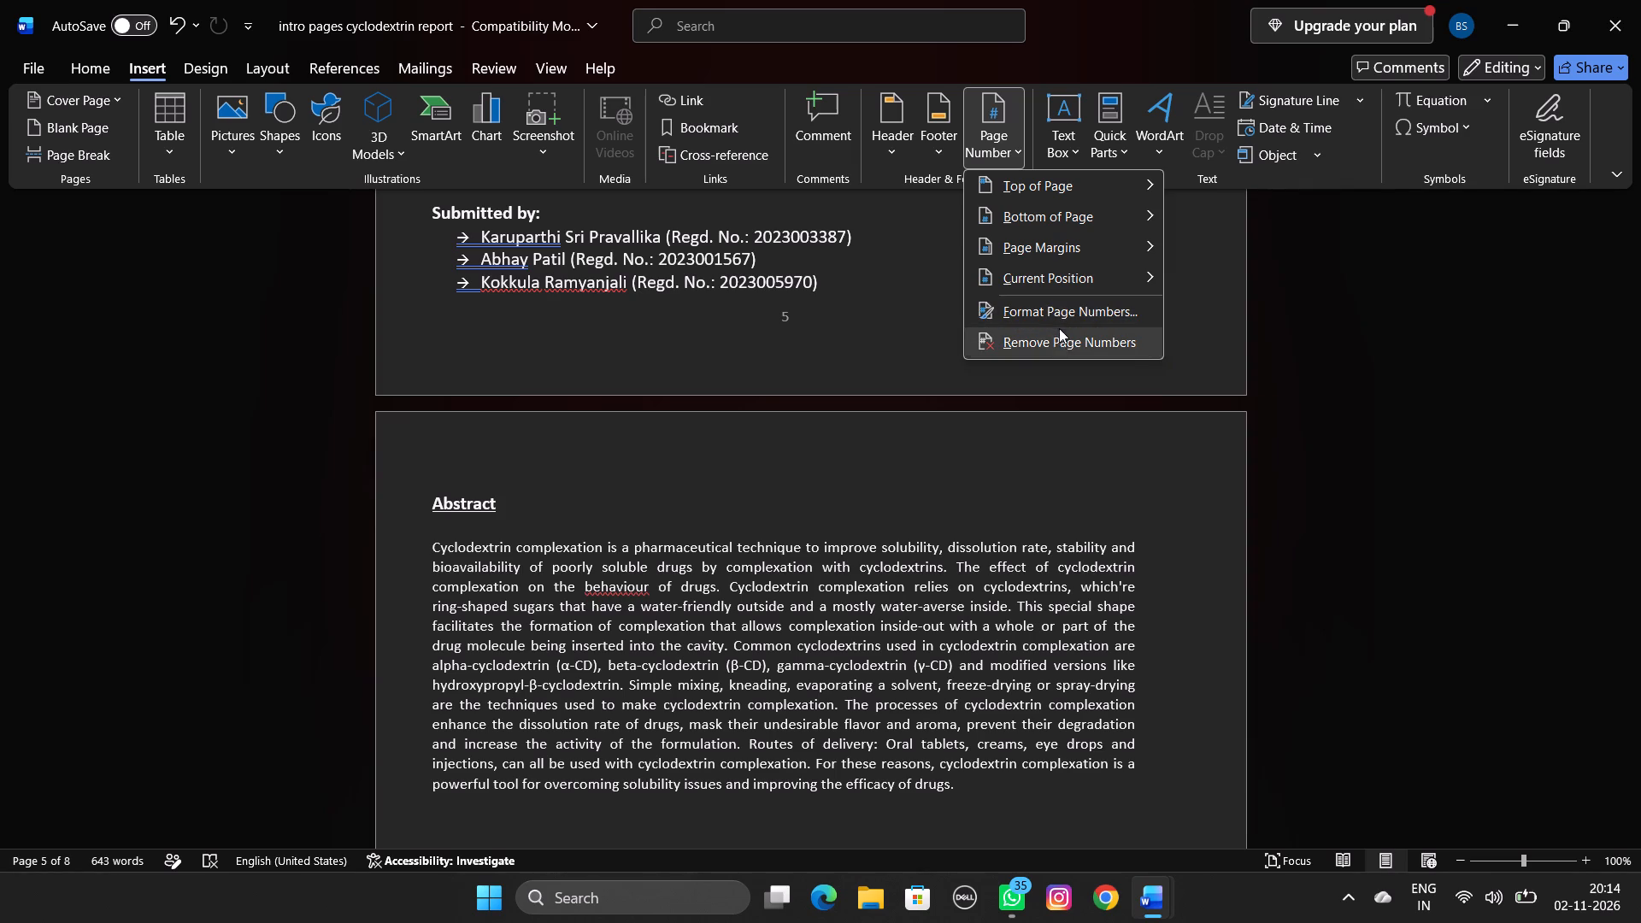
left_click(1059, 309)
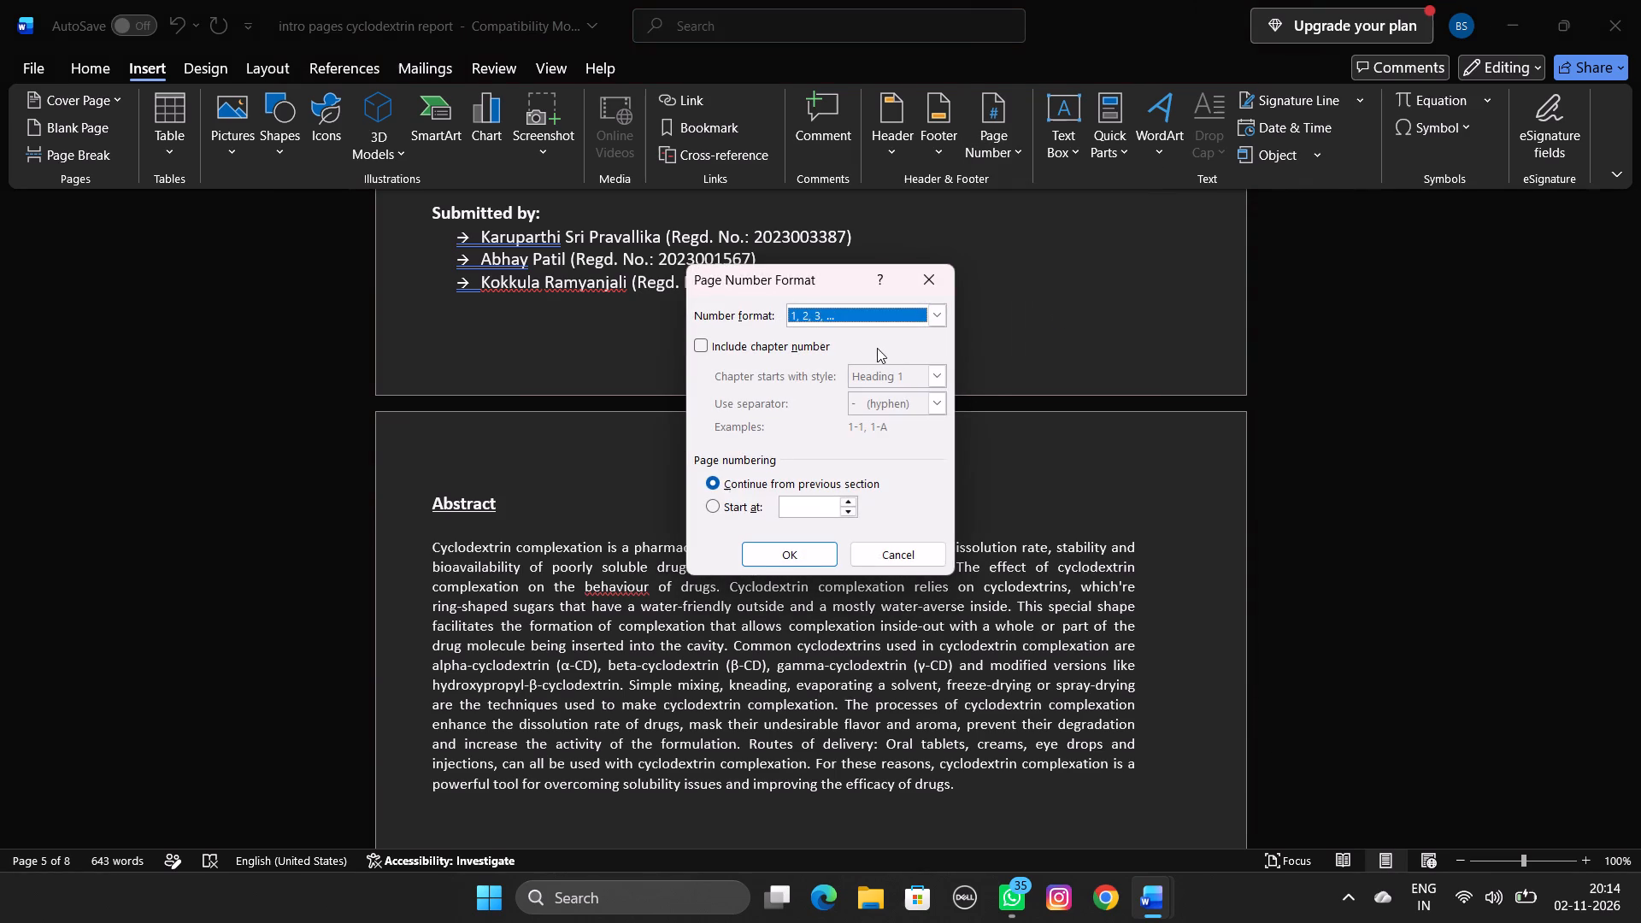
left_click(713, 508)
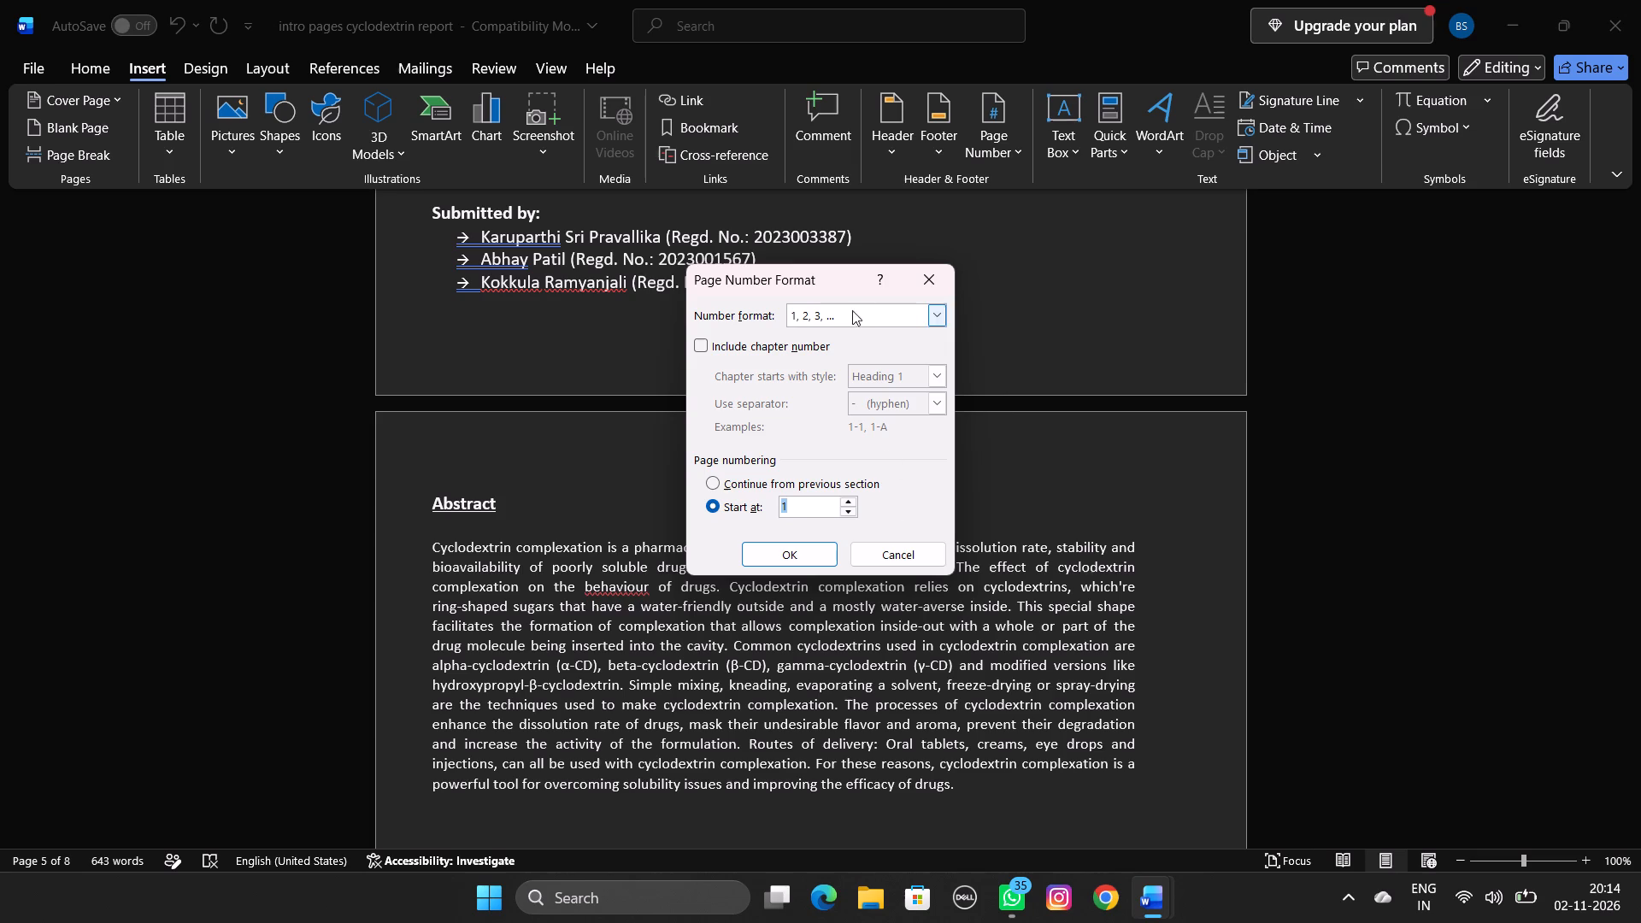
left_click(931, 315)
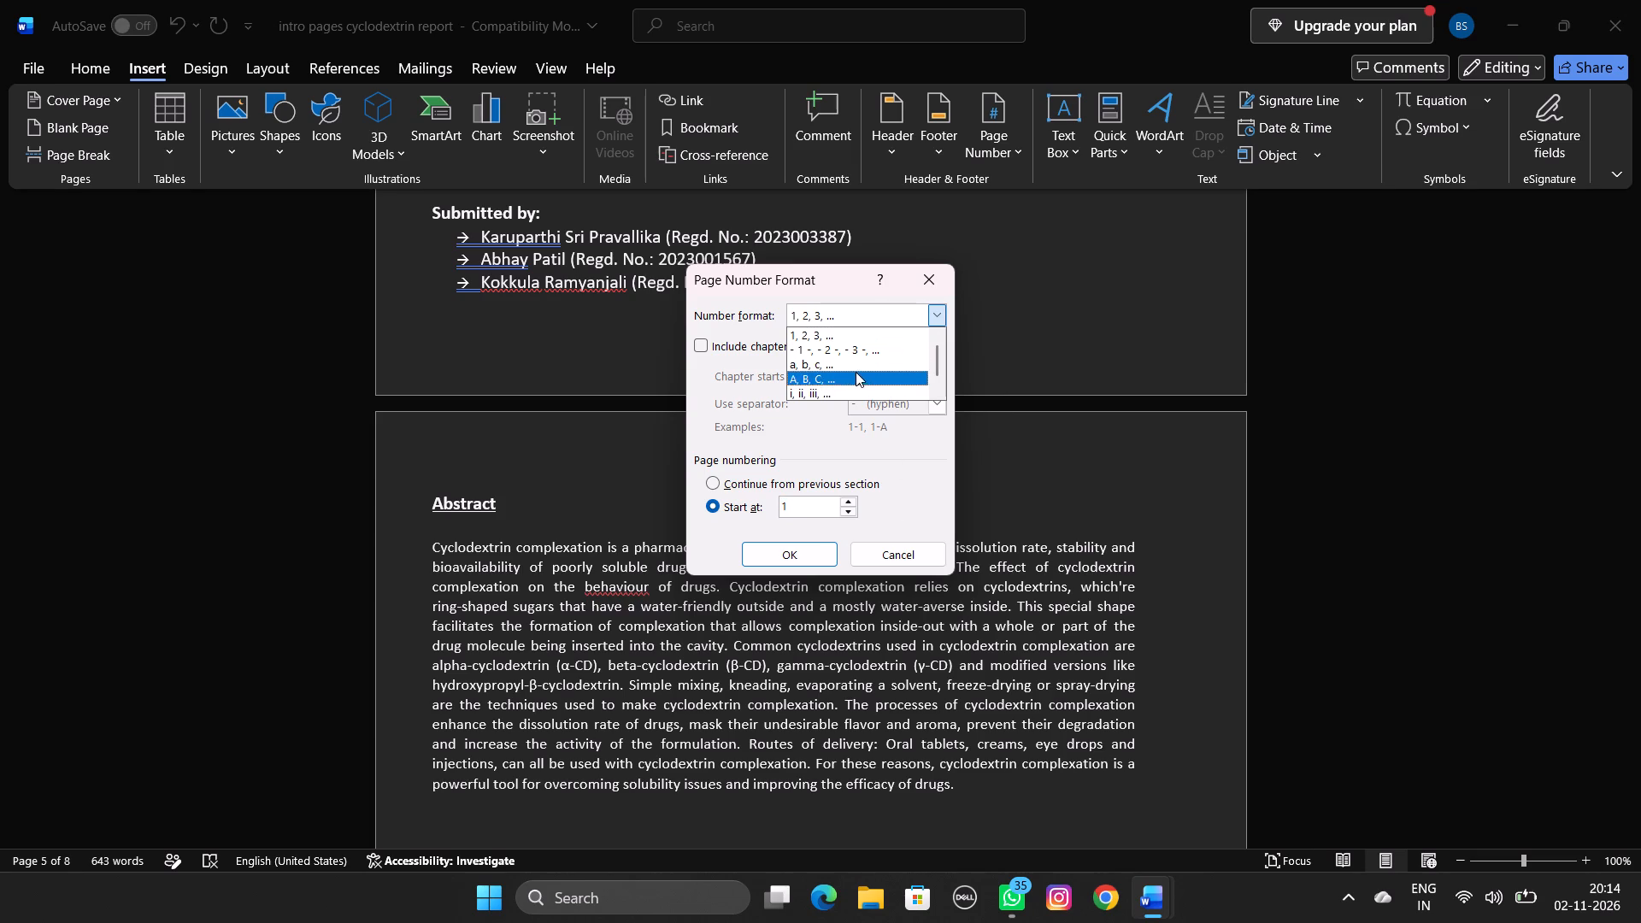
left_click(847, 393)
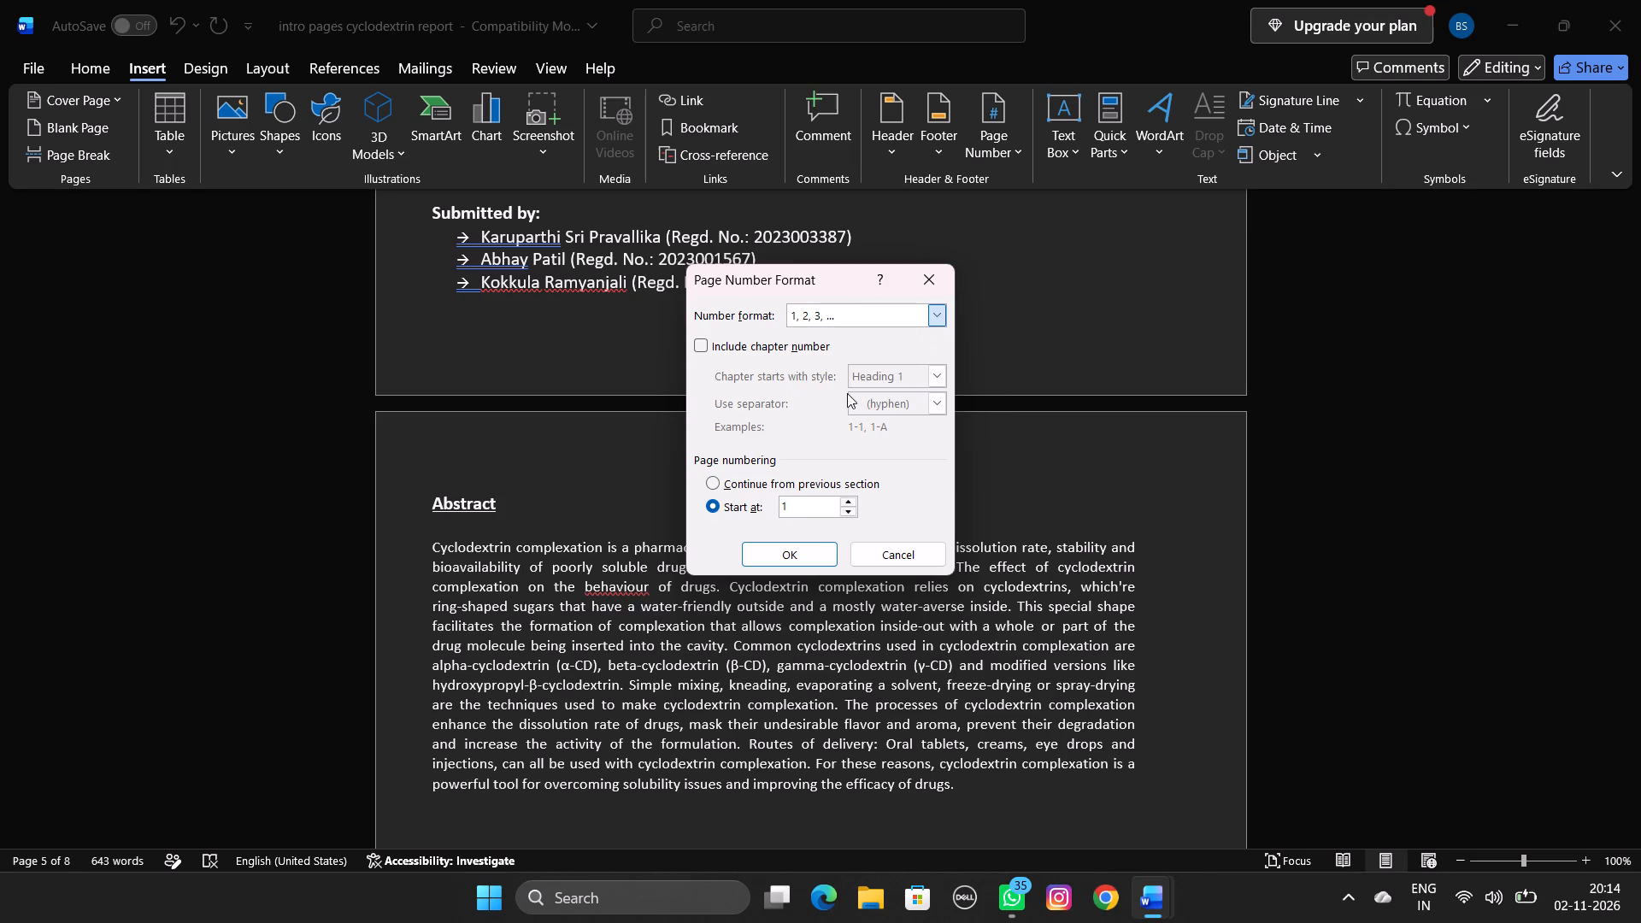
scroll(1162, 428, "up", 9)
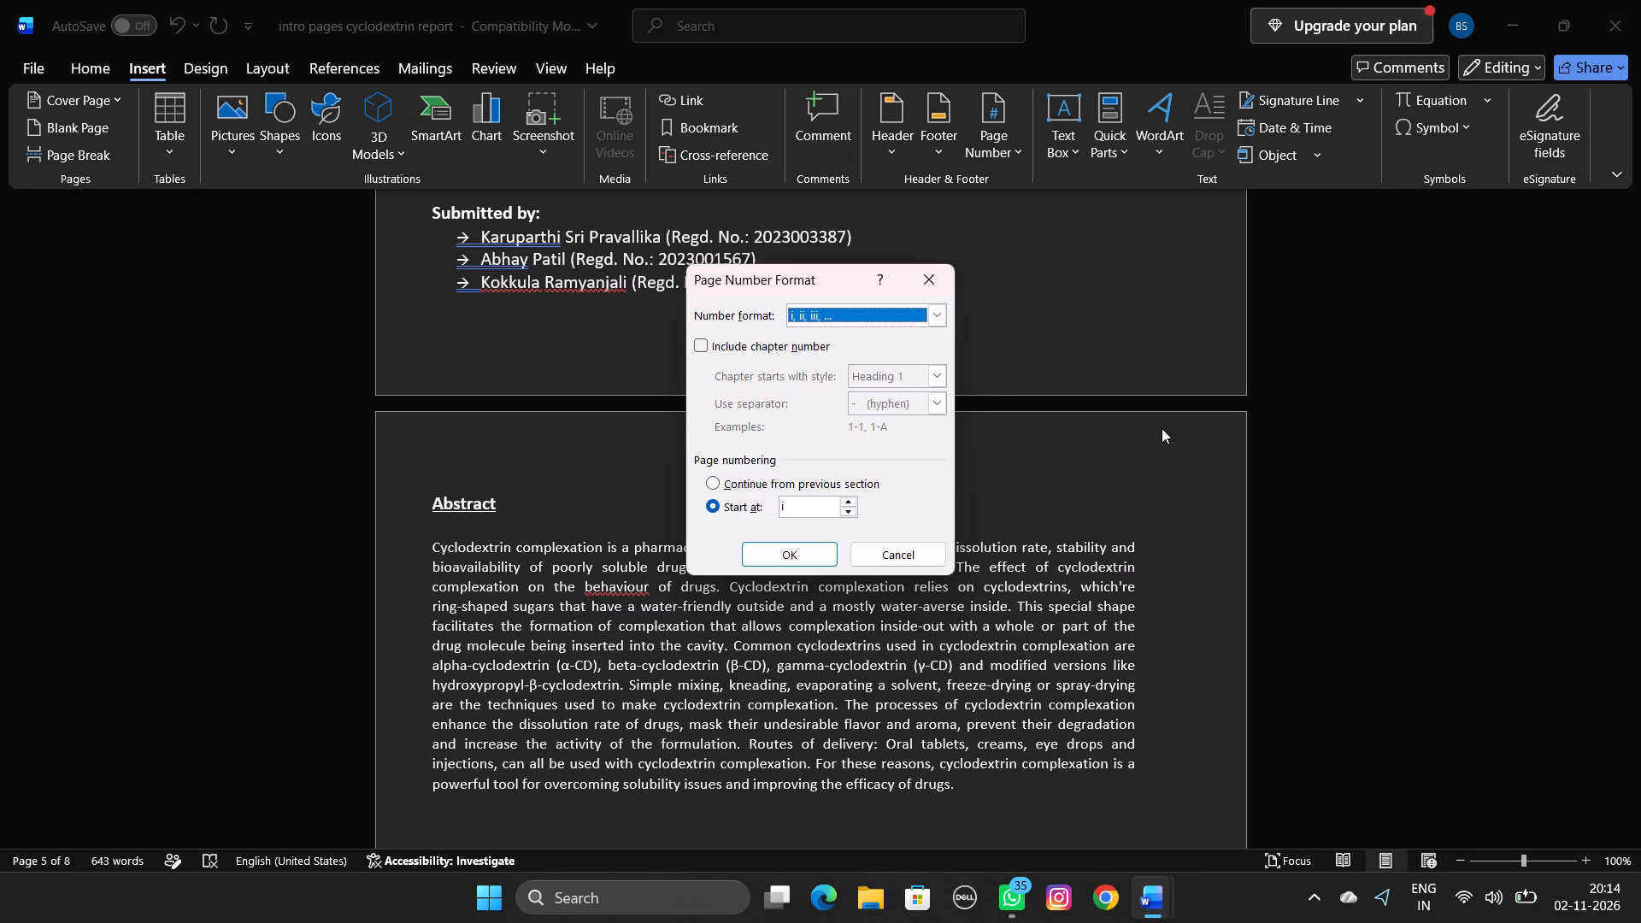
scroll(1162, 428, "down", 1)
left_click(717, 485)
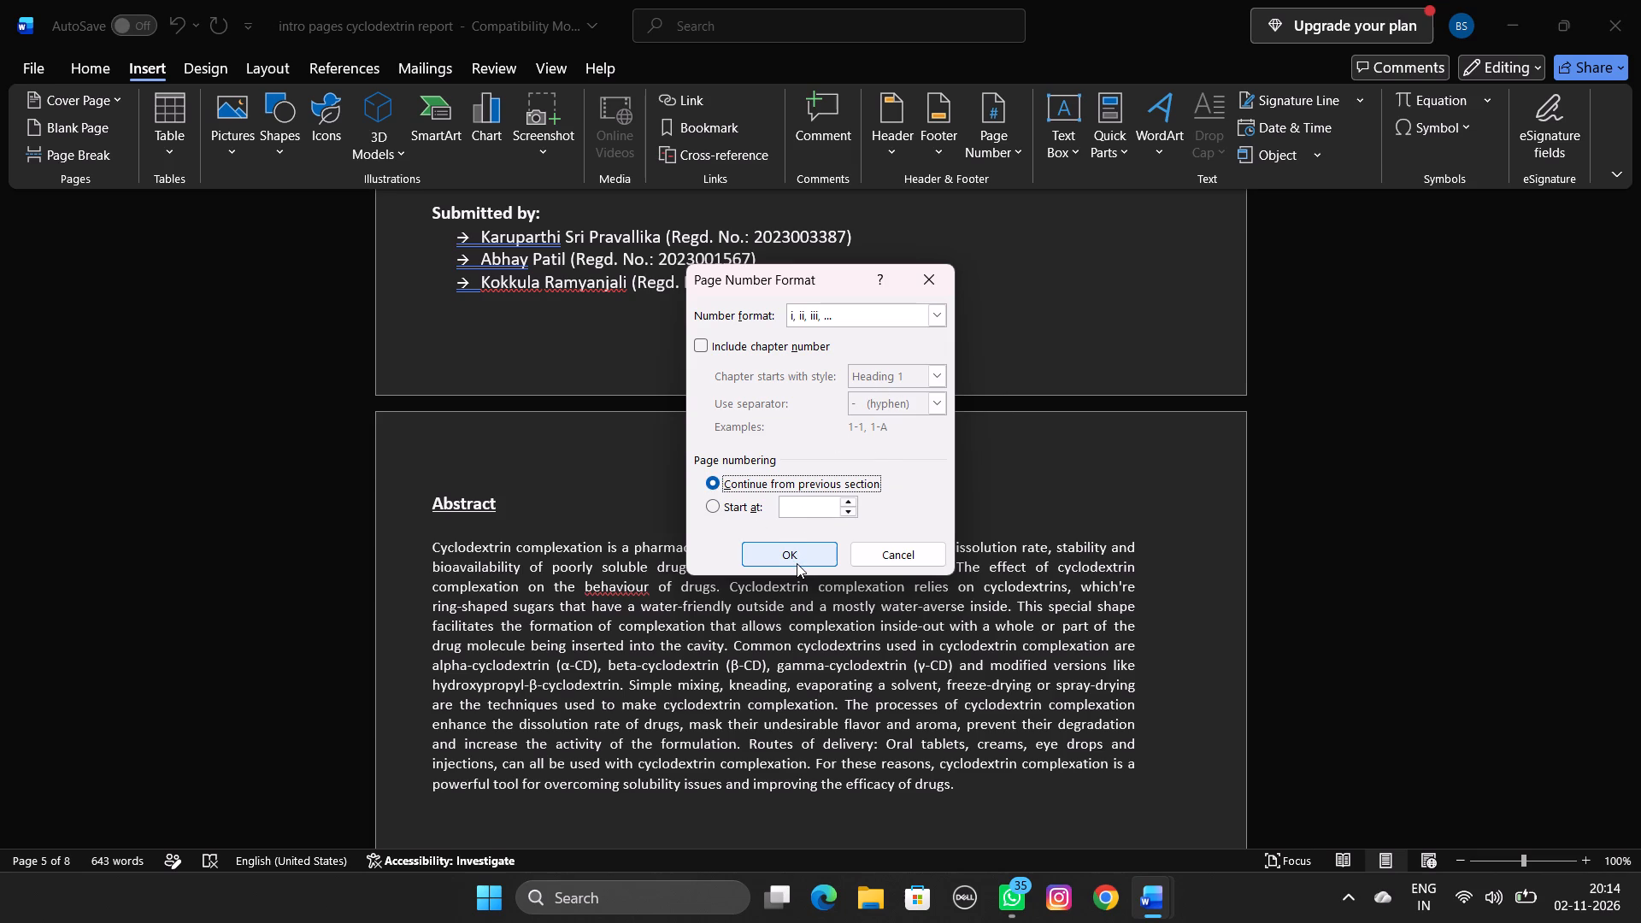
left_click(797, 563)
Set the cover page section's page numbering to start at i, in the i, ii, iii format.
scroll(885, 594, "down", 1)
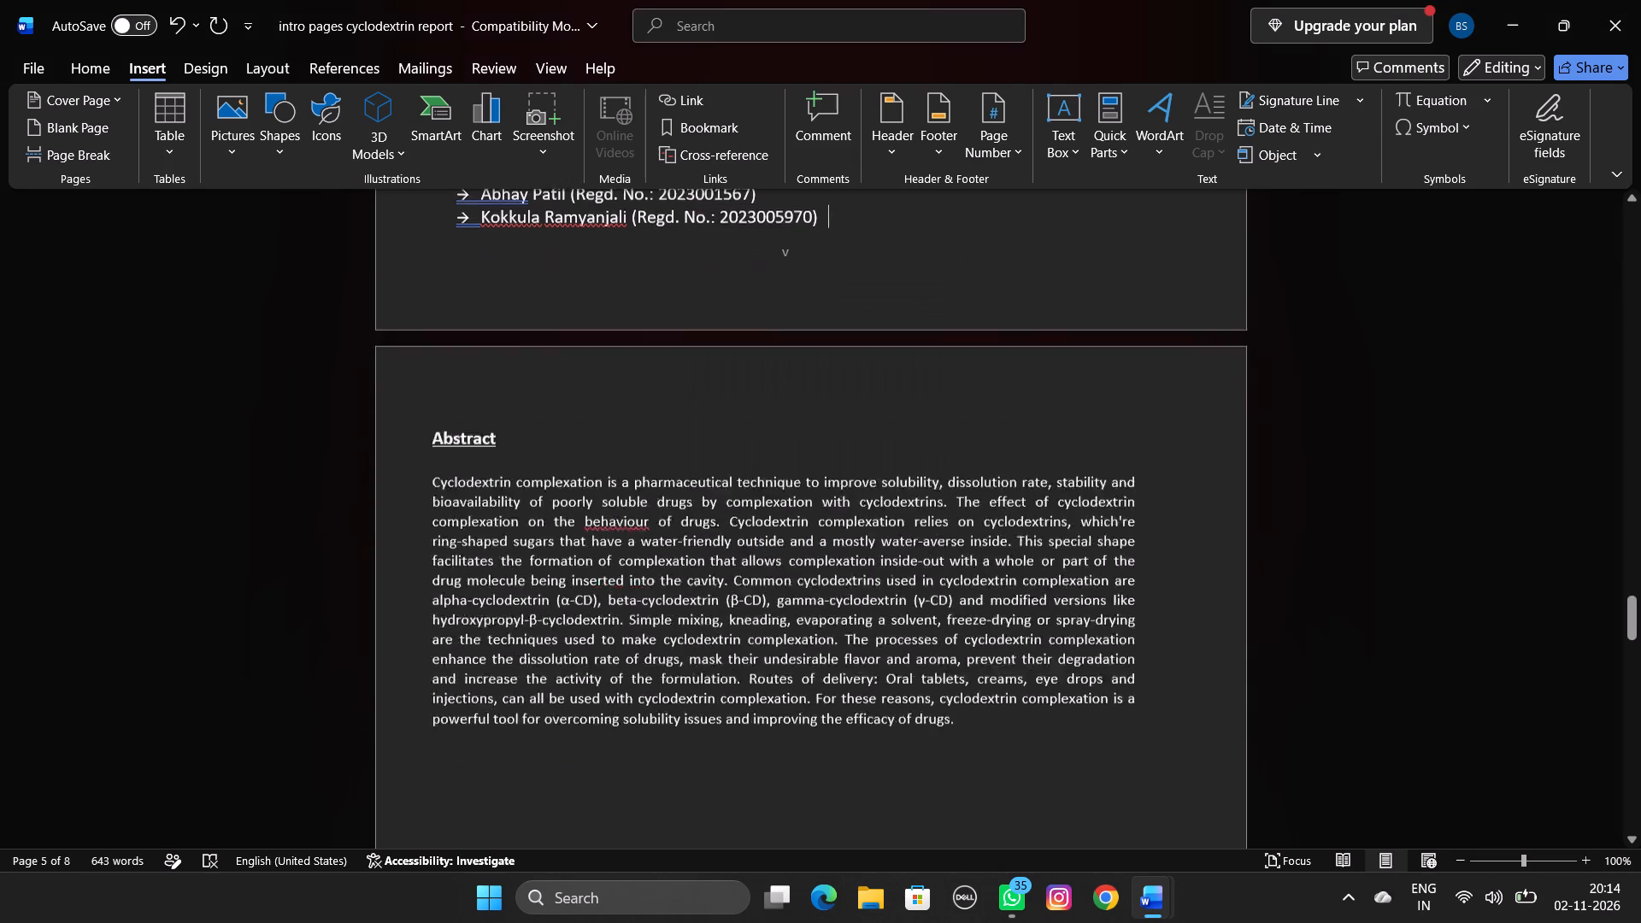
scroll(885, 594, "down", 8)
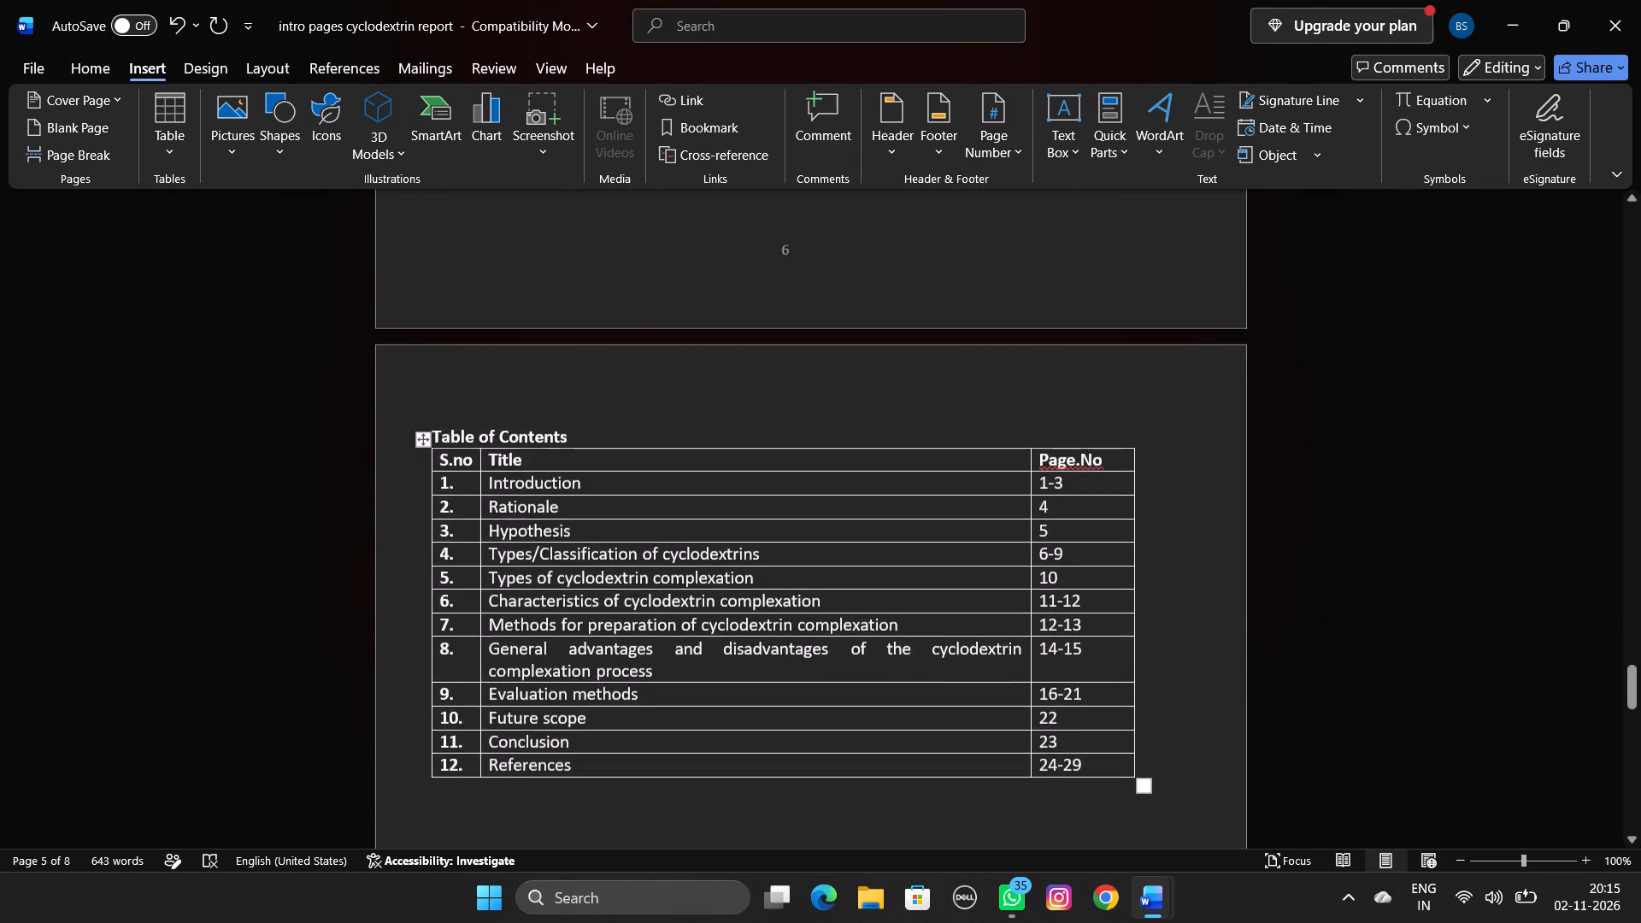
scroll(885, 594, "down", 1)
scroll(885, 594, "up", 5)
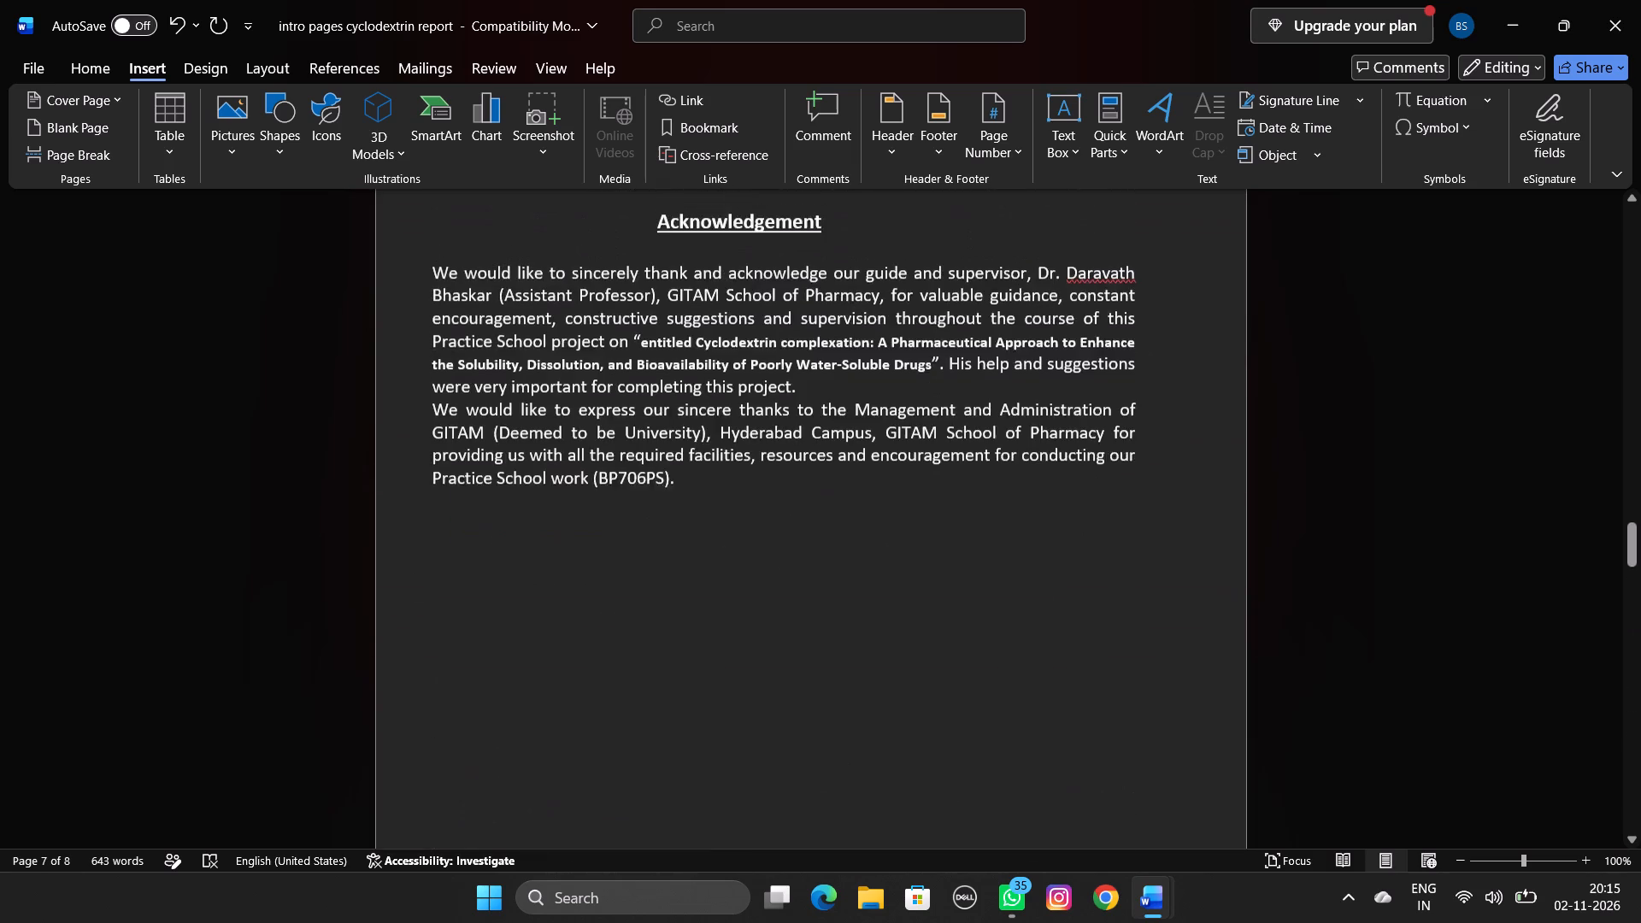
scroll(885, 594, "up", 13)
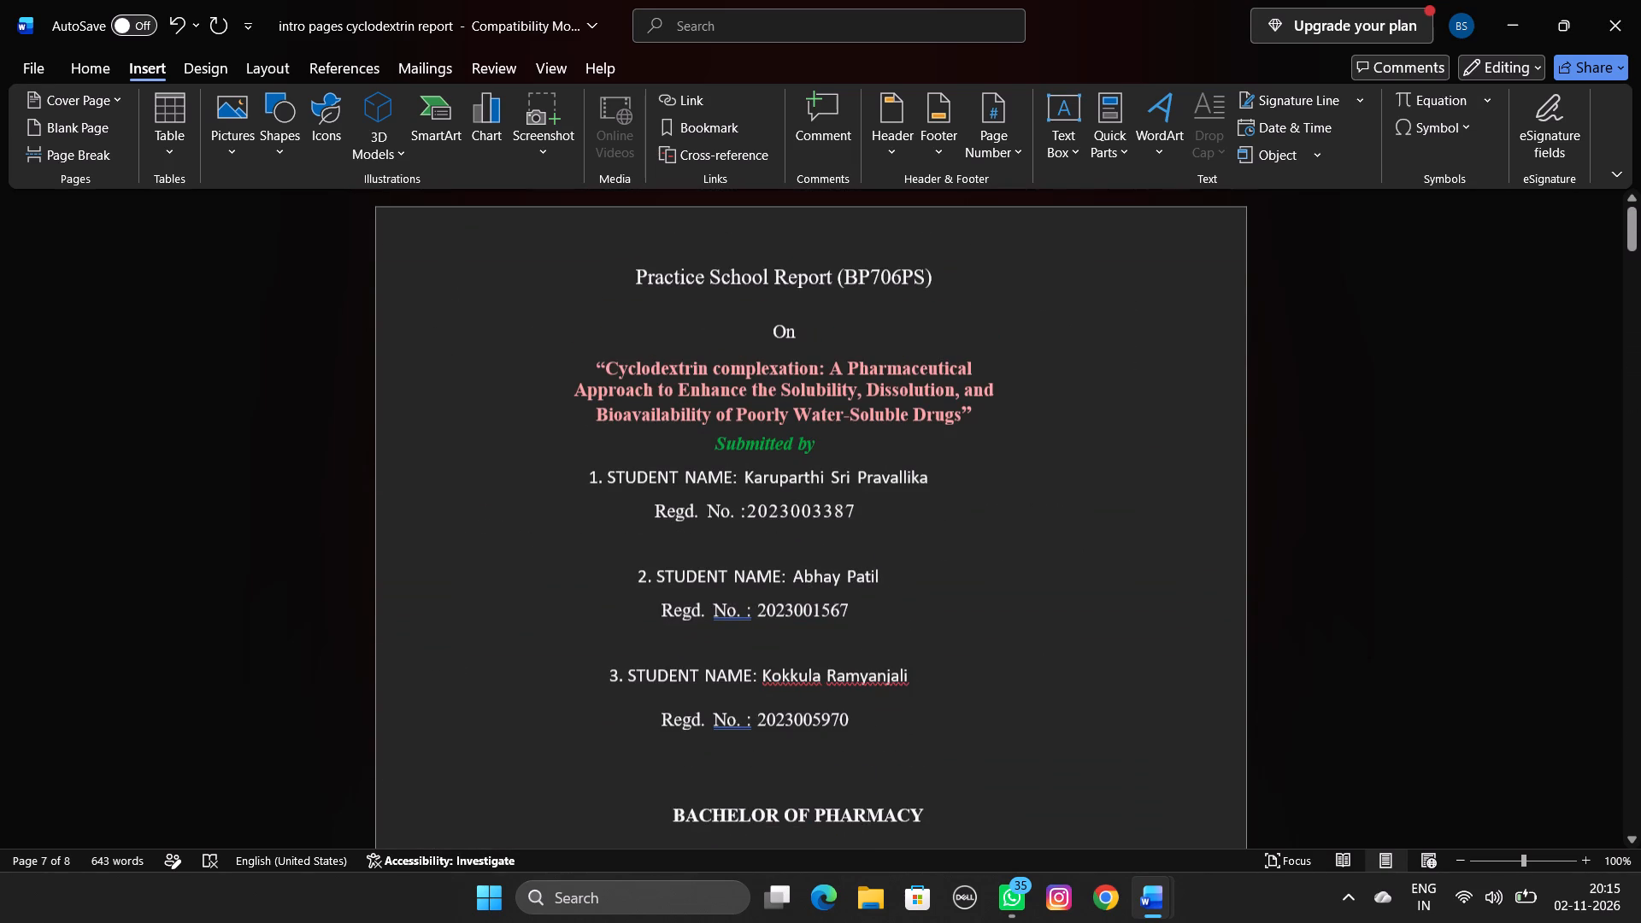
left_click(1001, 129)
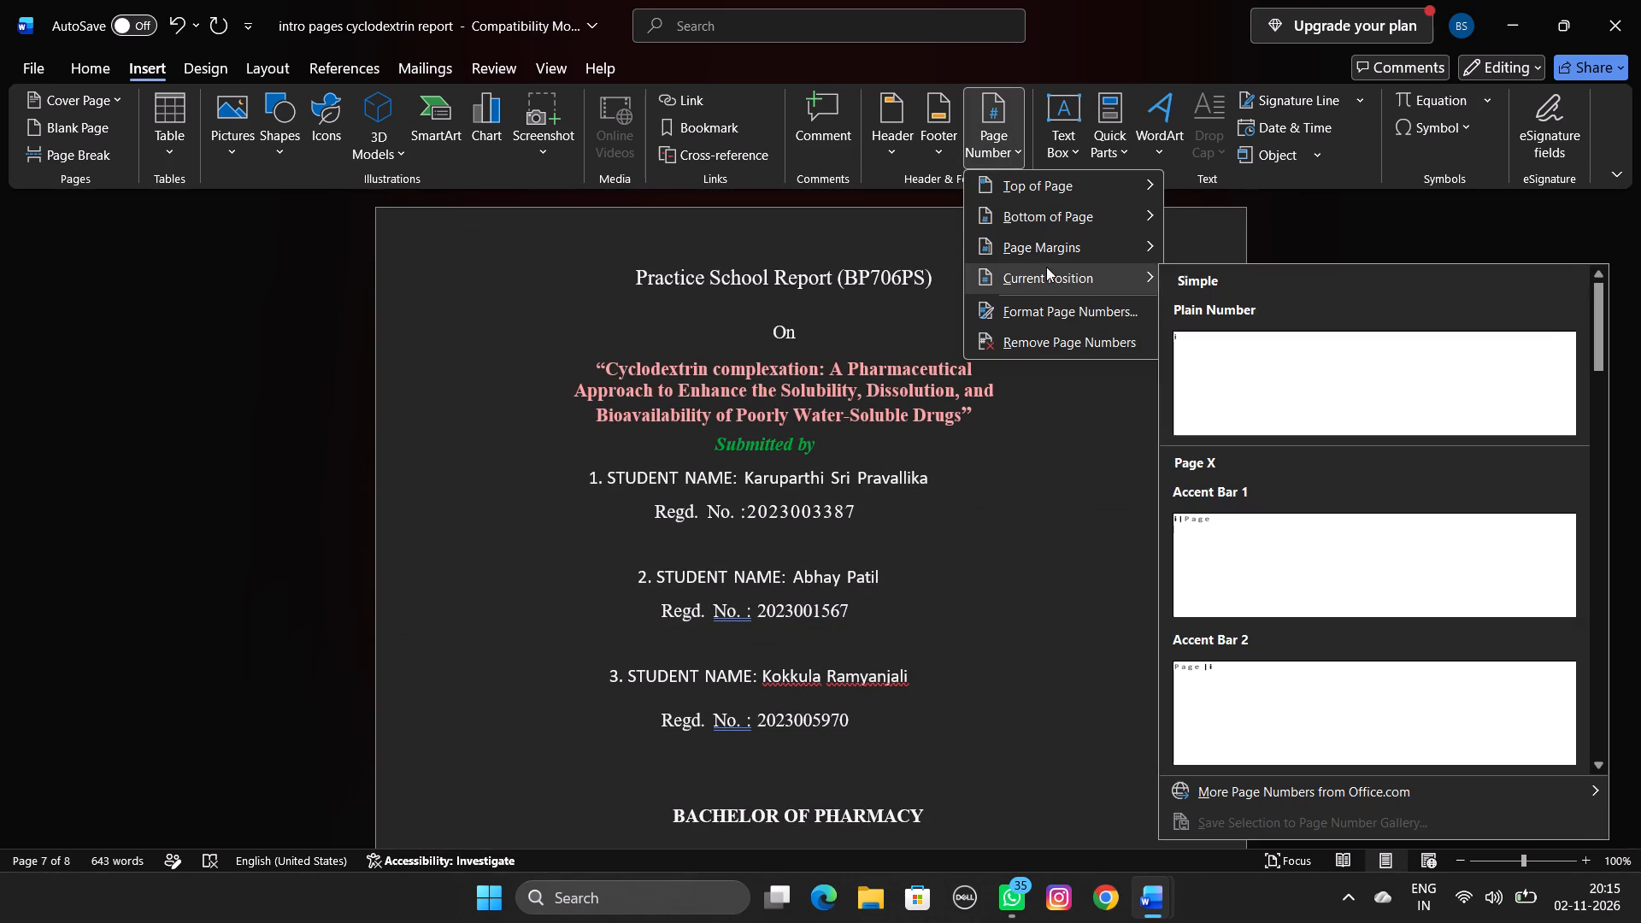
left_click(921, 433)
left_click(921, 433)
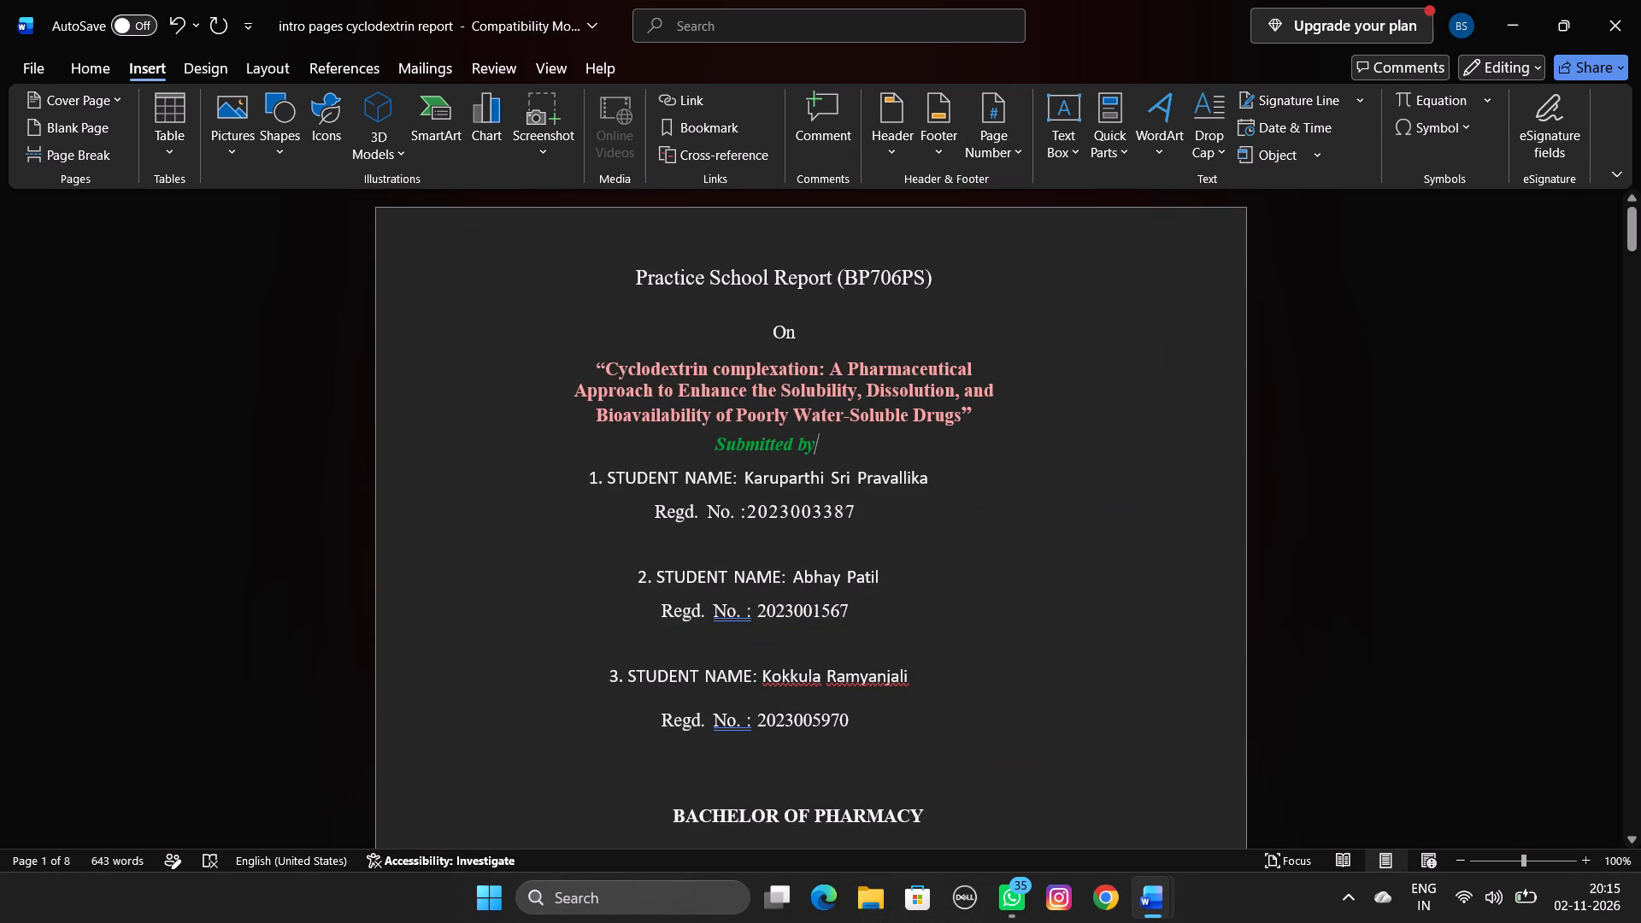
left_click(985, 154)
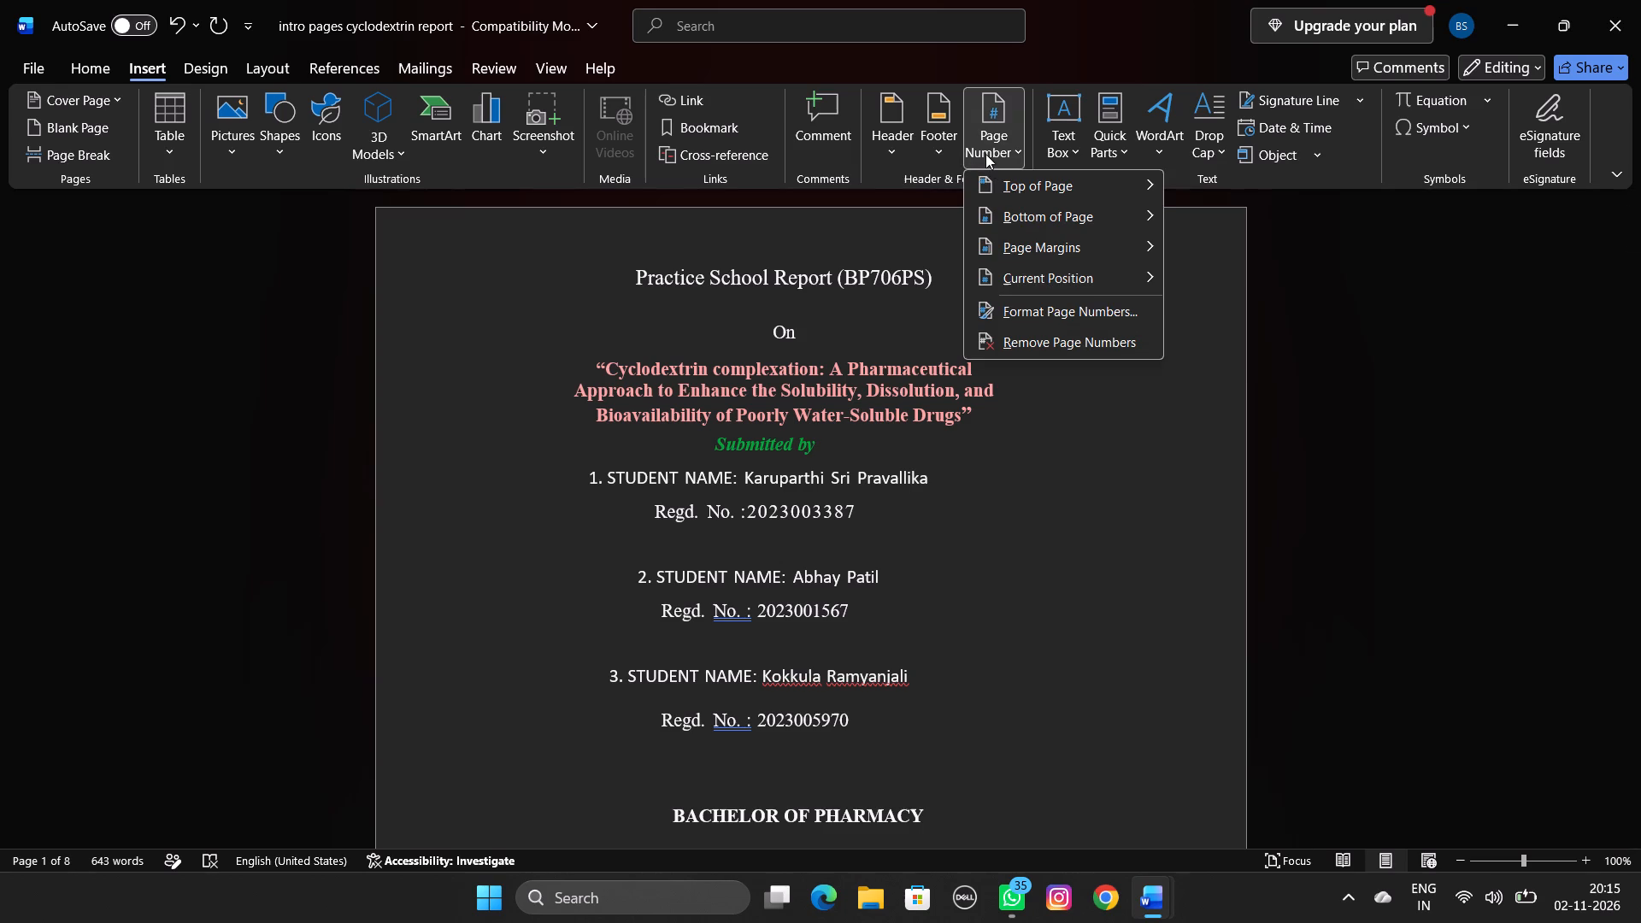
left_click(1035, 314)
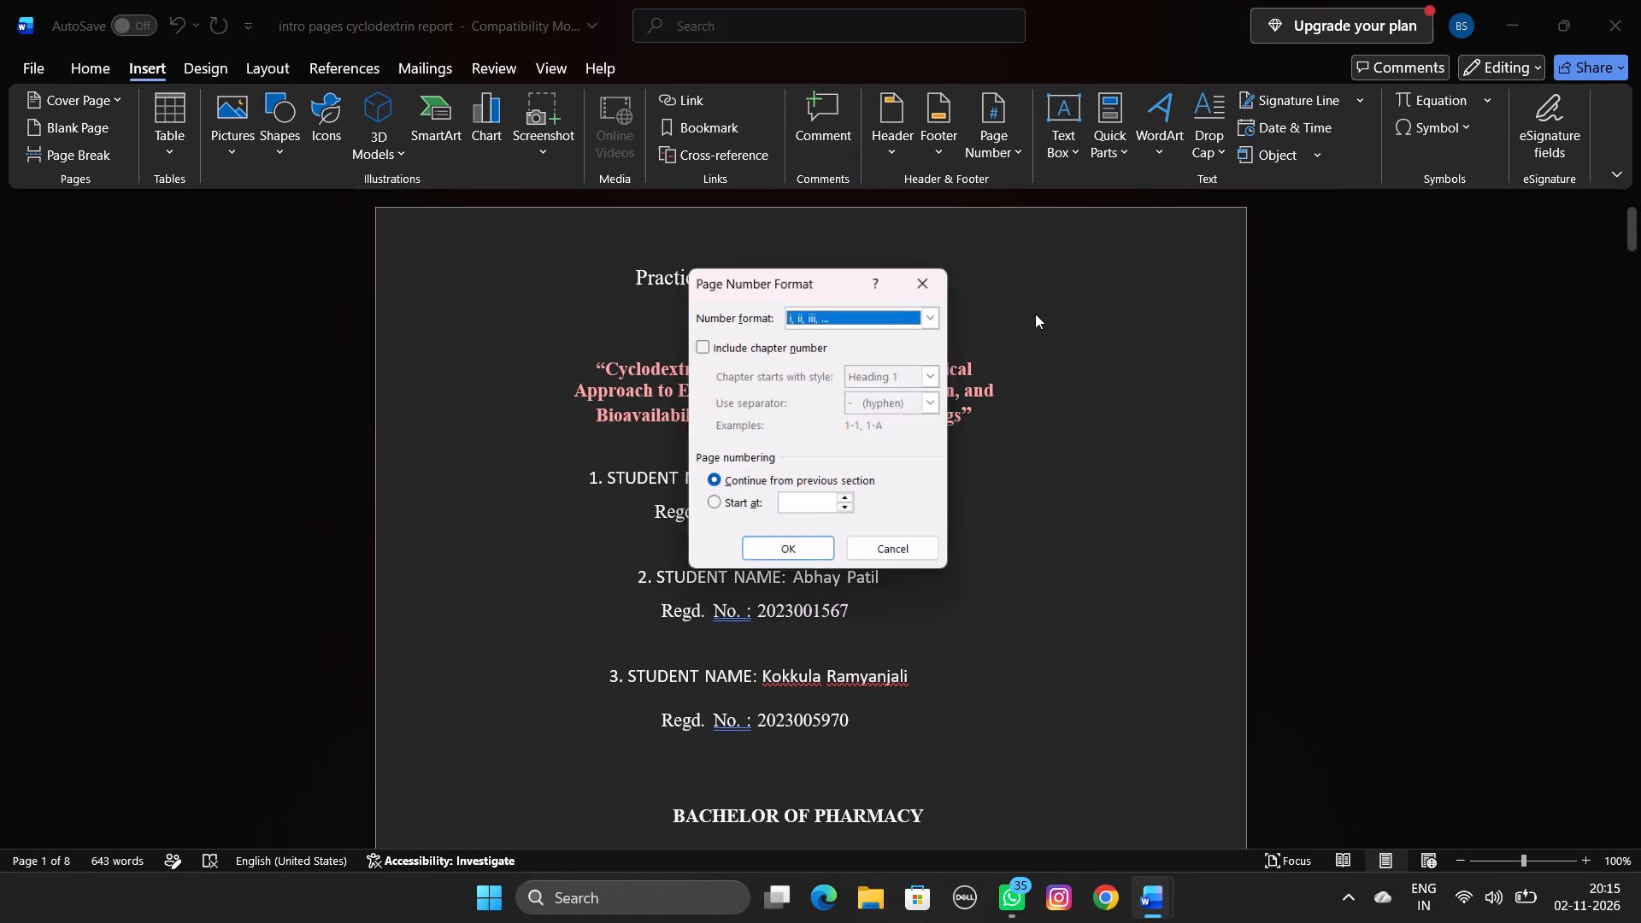
left_click(703, 505)
left_click(710, 505)
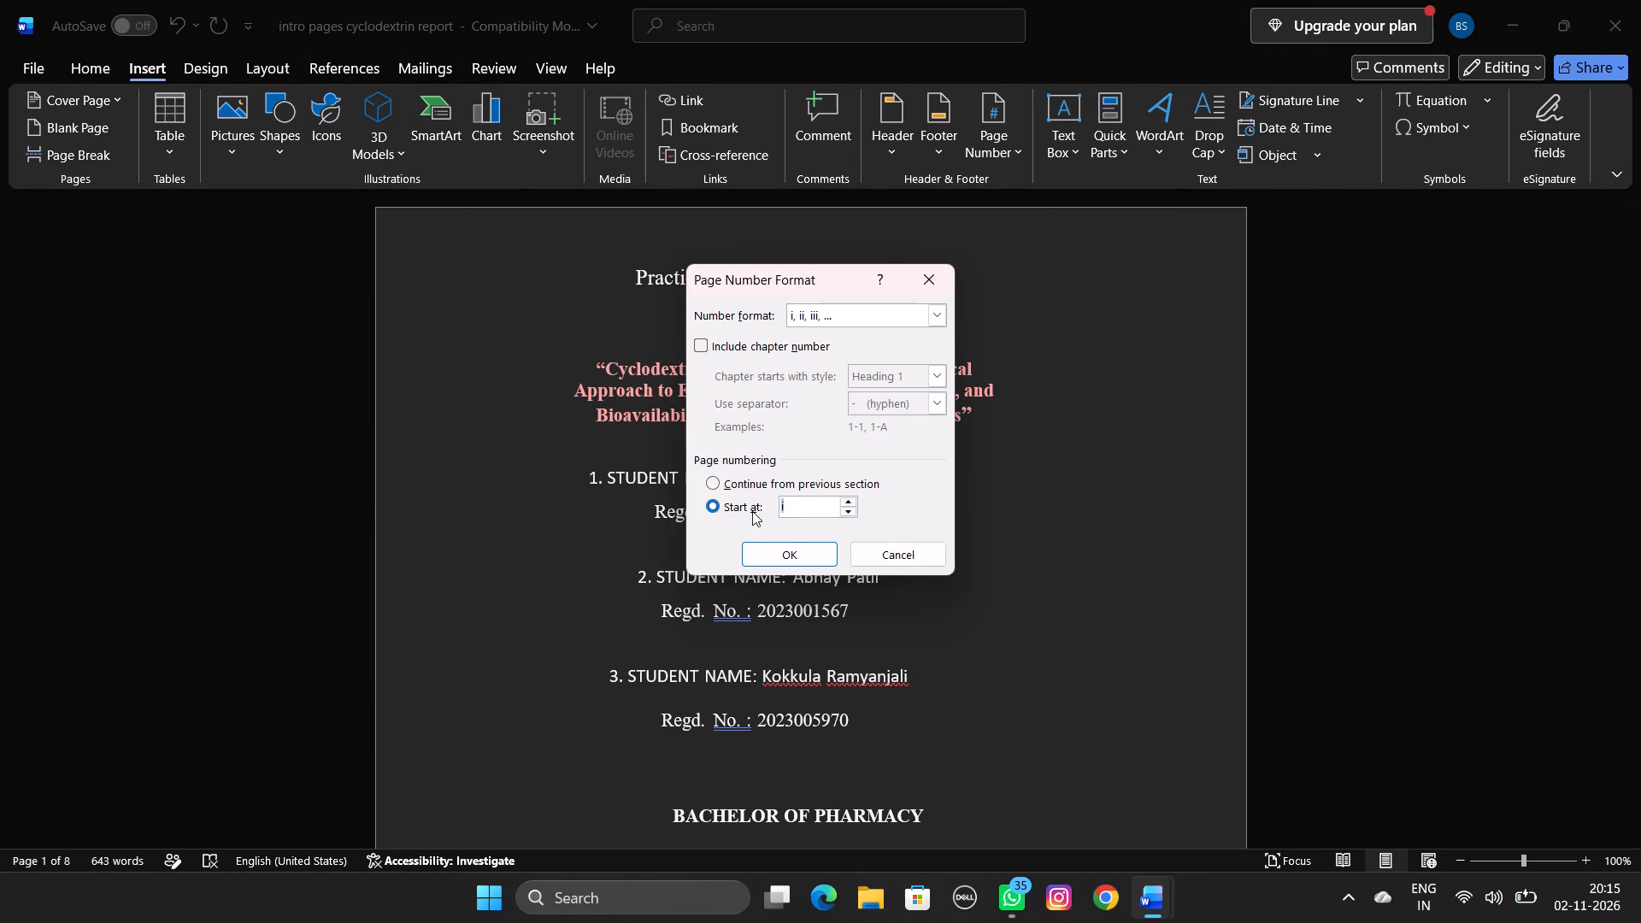
left_click(791, 552)
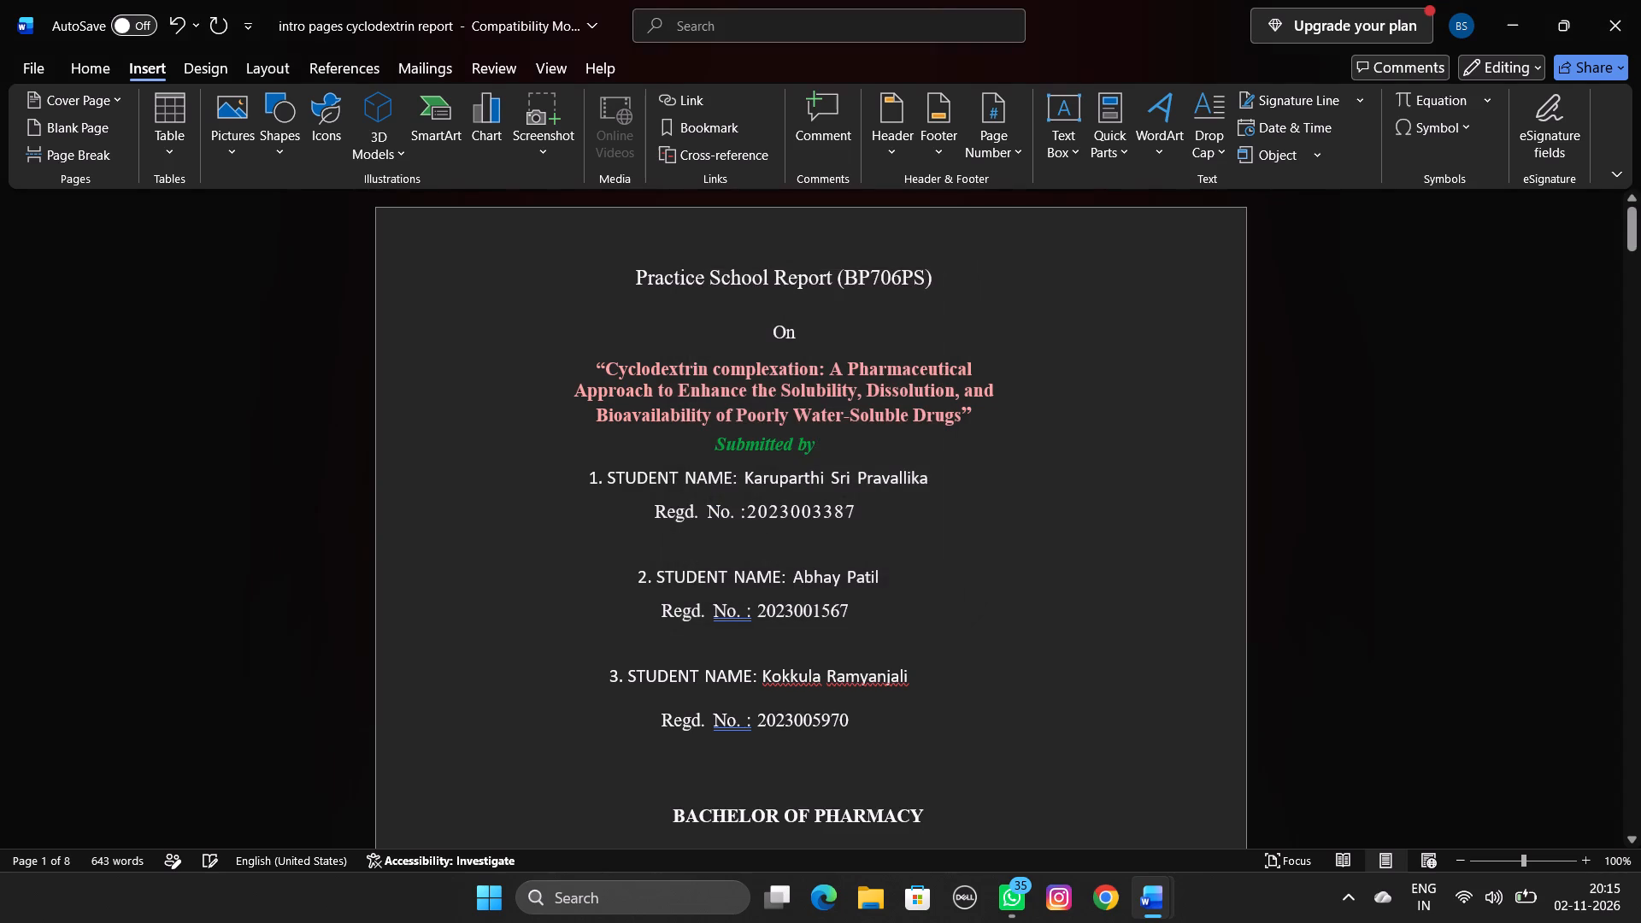
Examine the page numbers from the cover page through the Acknowledgement and Abstract to the Table of Contents.
scroll(981, 573, "down", 11)
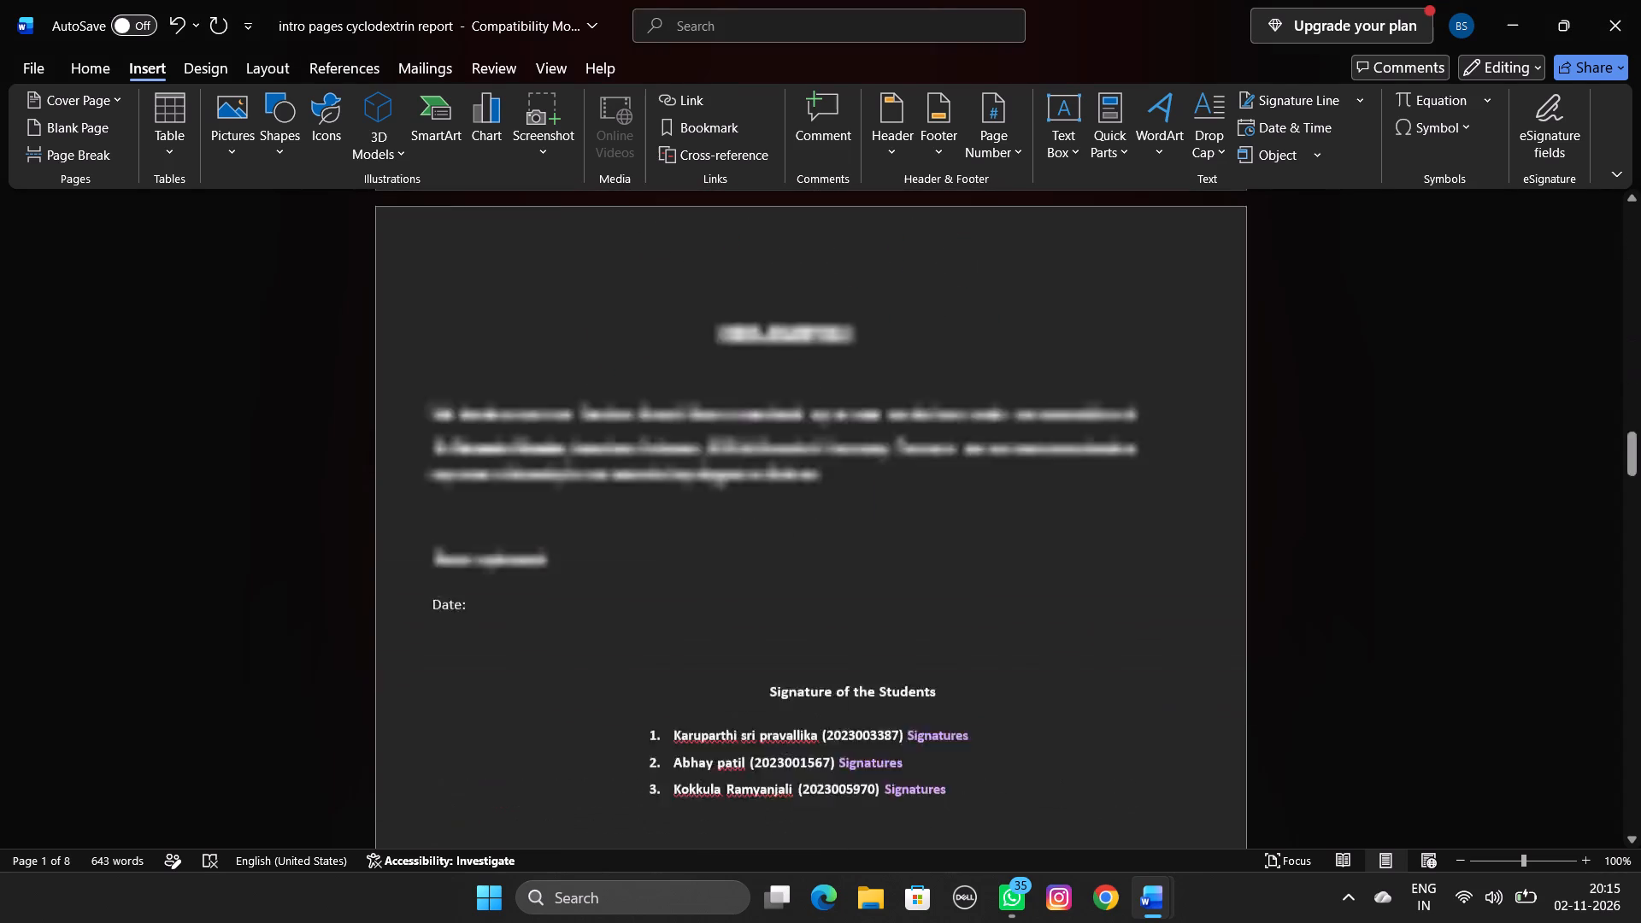
scroll(981, 573, "down", 6)
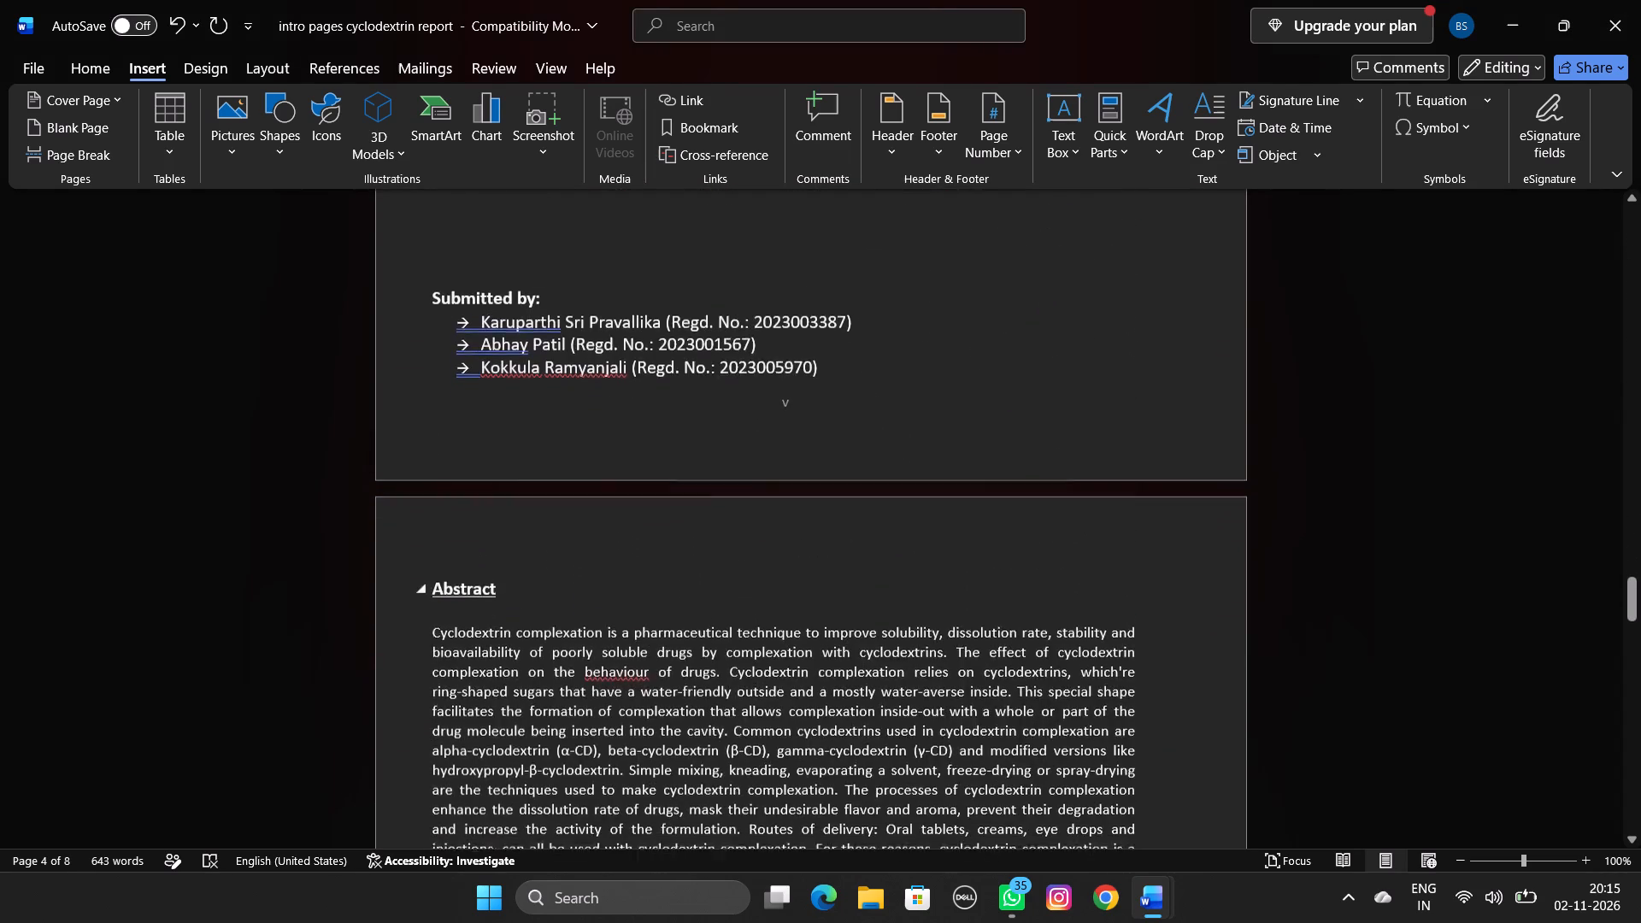
scroll(981, 573, "down", 4)
scroll(981, 573, "up", 5)
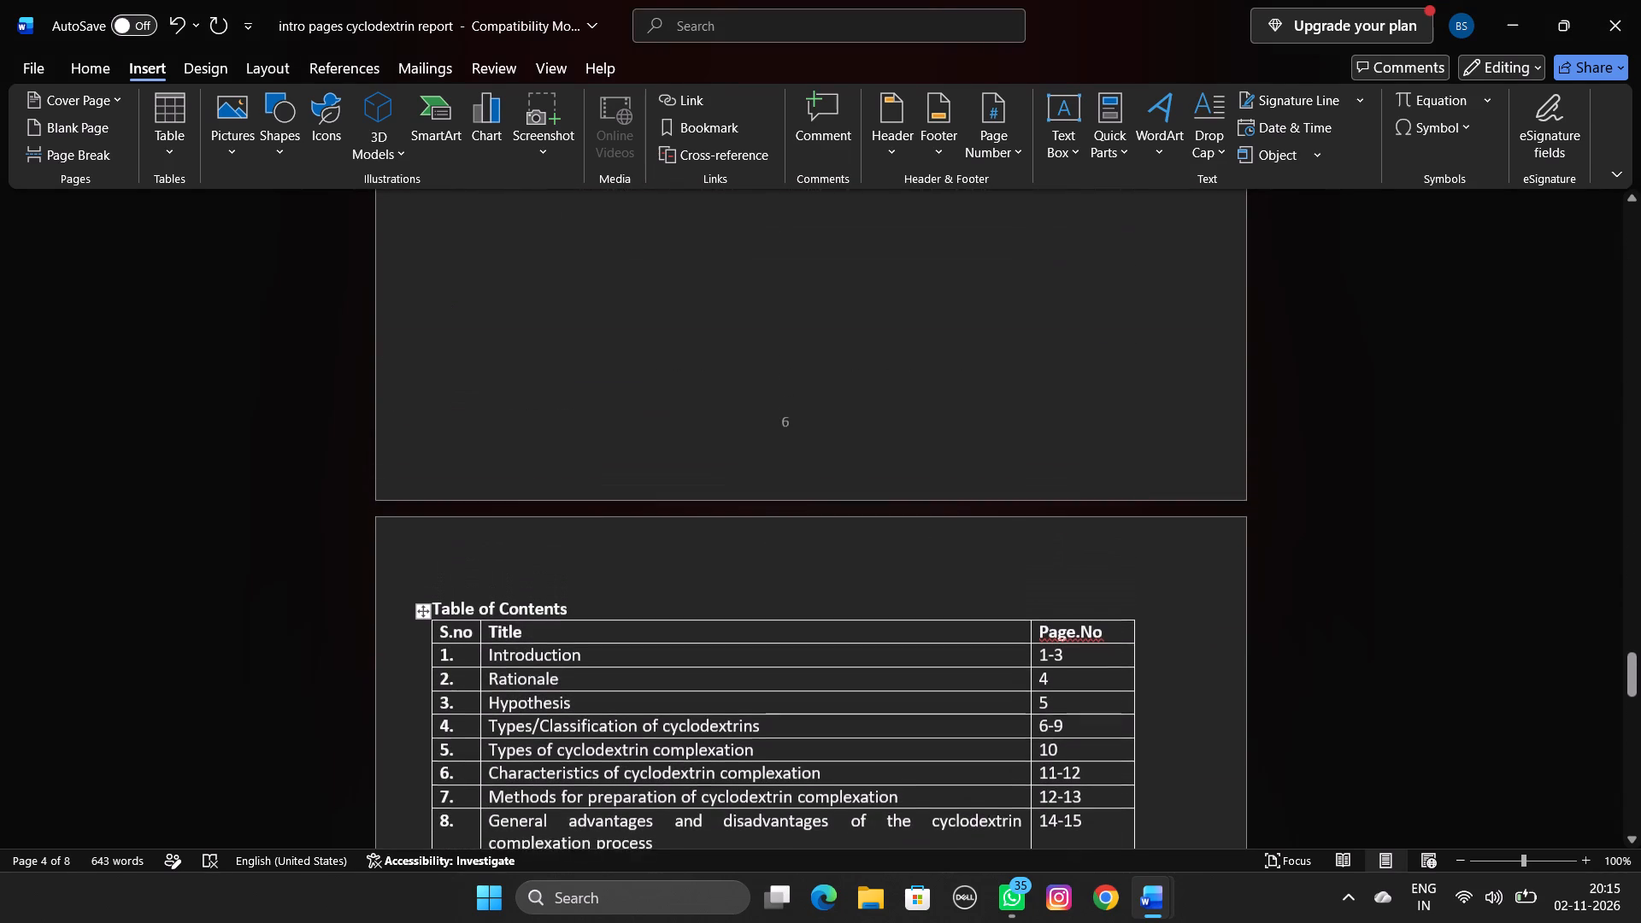
Set the page number format to i, ii, iii for the section of page 6, the Abstract just before the Table of Contents.
left_click(887, 307)
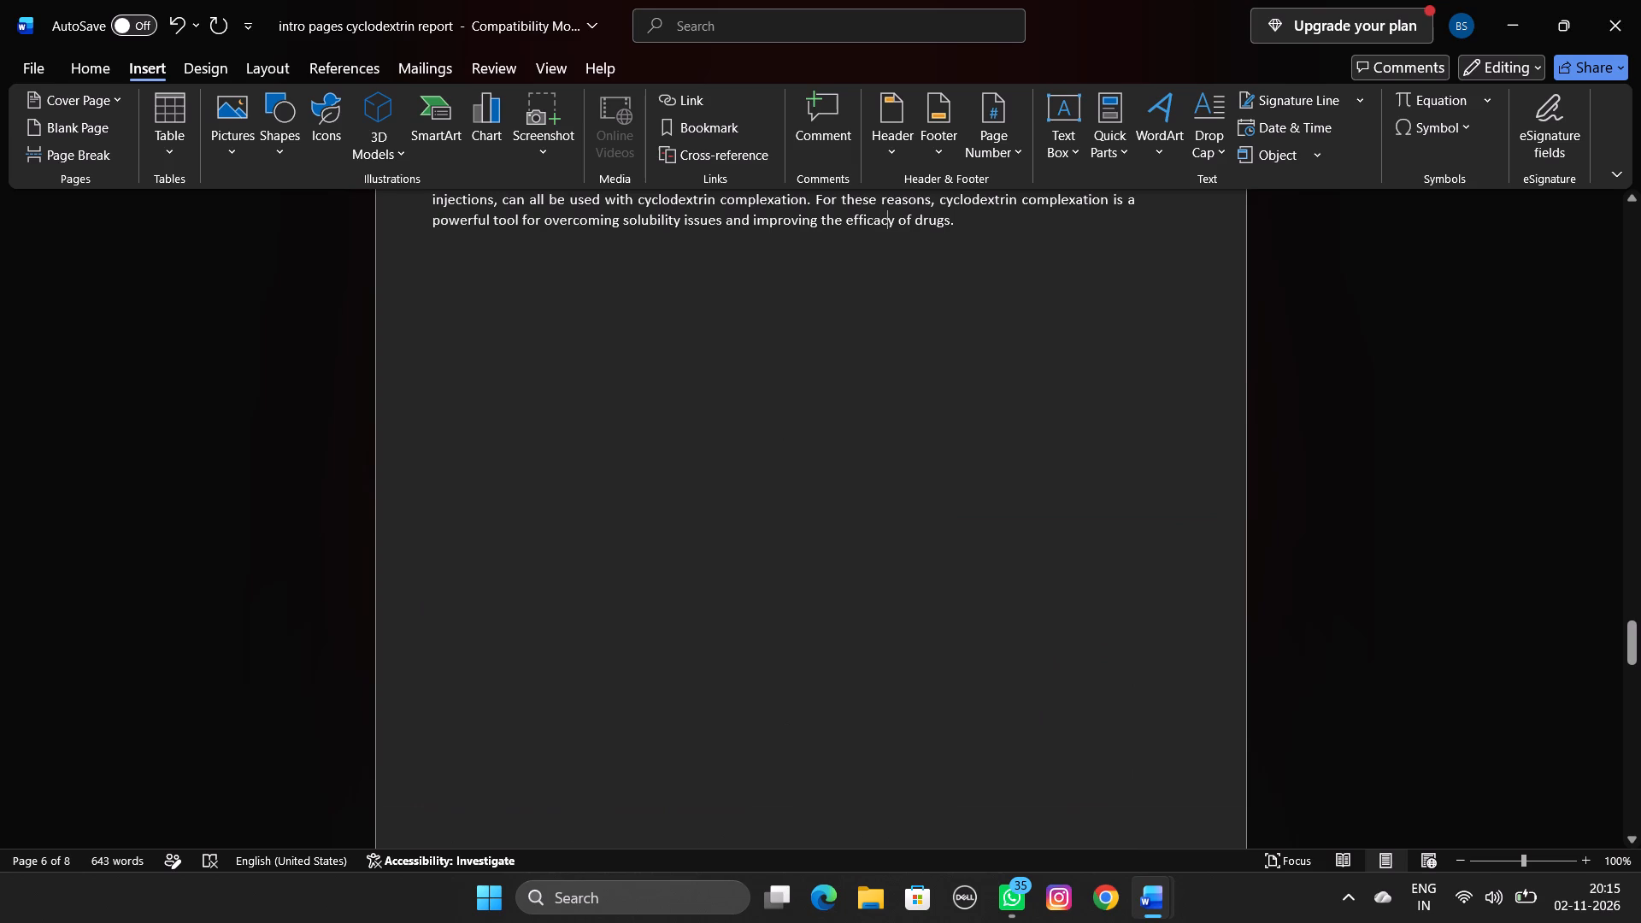
left_click(985, 115)
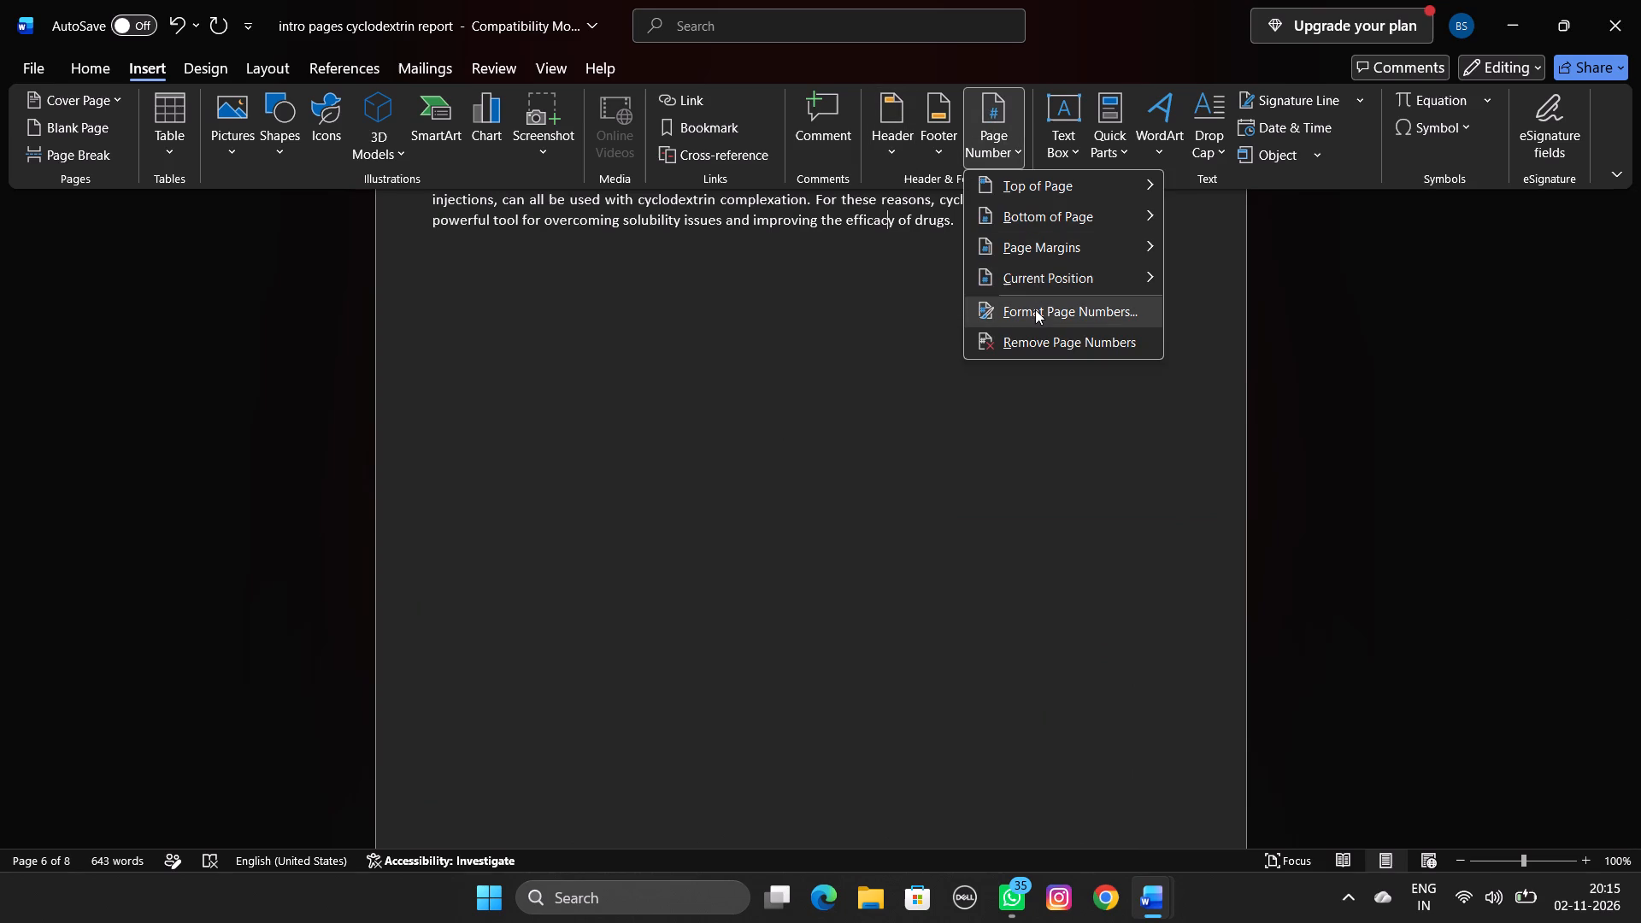
left_click(1035, 309)
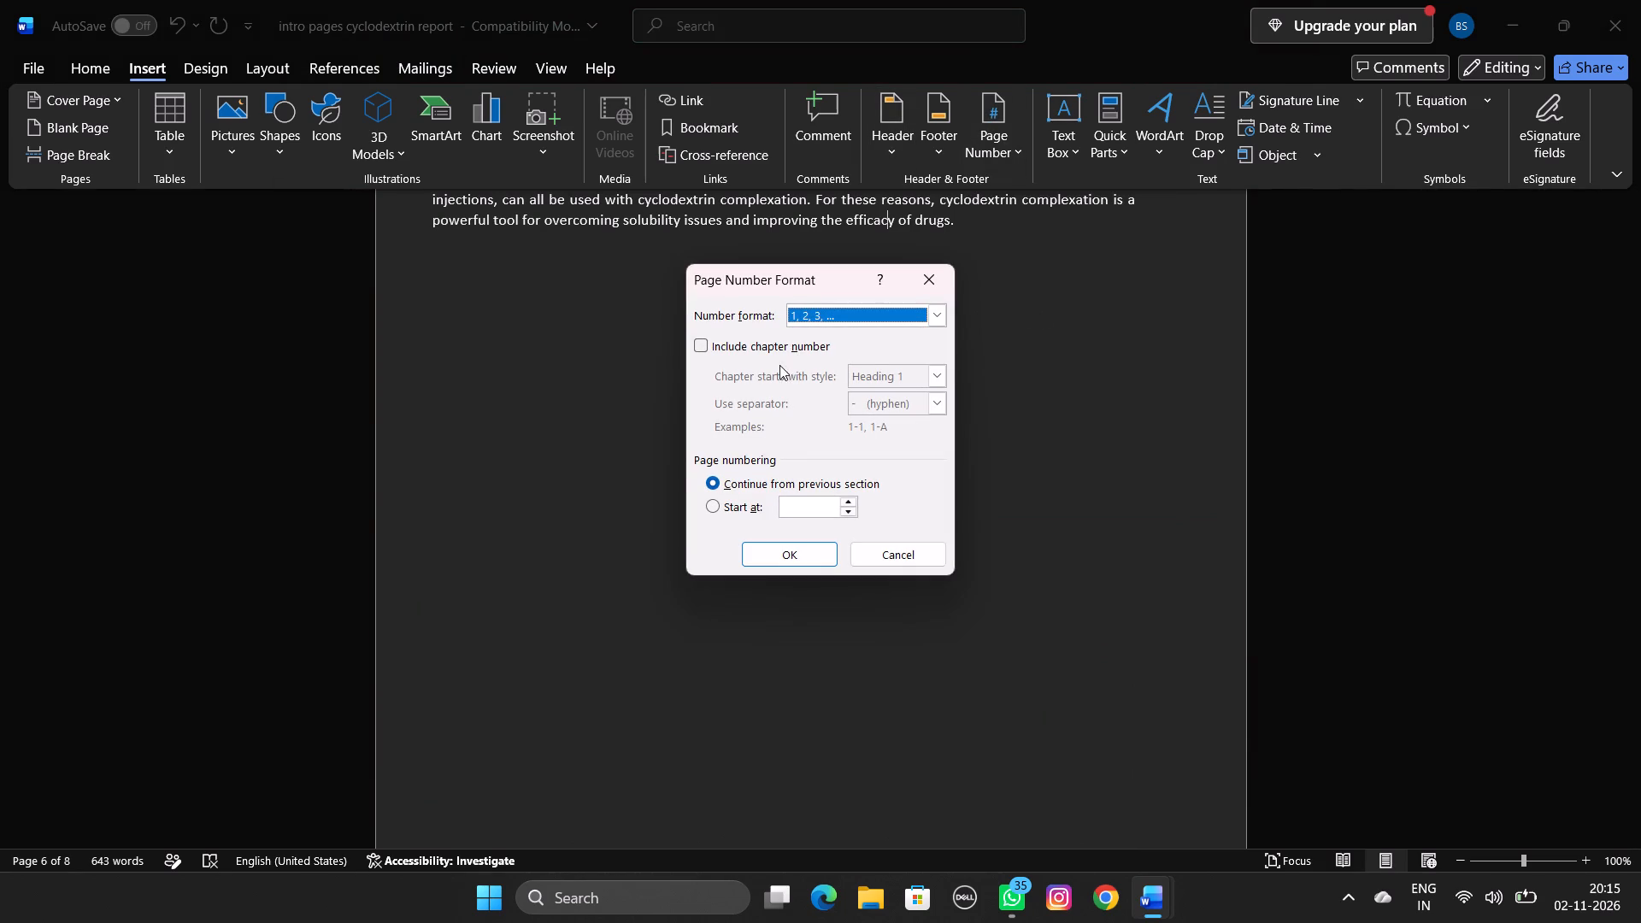
left_click(887, 305)
left_click(871, 395)
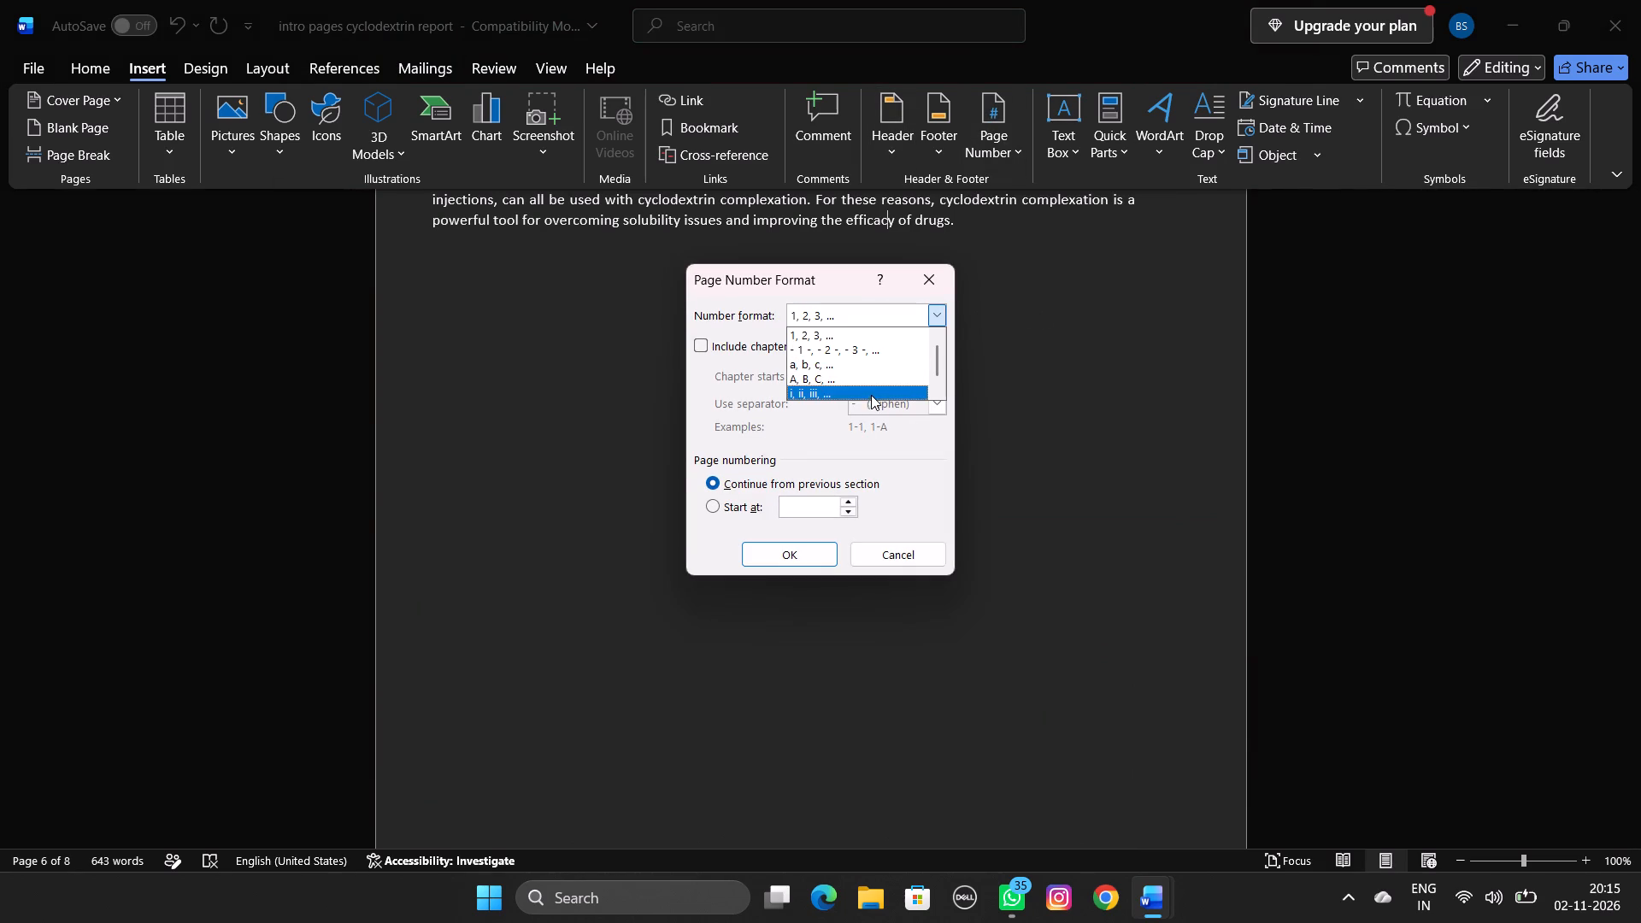
left_click(783, 560)
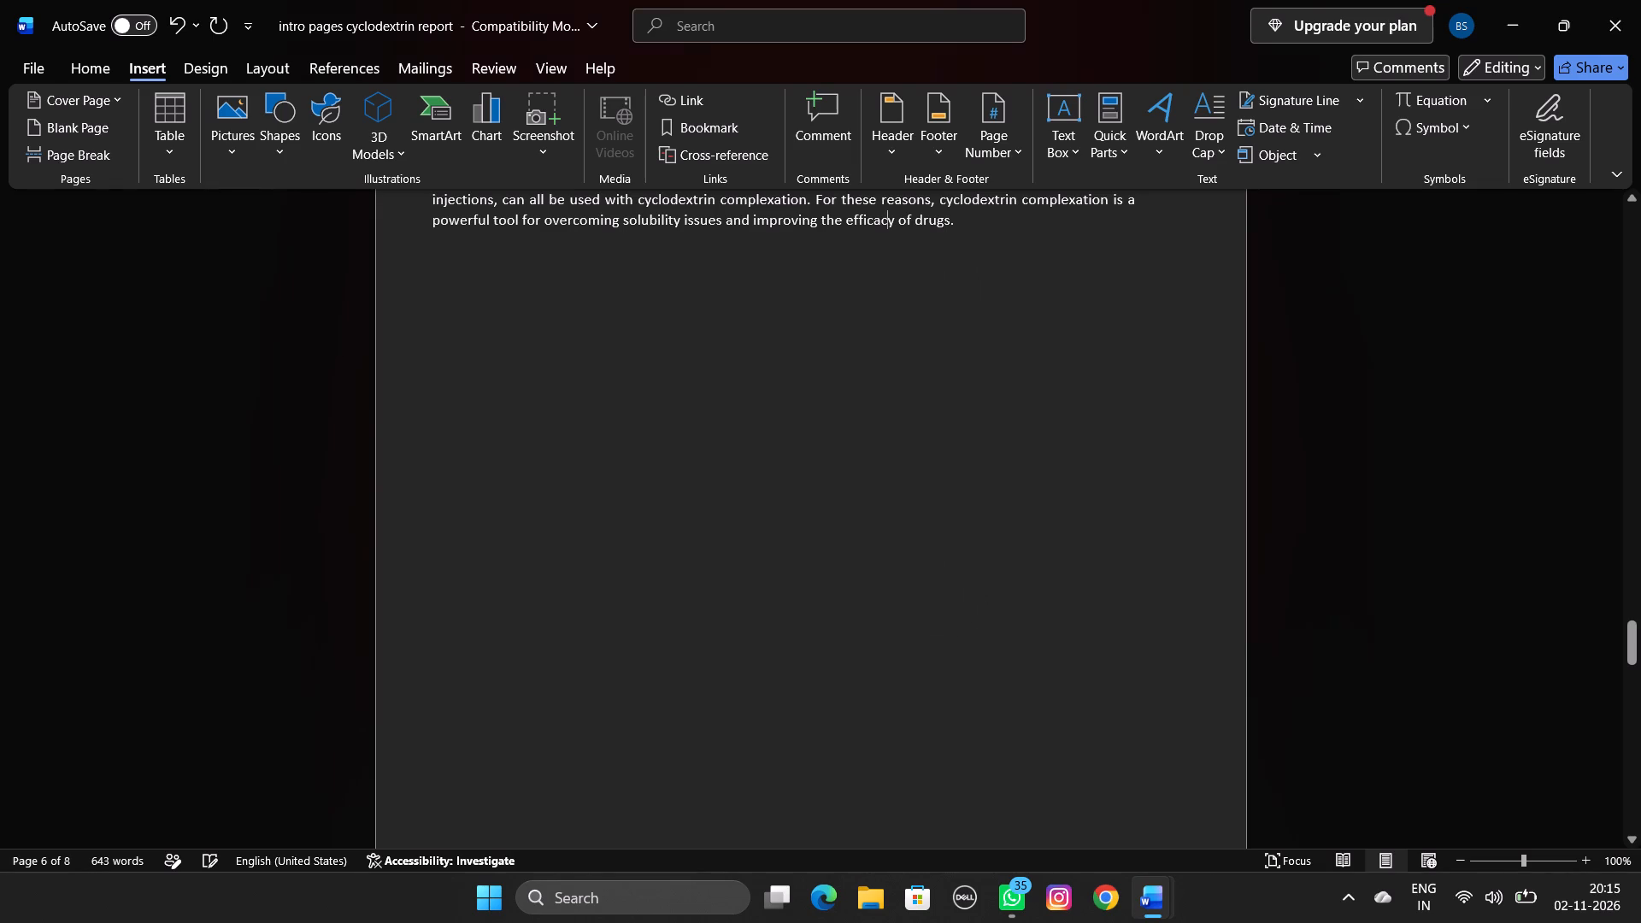
Set the Table of Contents page's section to the i, ii, iii page number format, continuing from the previous section.
scroll(874, 554, "down", 6)
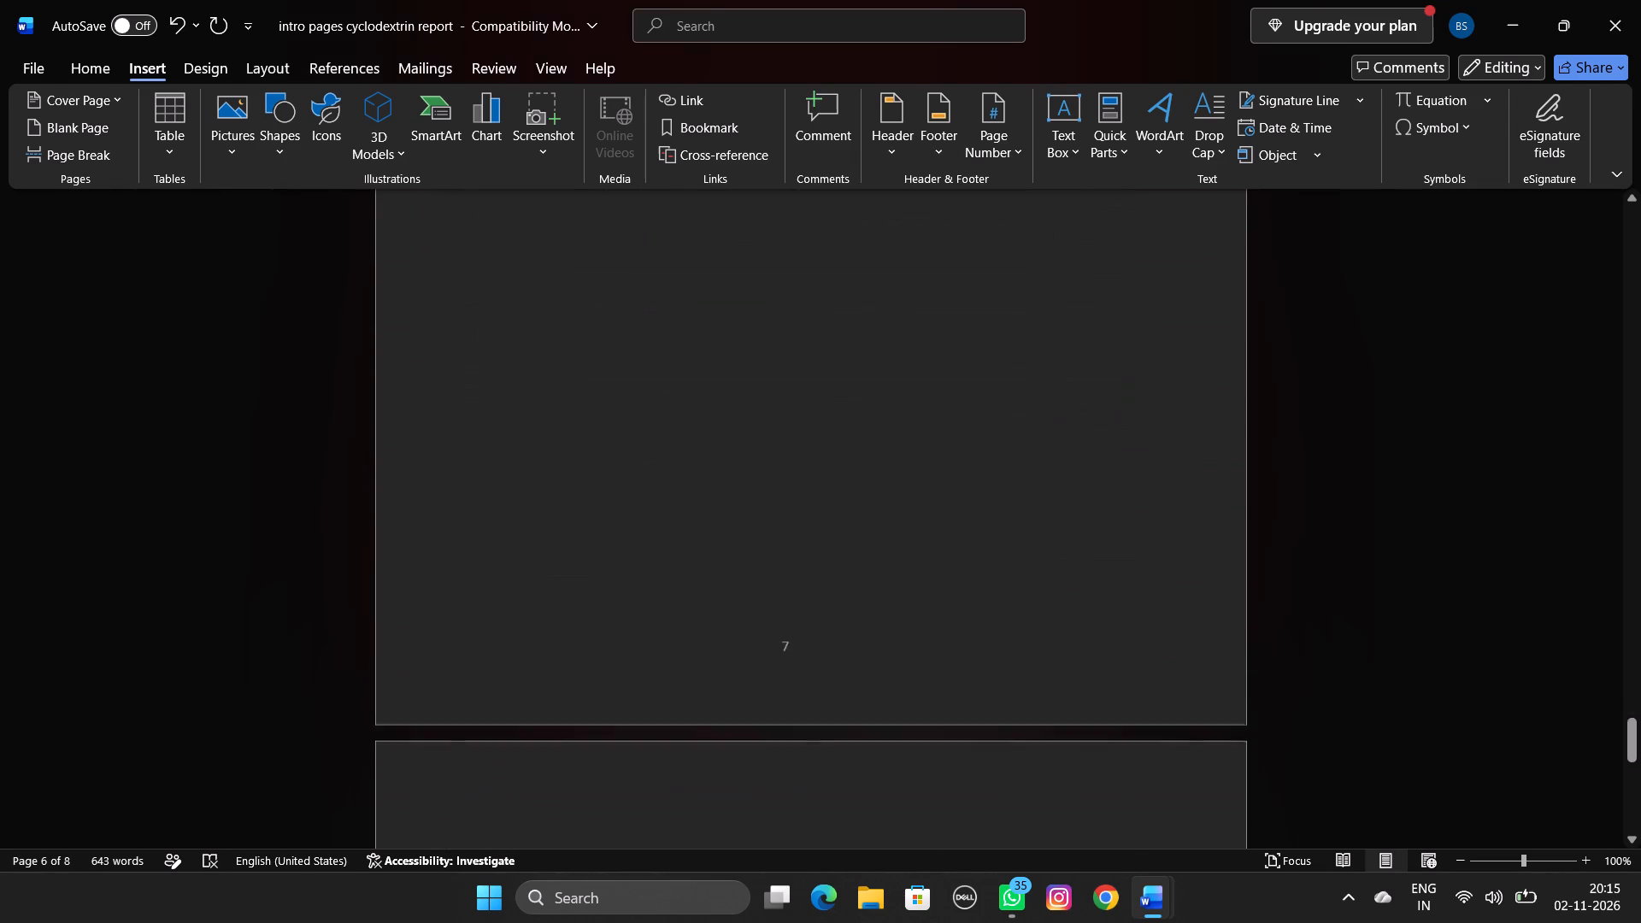
scroll(874, 554, "down", 1)
left_click(925, 334)
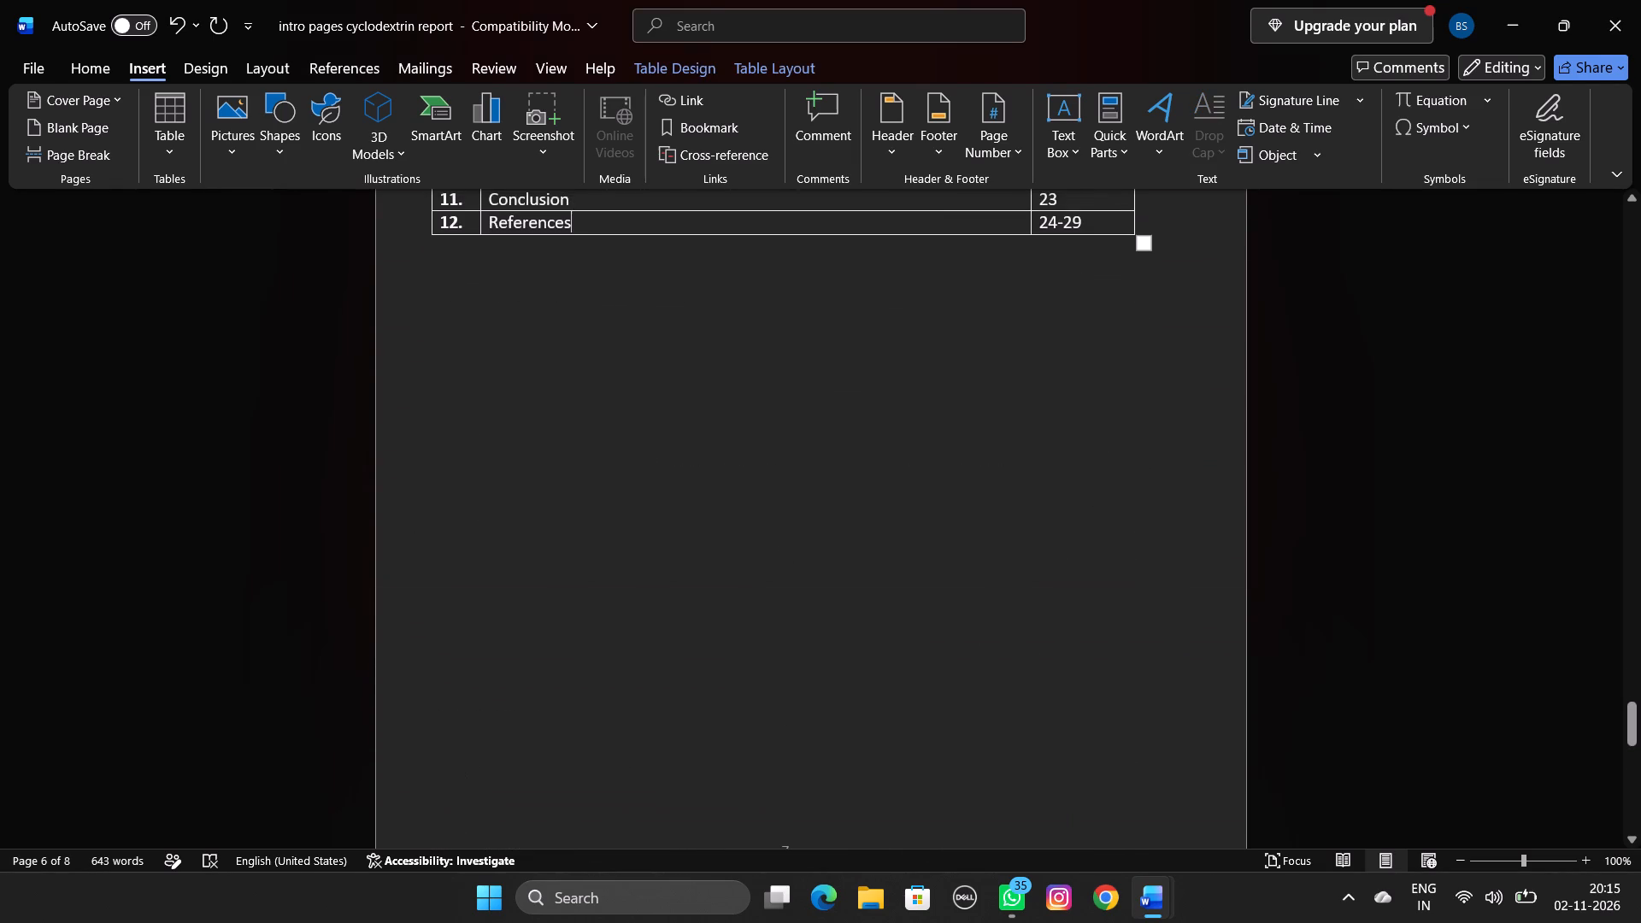
left_click(989, 121)
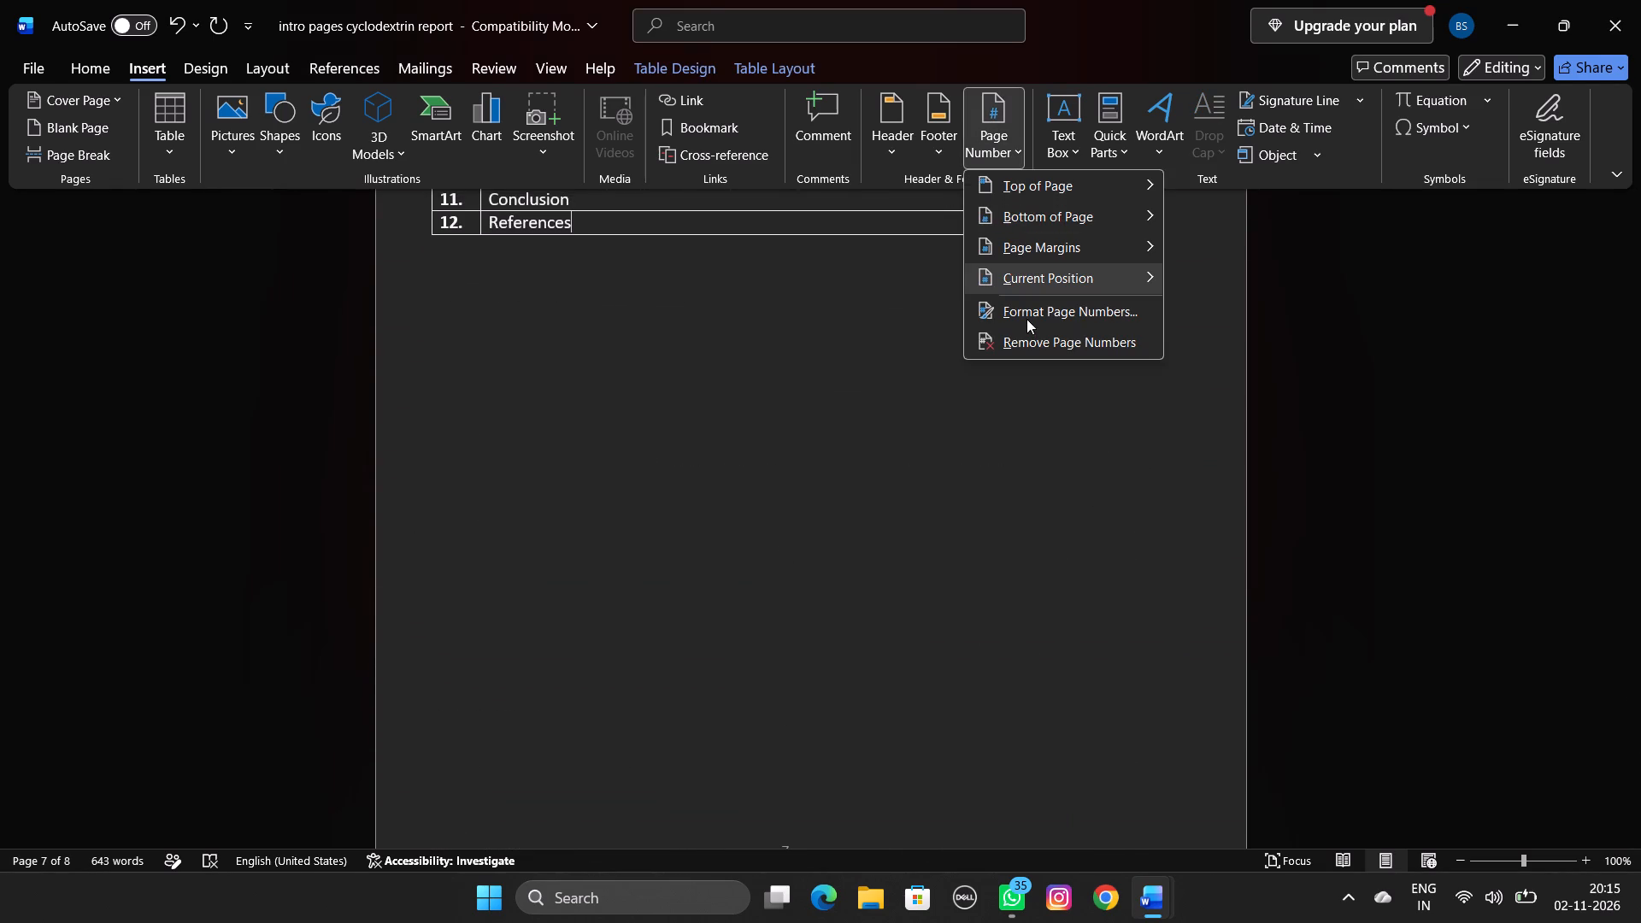
left_click(1029, 314)
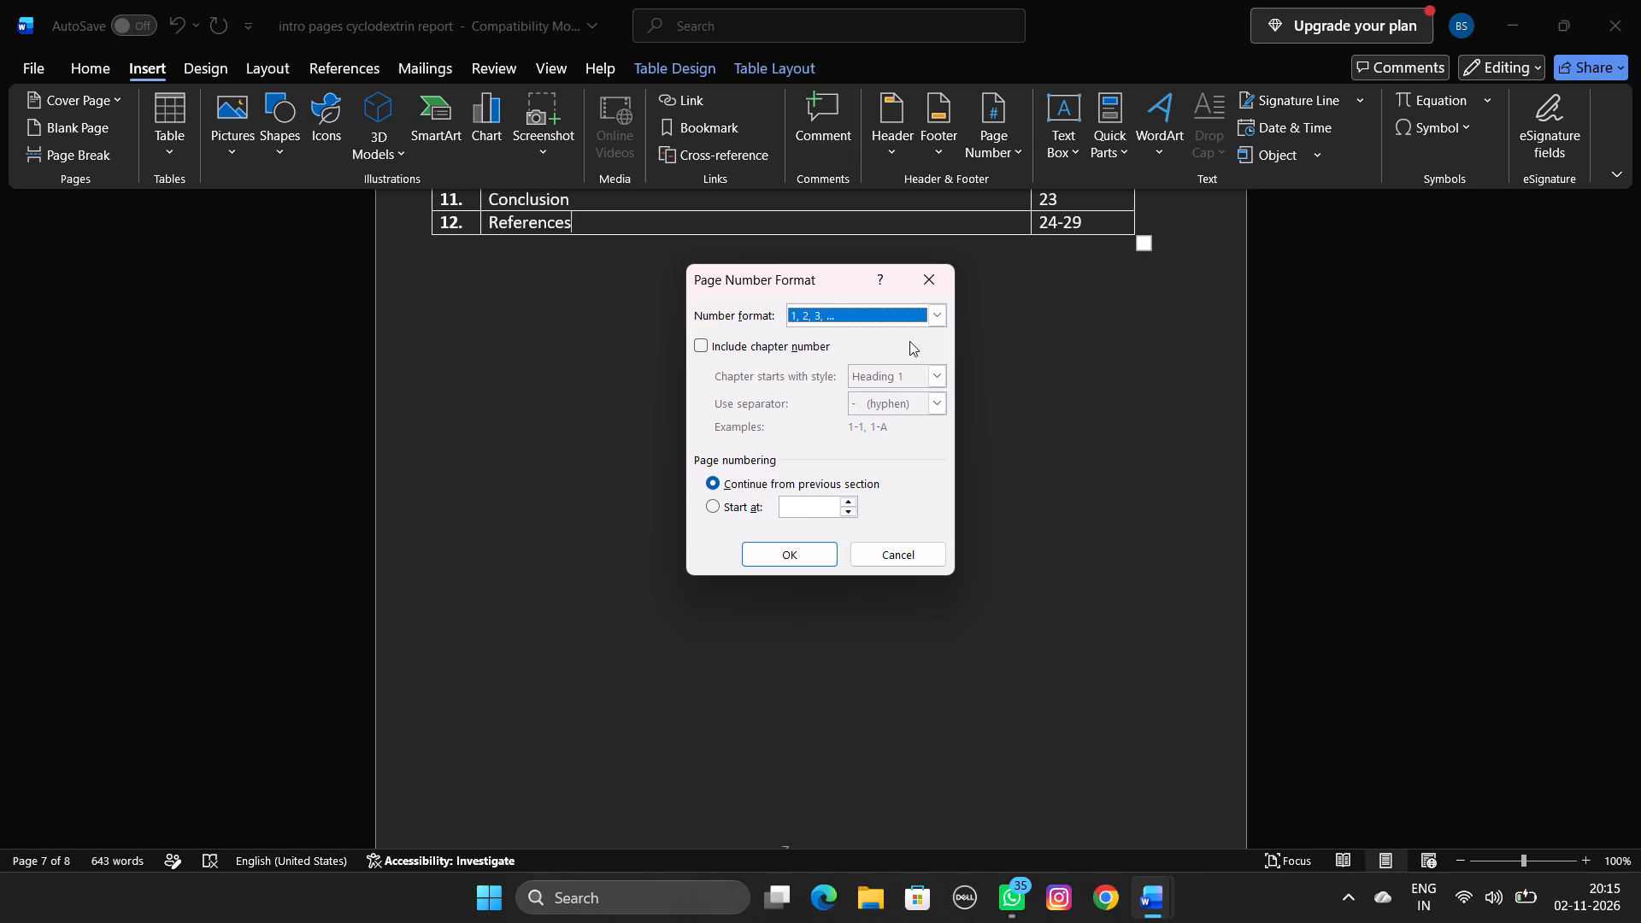
left_click(934, 318)
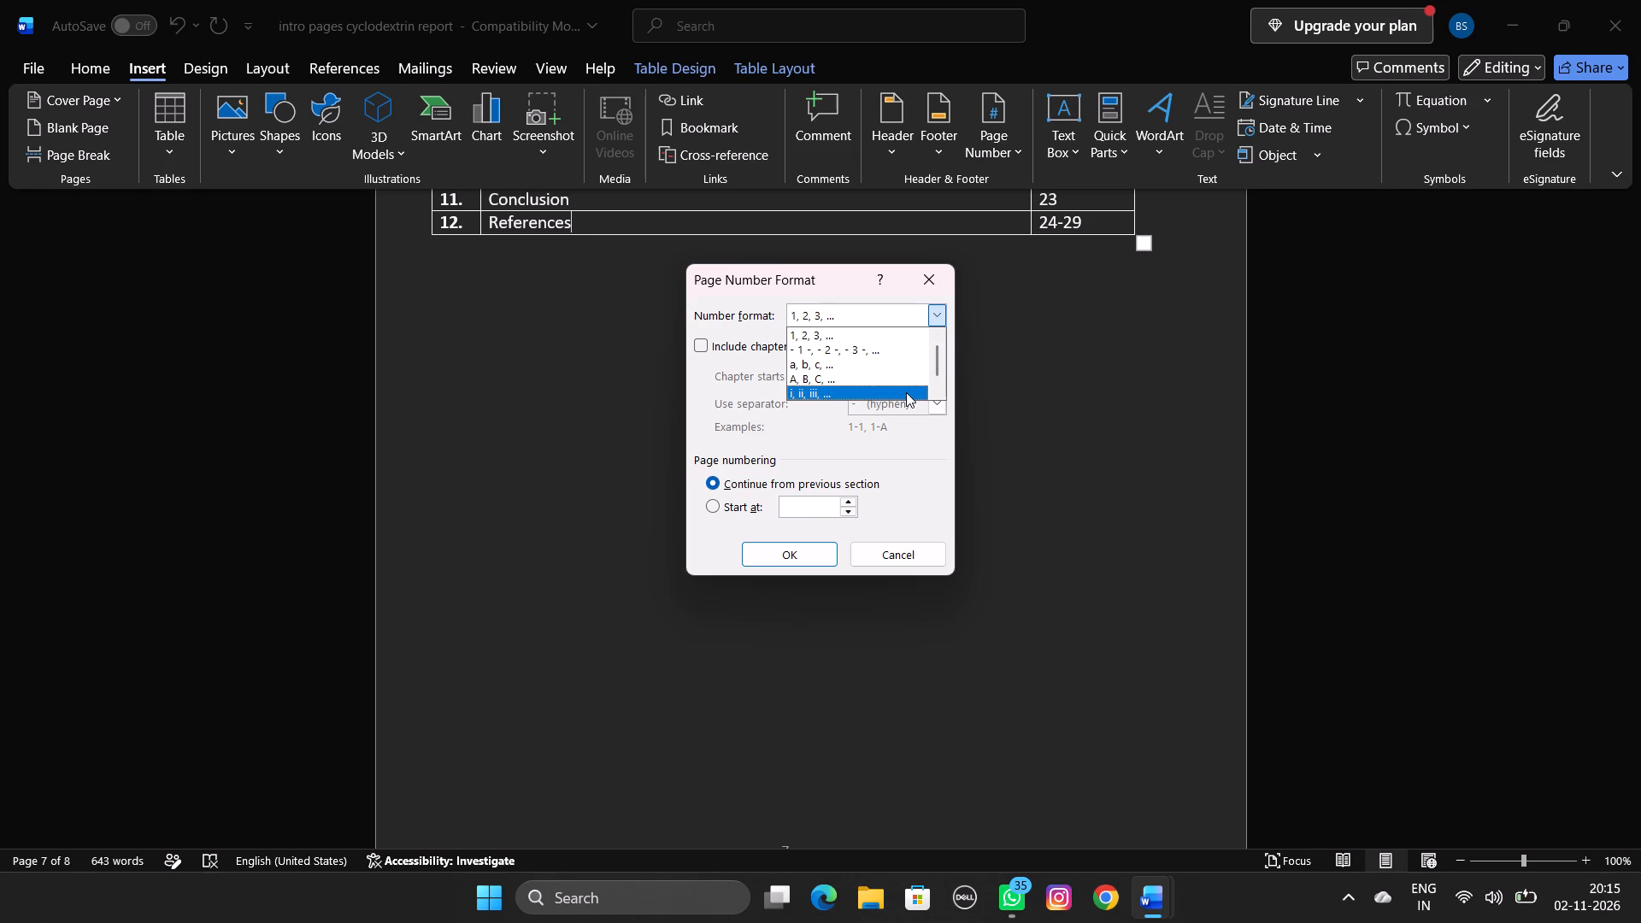
left_click(906, 392)
left_click(808, 548)
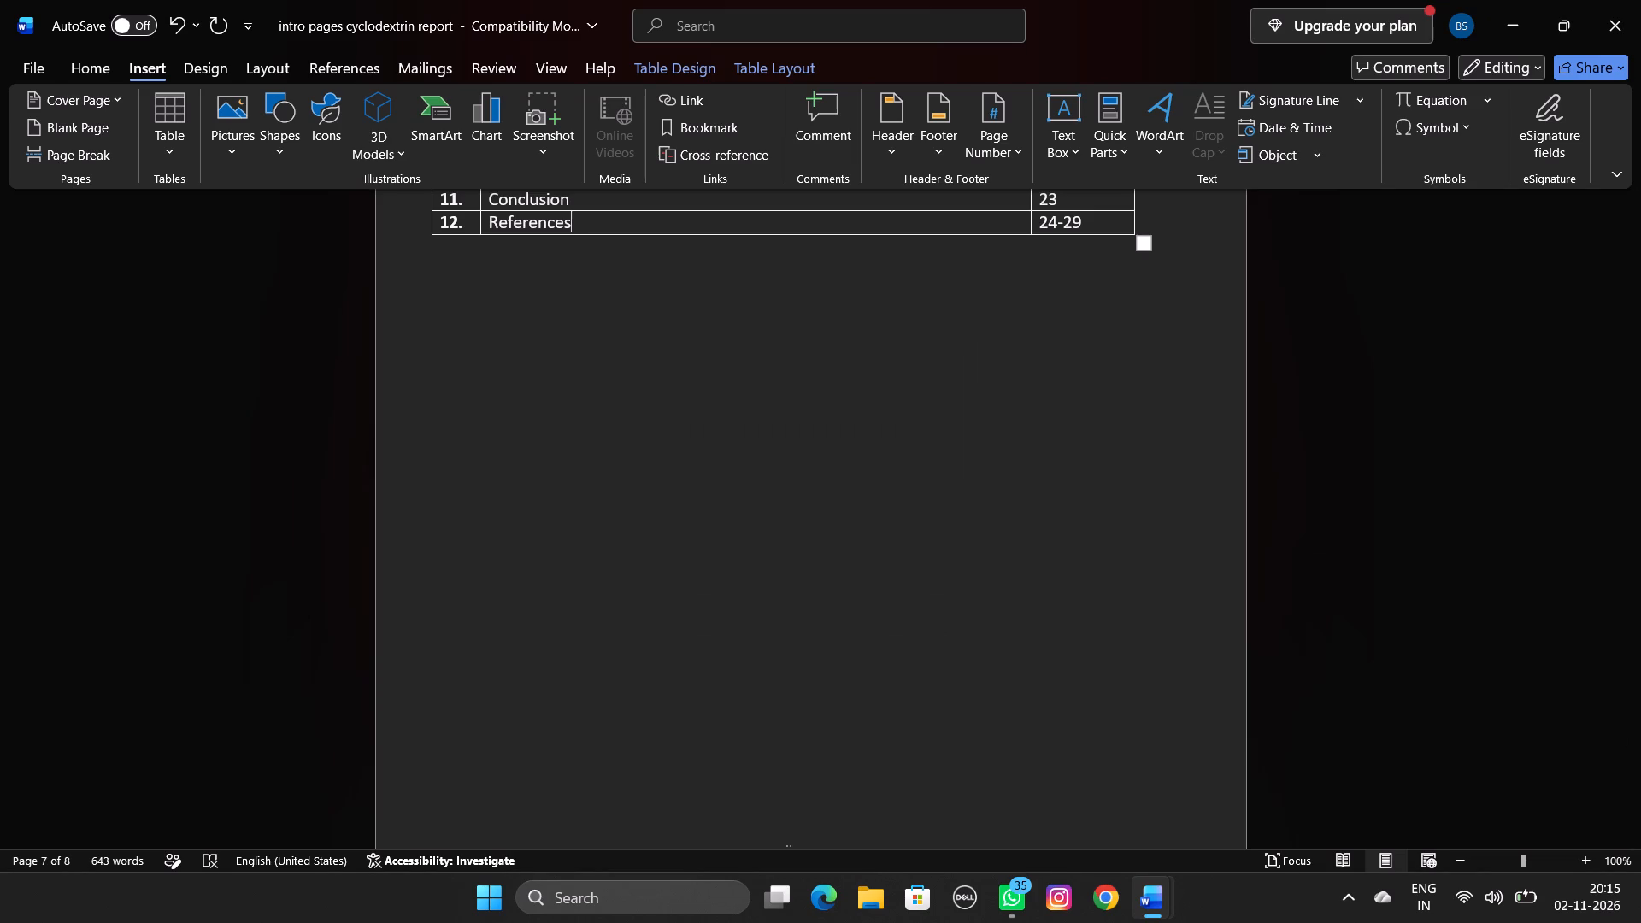
Set the i, ii, iii page number format for the last page's section, containing the List of Tables and List of figures.
scroll(808, 548, "down", 2)
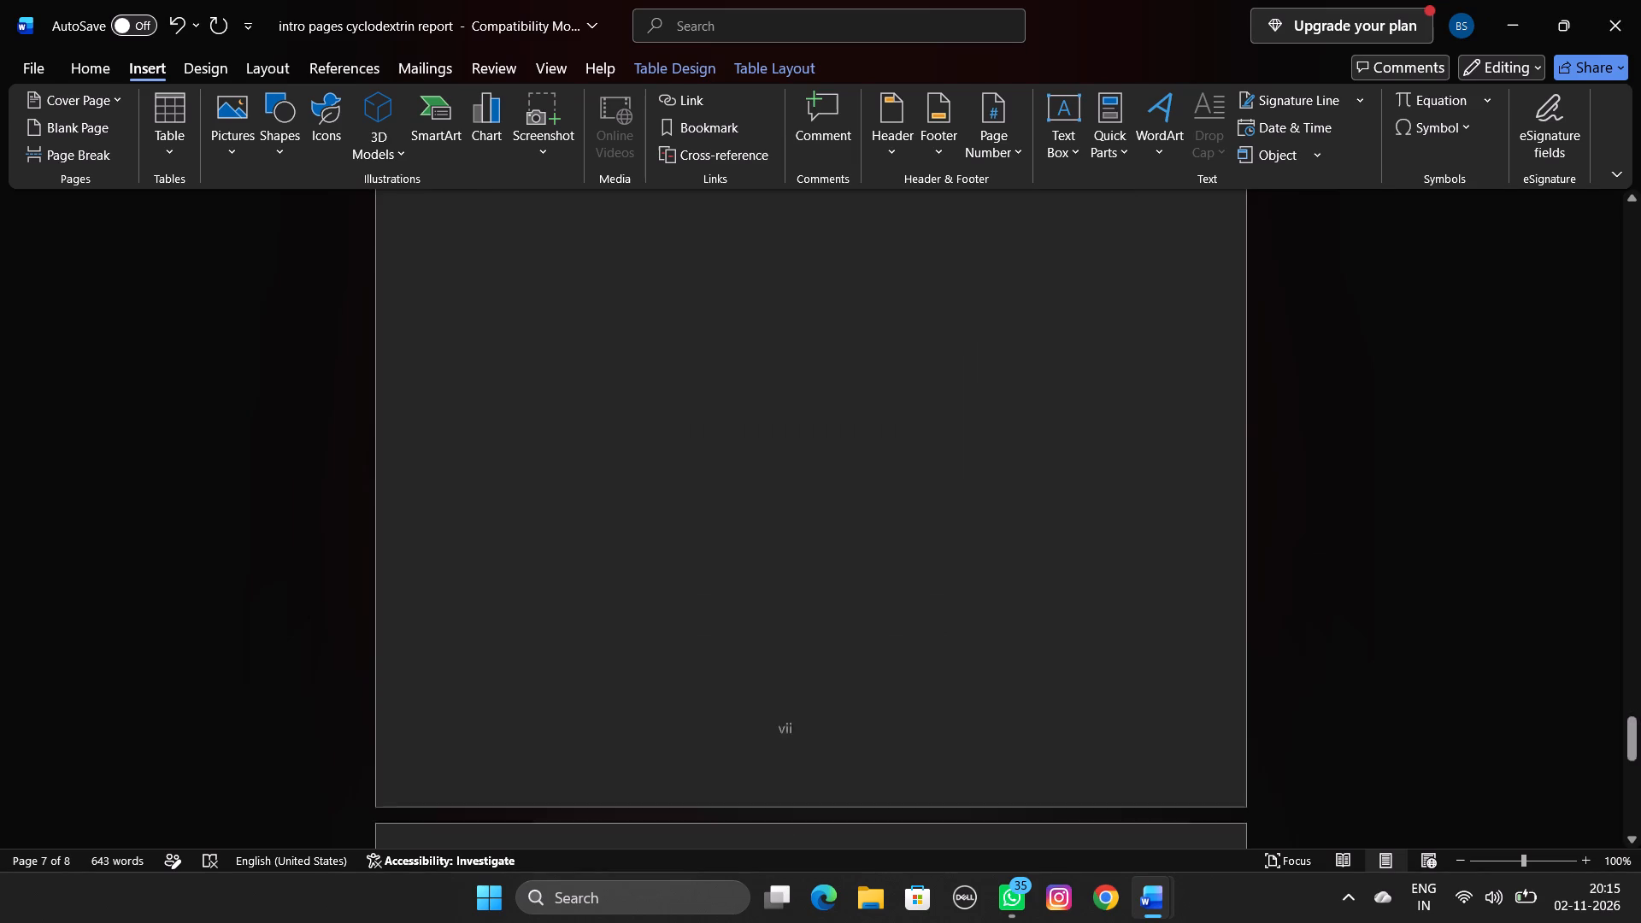
scroll(808, 548, "down", 6)
left_click(808, 548)
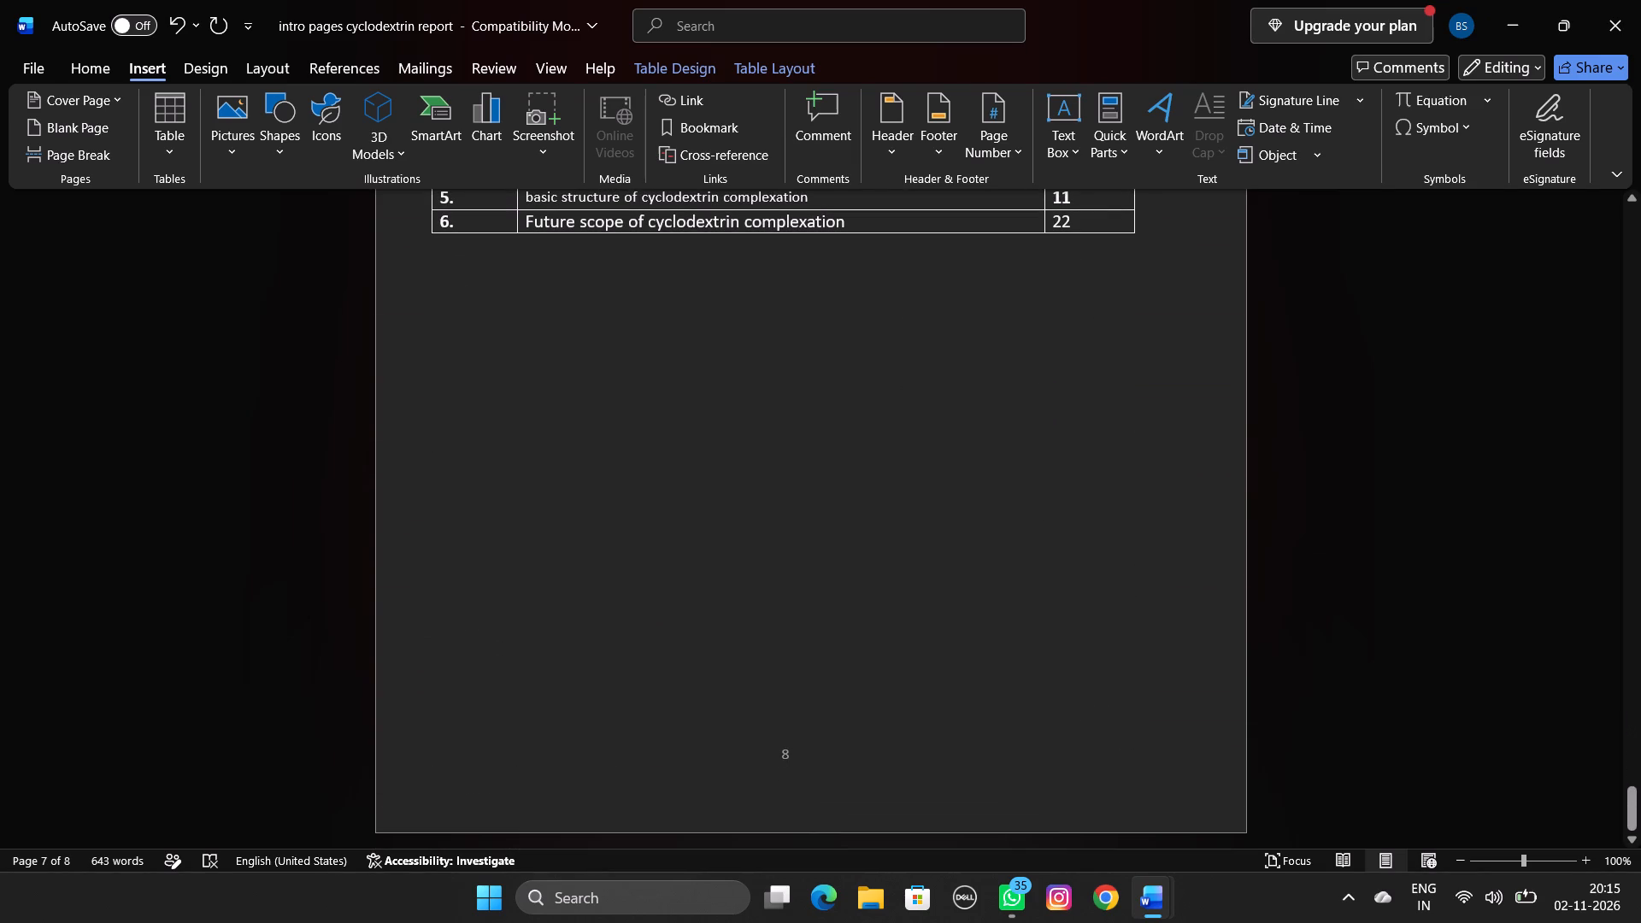
left_click(992, 135)
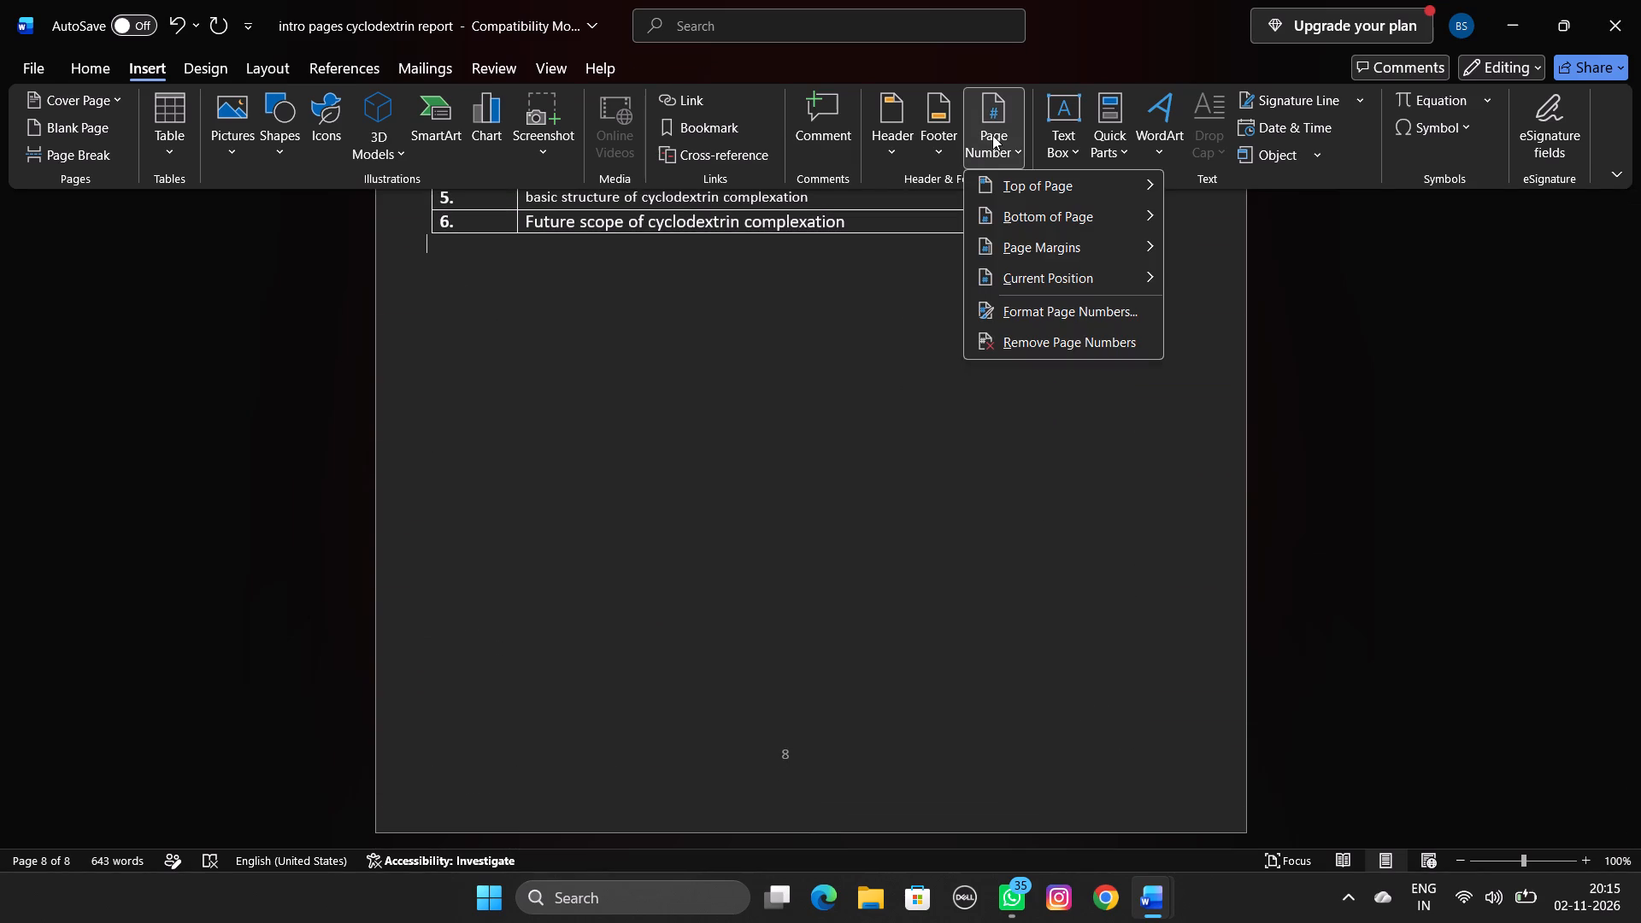
Set the page number format to i, ii, iii for the last page's section, with the List of figures, continuing from the previous section.
left_click(1042, 306)
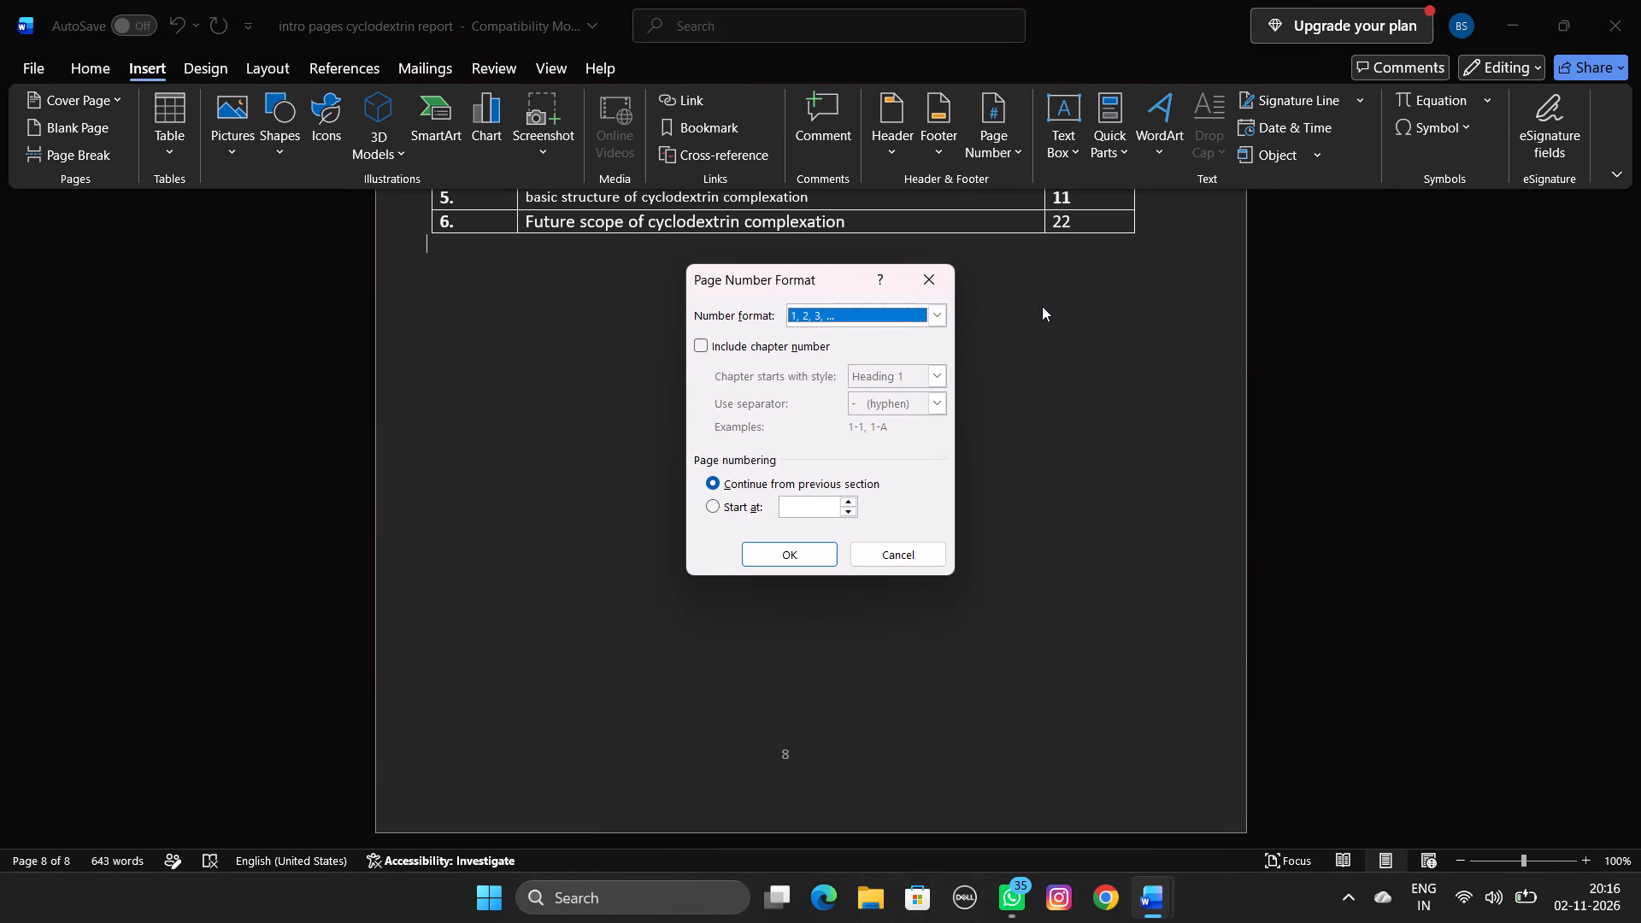
left_click(915, 318)
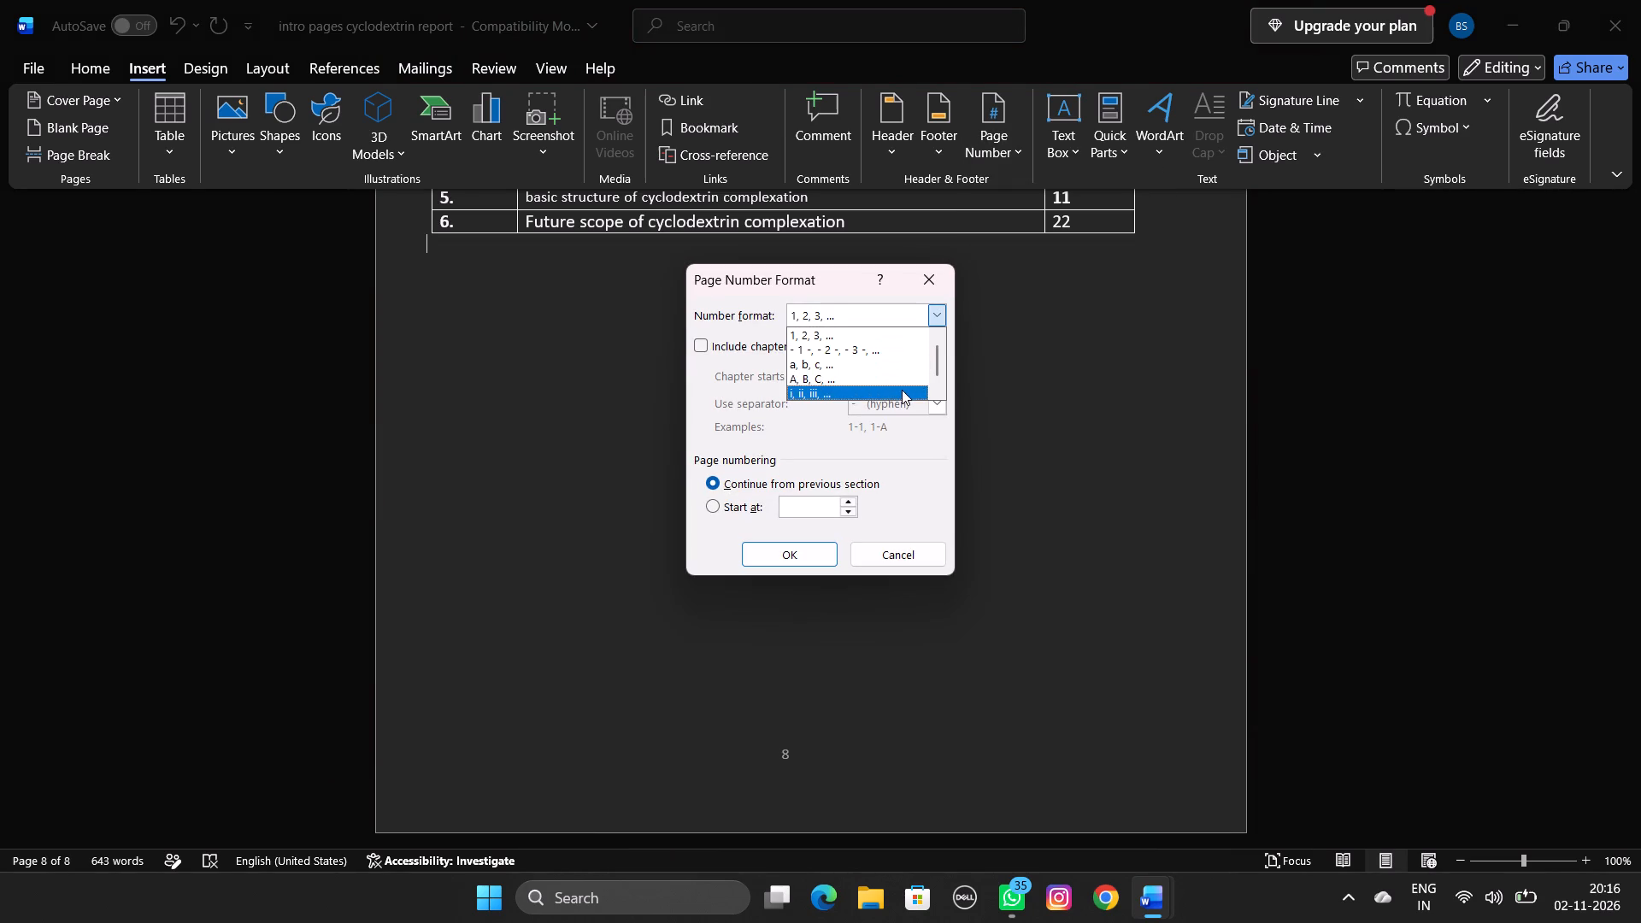
left_click(902, 390)
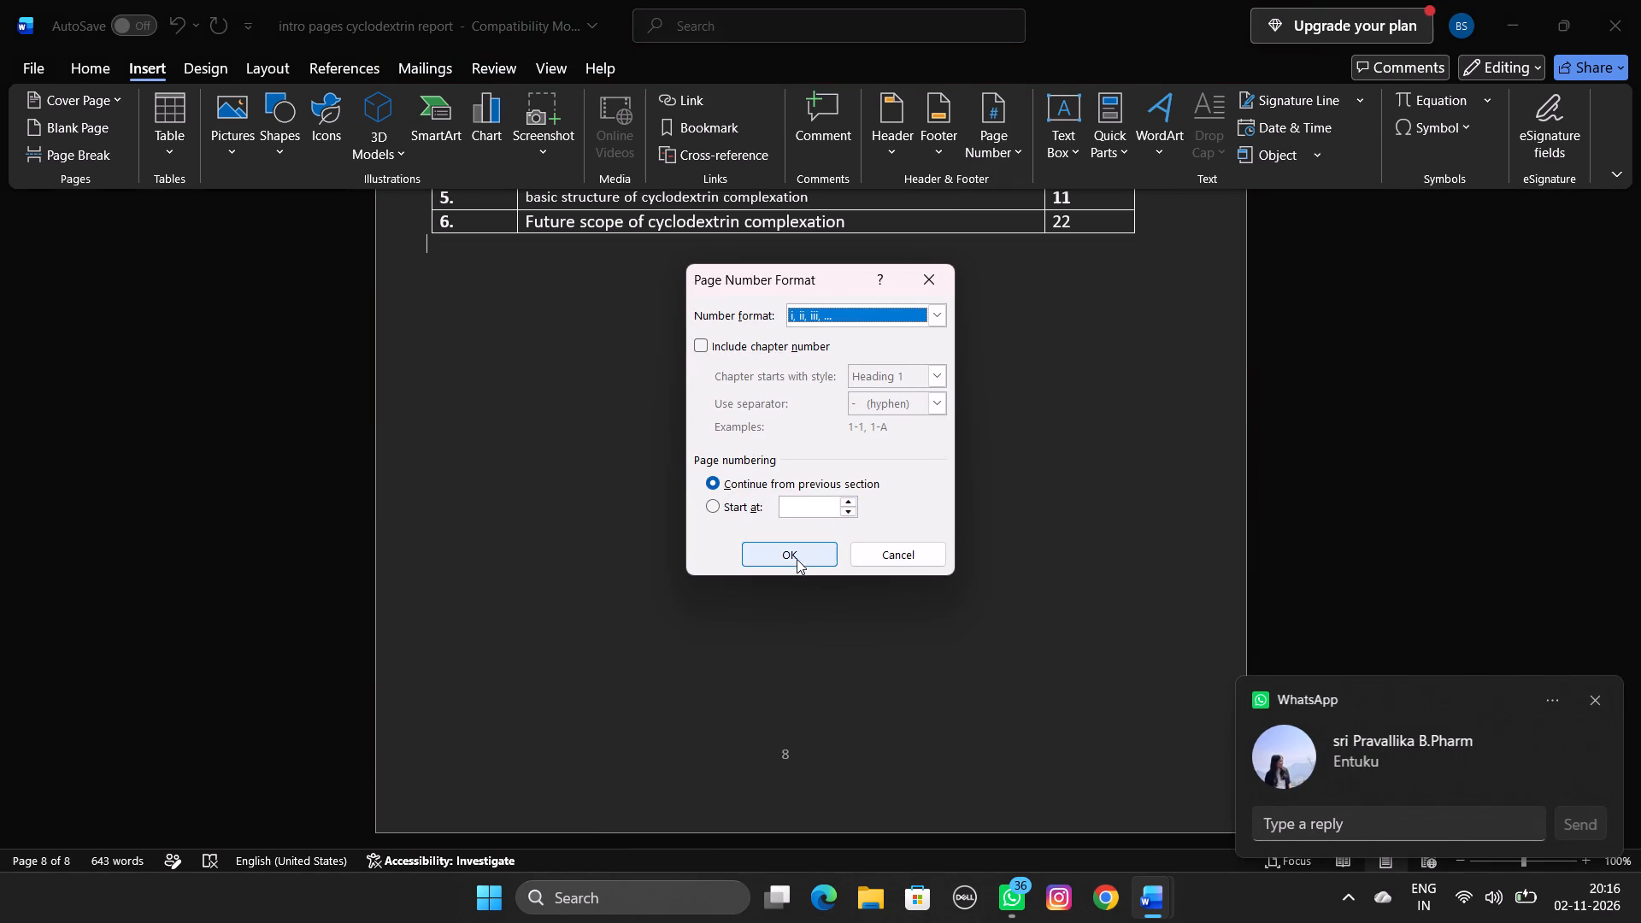
left_click(797, 557)
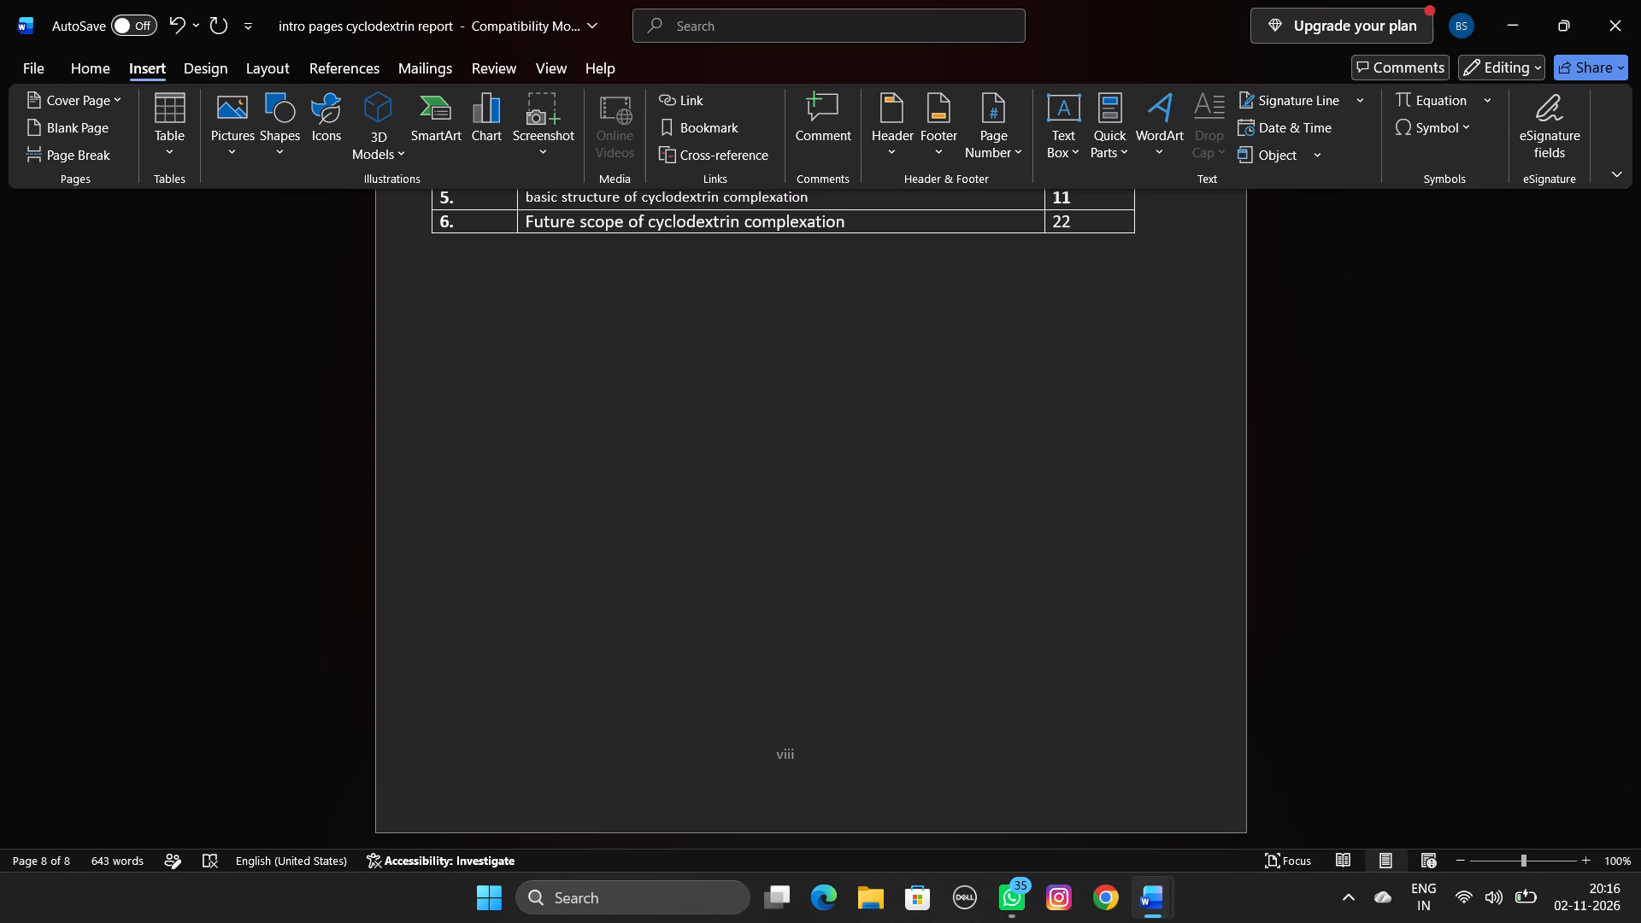
Check the page numbers on the last two pages, around the List of Tables and List of figures.
scroll(797, 557, "down", 5)
scroll(797, 557, "up", 3)
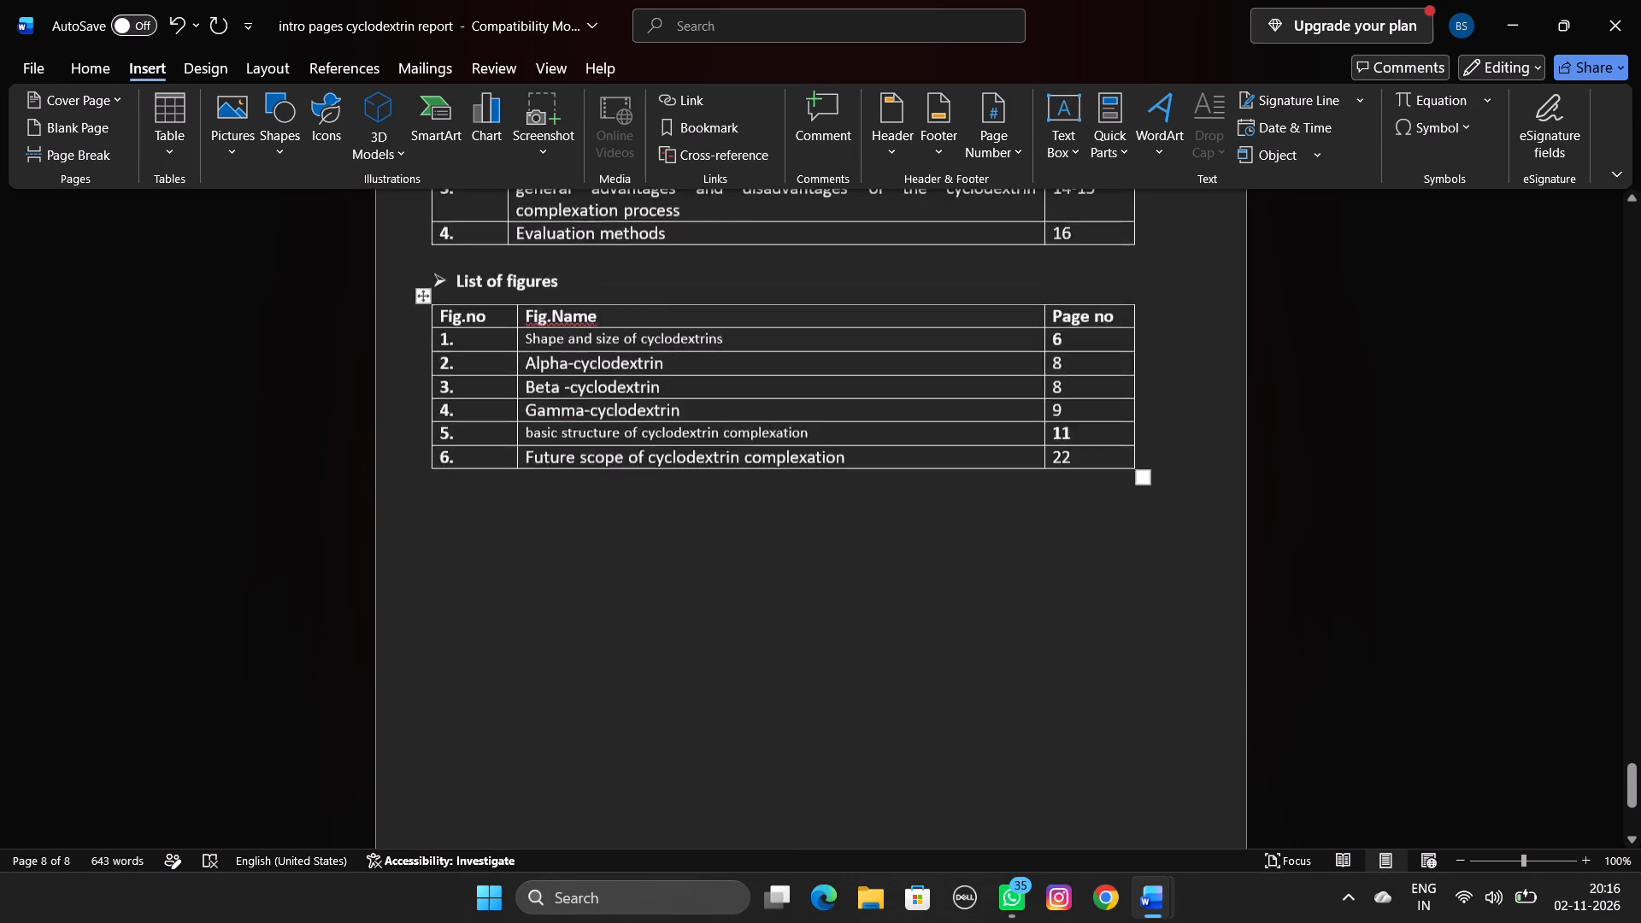
scroll(797, 557, "up", 4)
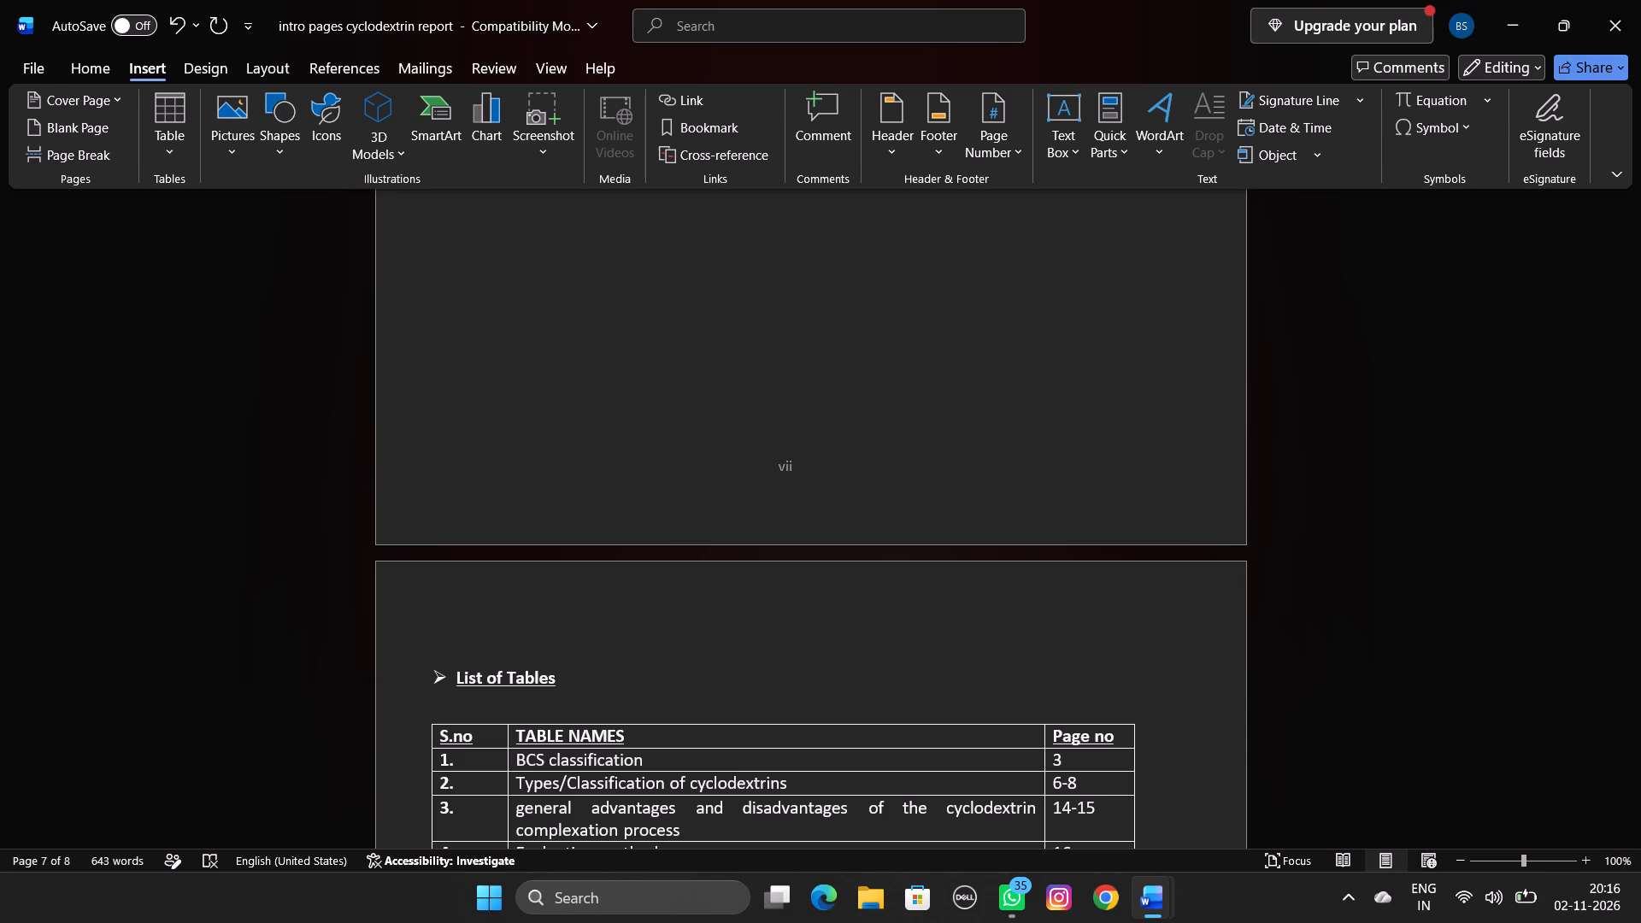
scroll(797, 557, "down", 6)
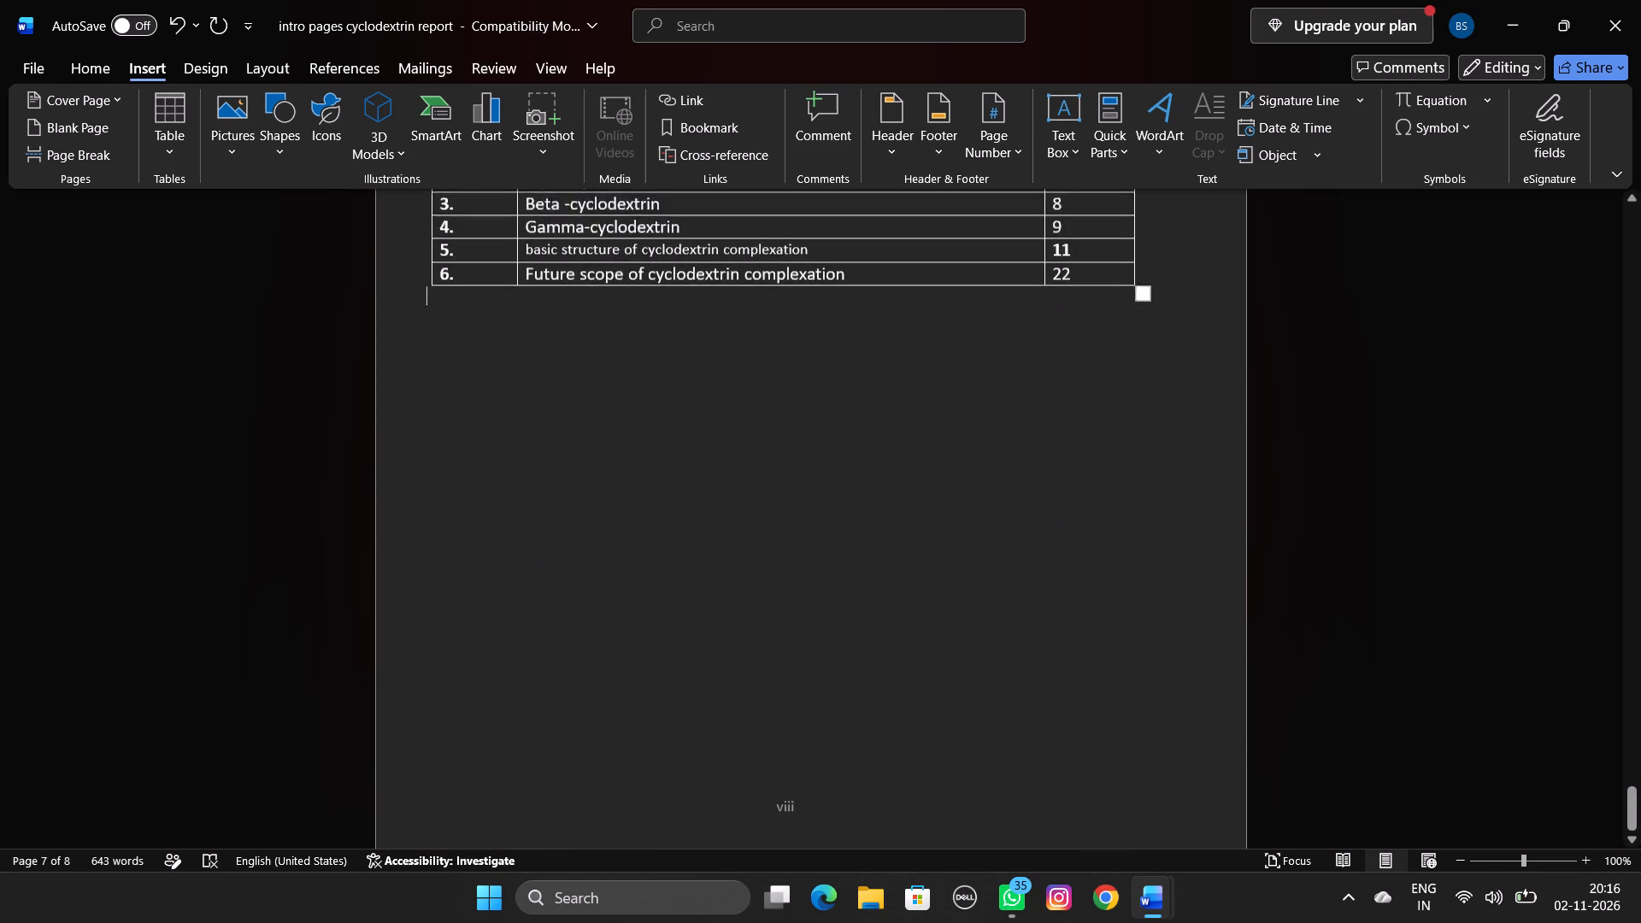
scroll(797, 557, "up", 2)
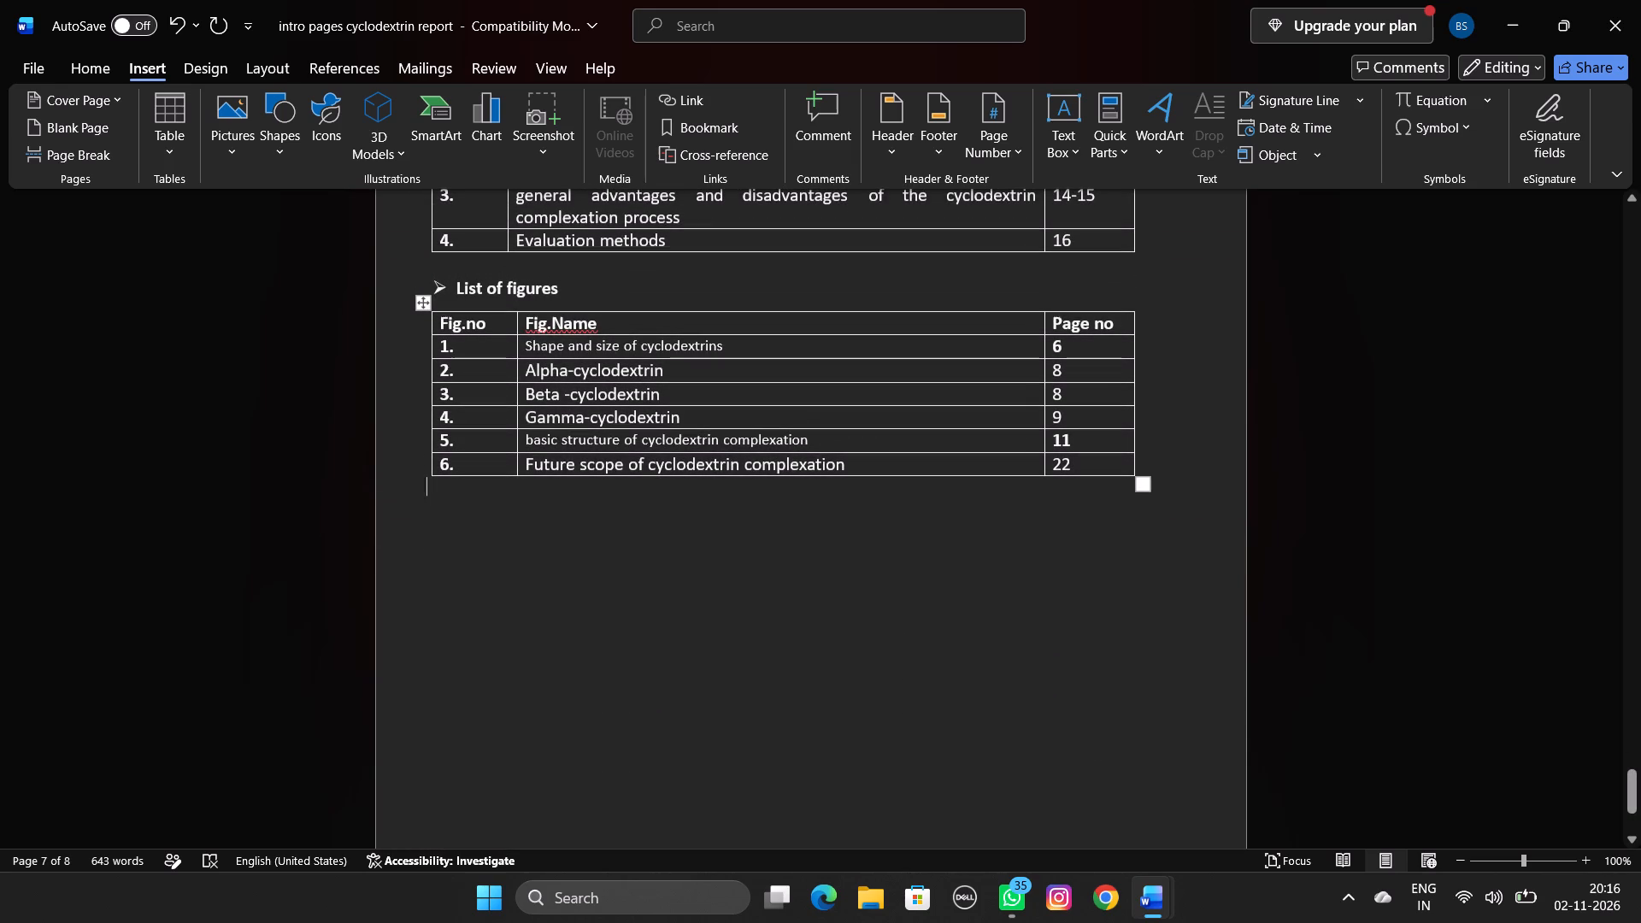
Change the "Fig.Name" column heading in the List of figures table to "Figure Name".
left_click(551, 327)
key("BackSpace")
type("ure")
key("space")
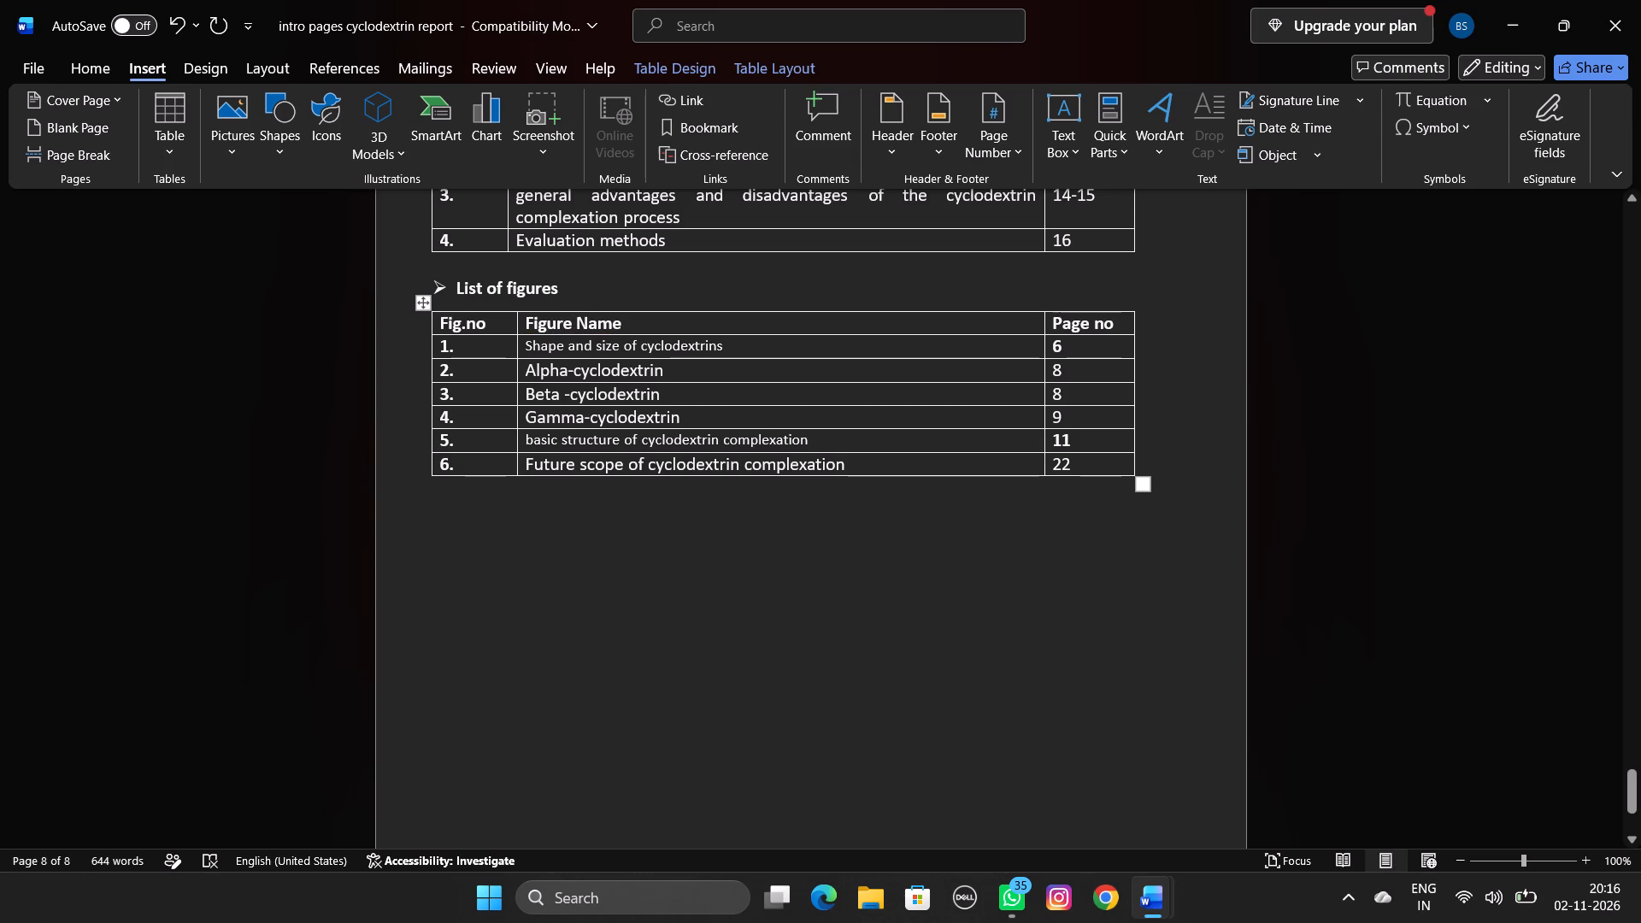
Examine the page numbers and tables from the end of the List of figures page back to the Table of Contents.
scroll(777, 646, "down", 5)
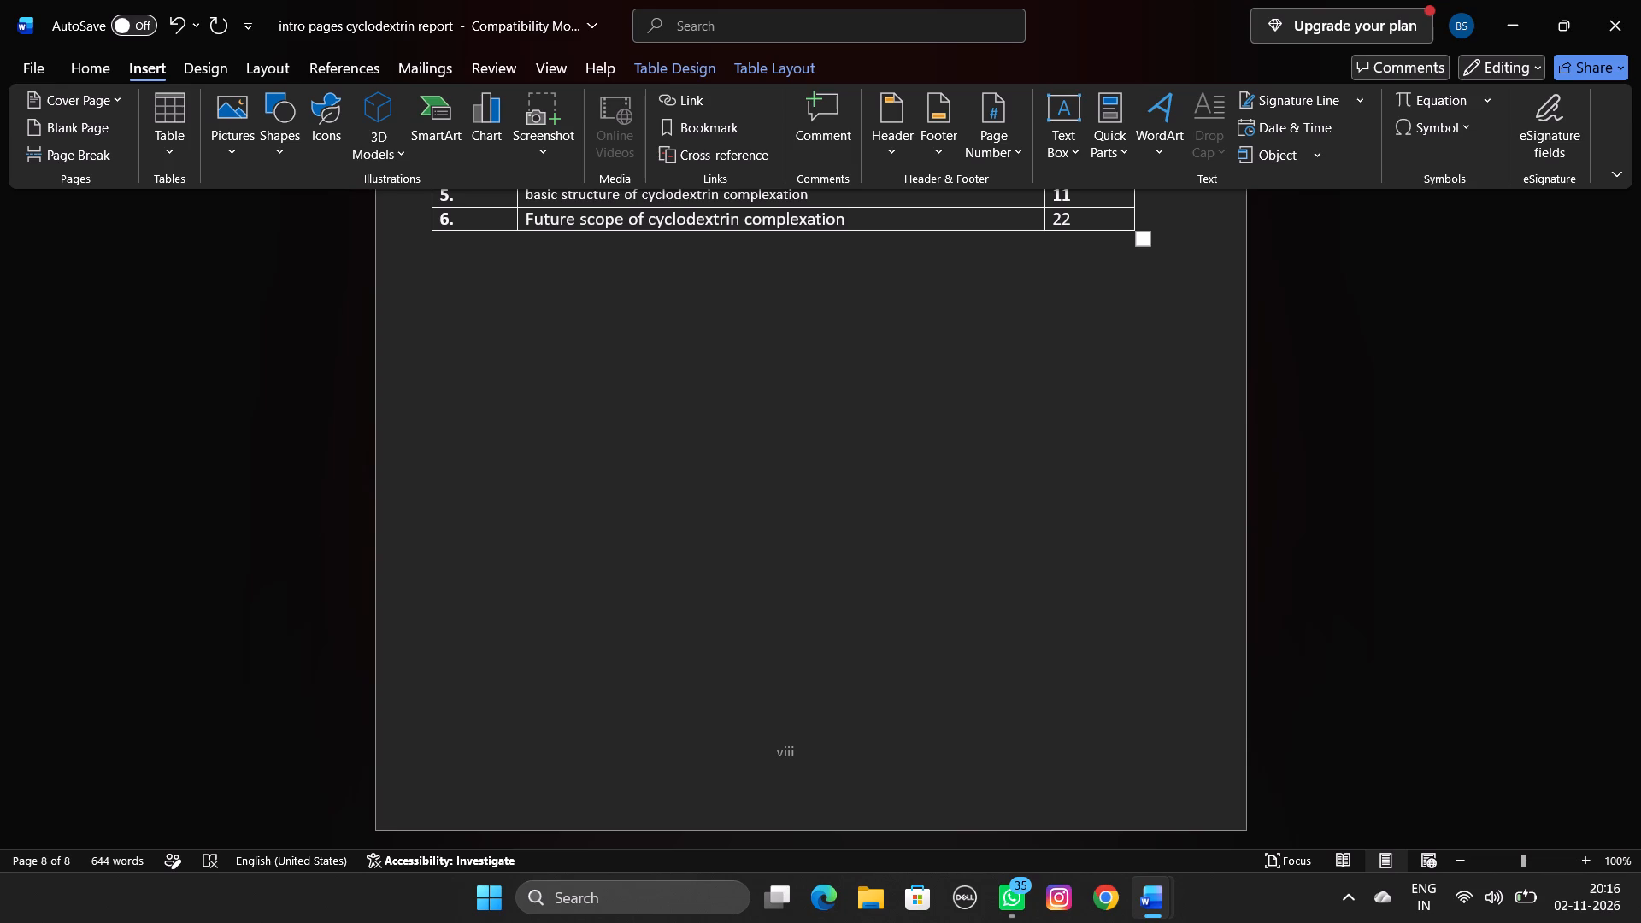
scroll(777, 646, "up", 1)
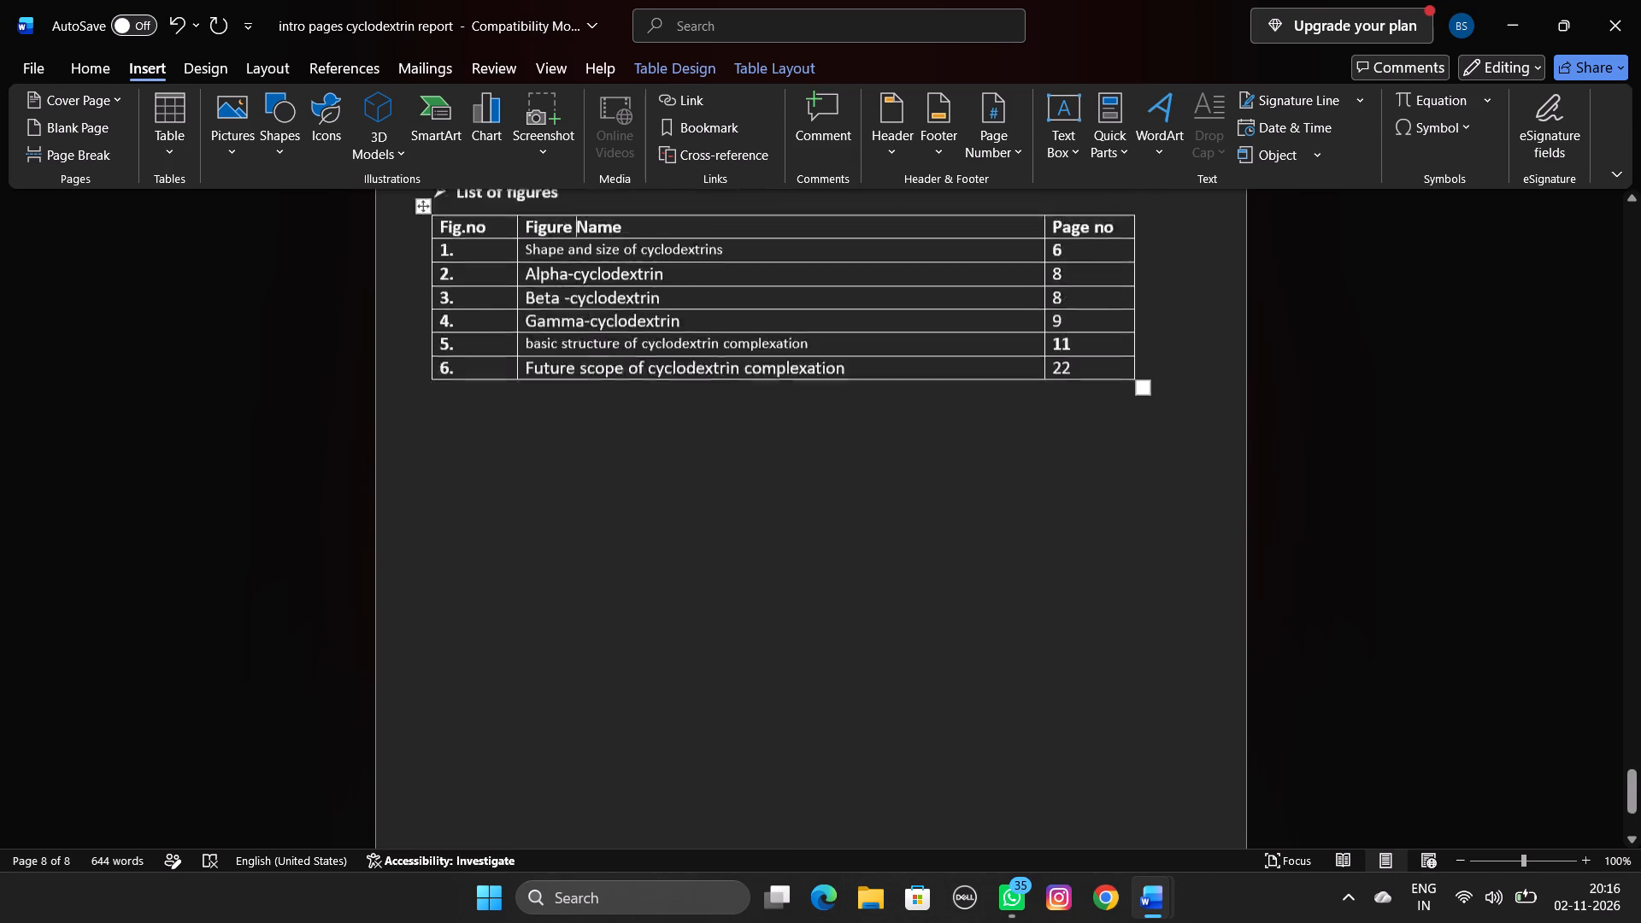
scroll(777, 646, "up", 4)
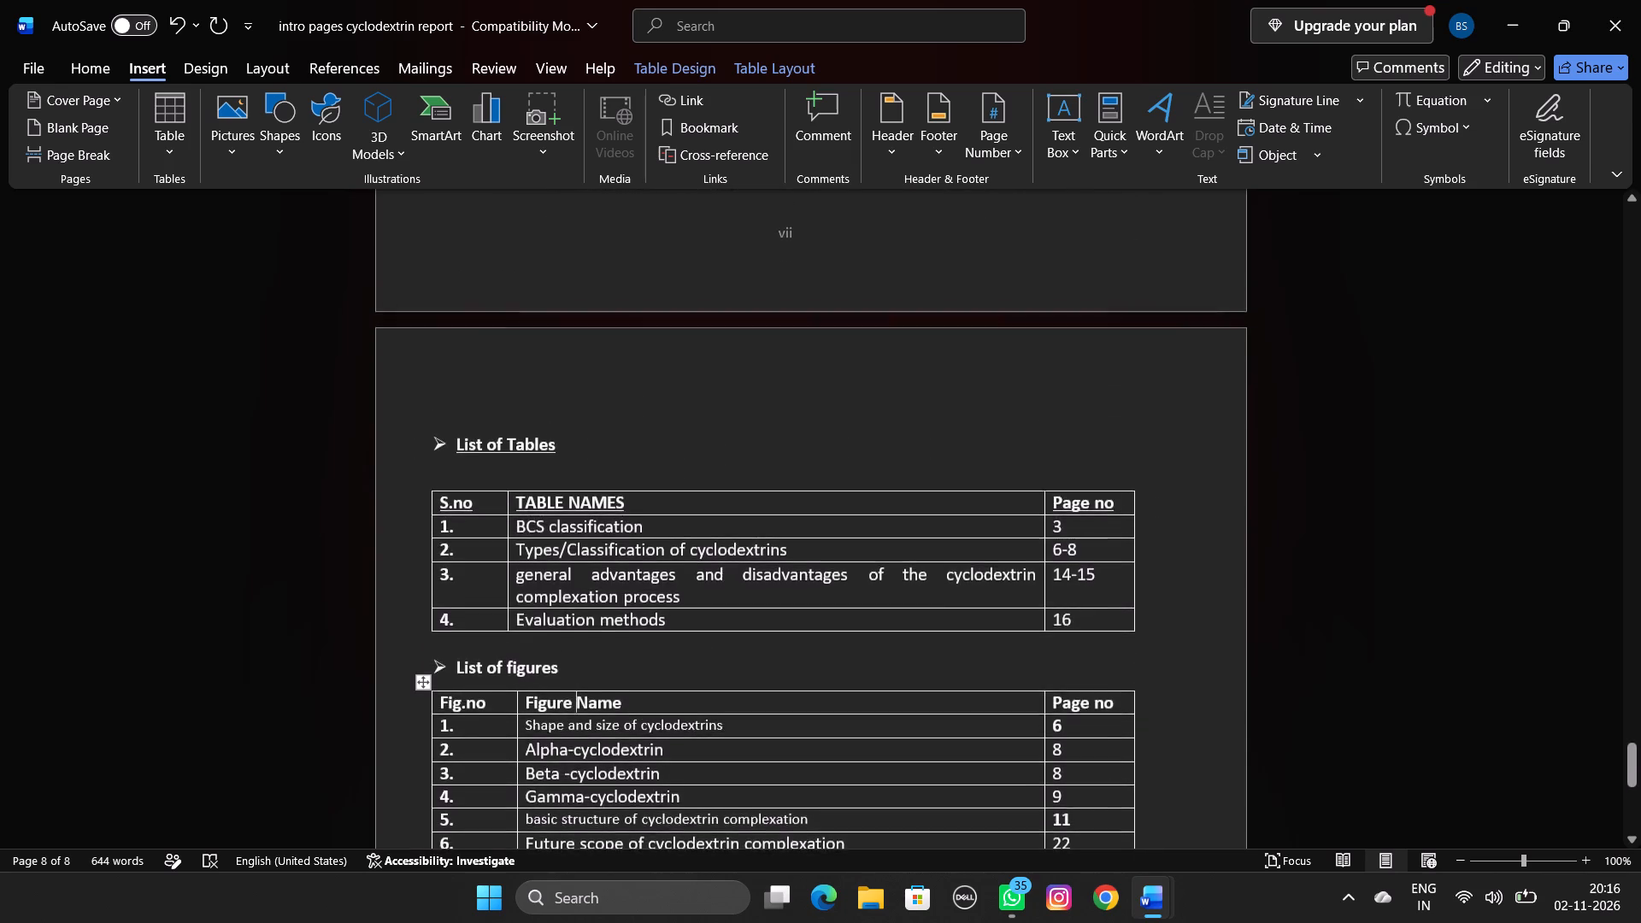
scroll(777, 646, "up", 4)
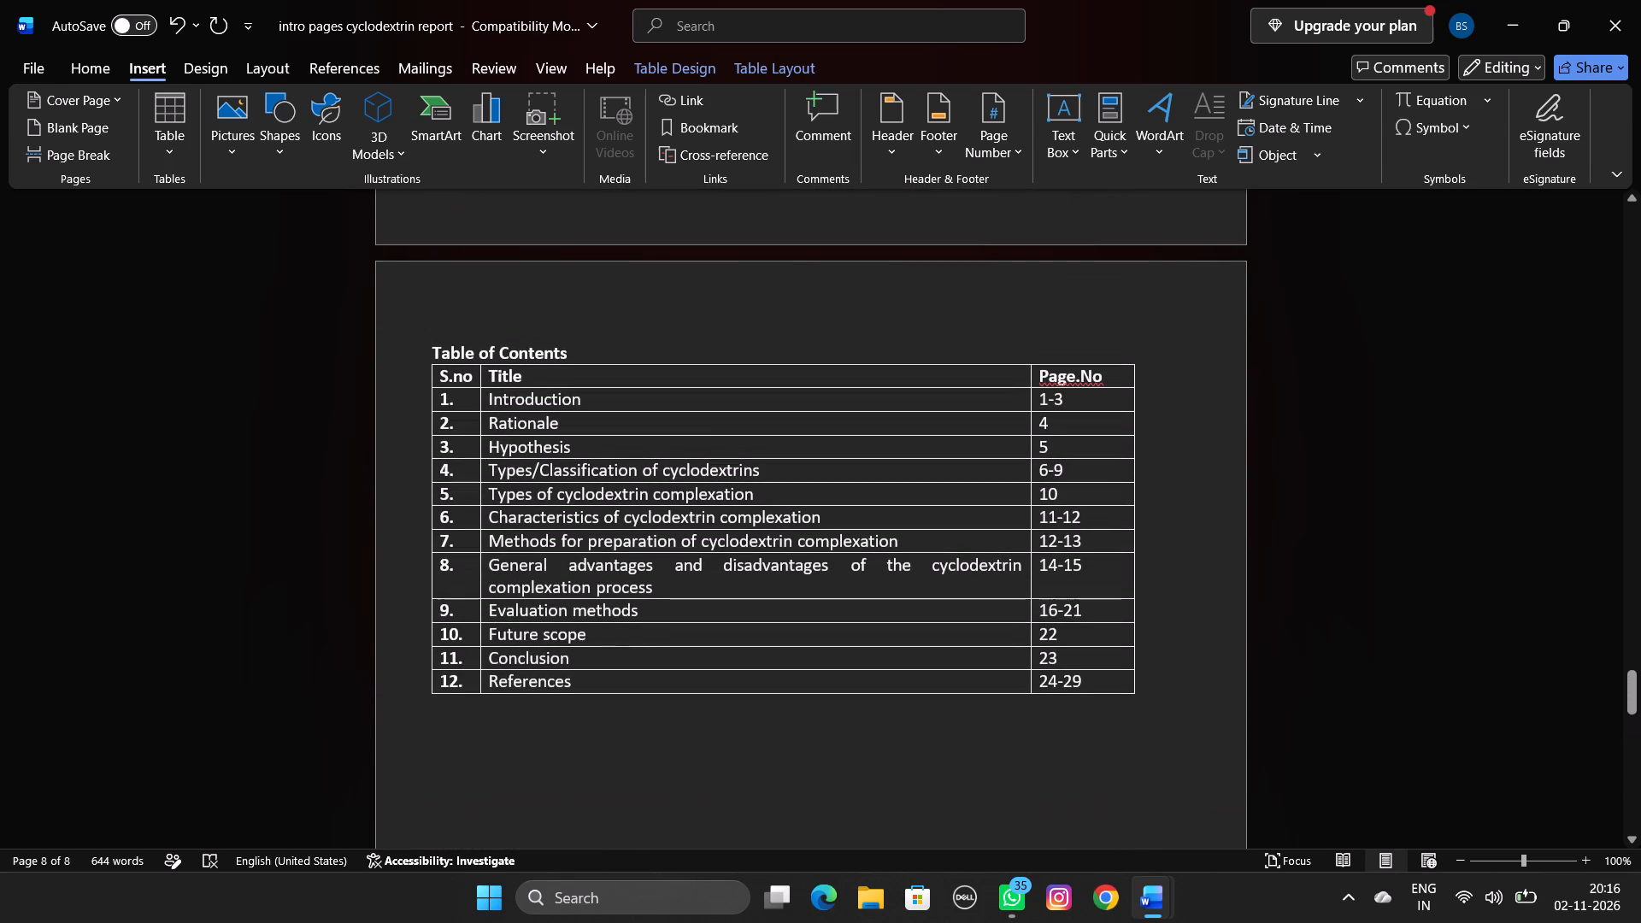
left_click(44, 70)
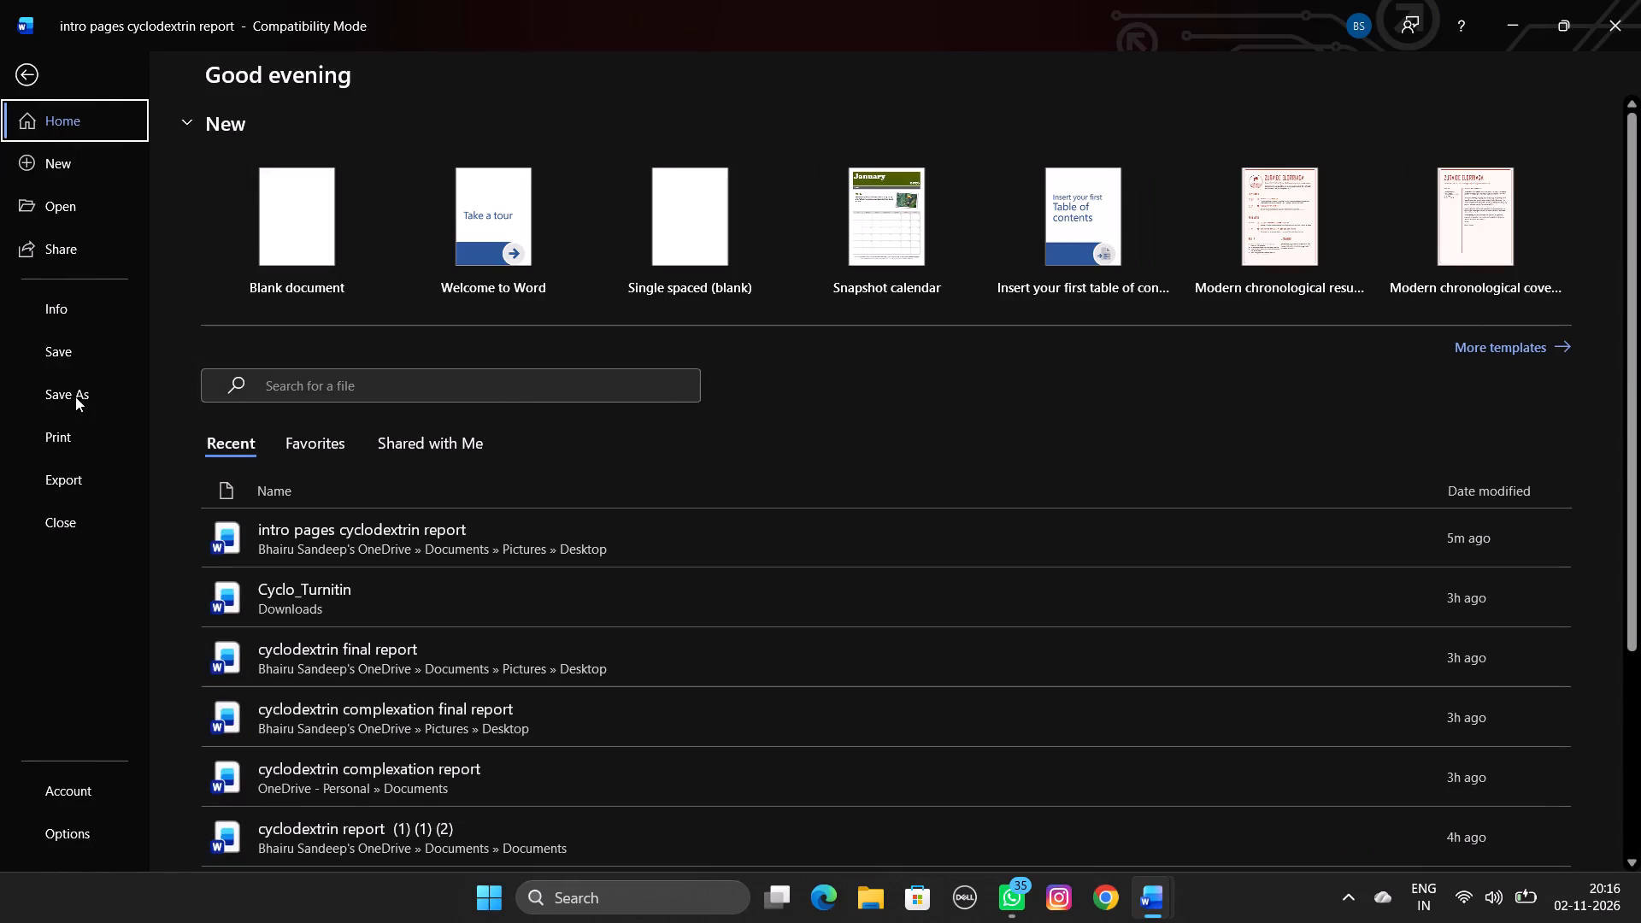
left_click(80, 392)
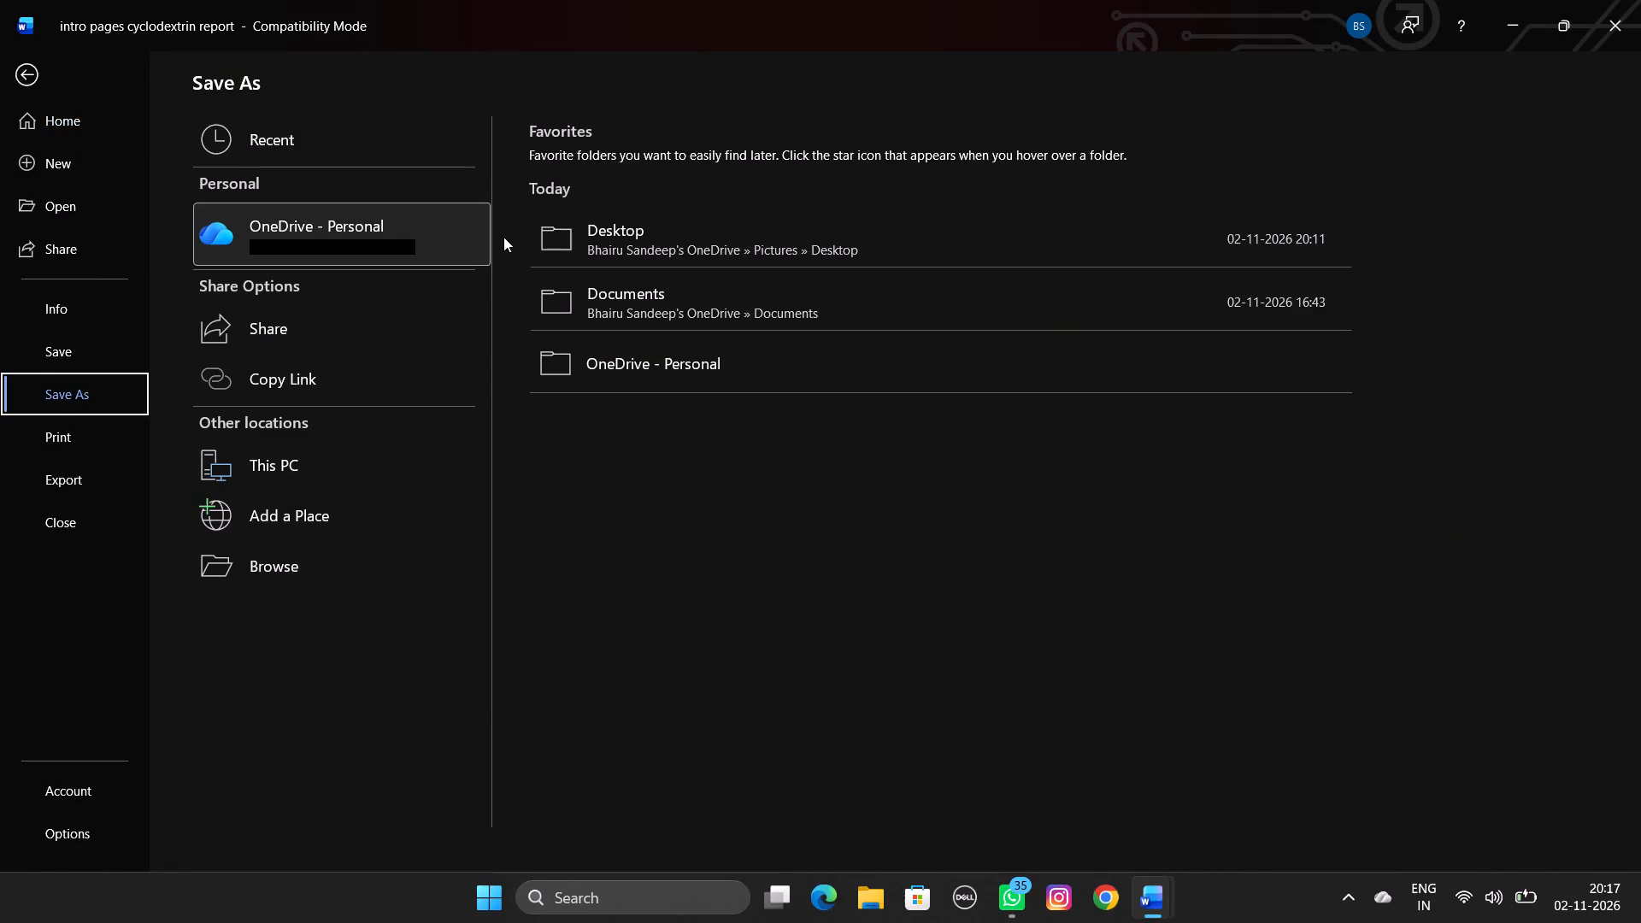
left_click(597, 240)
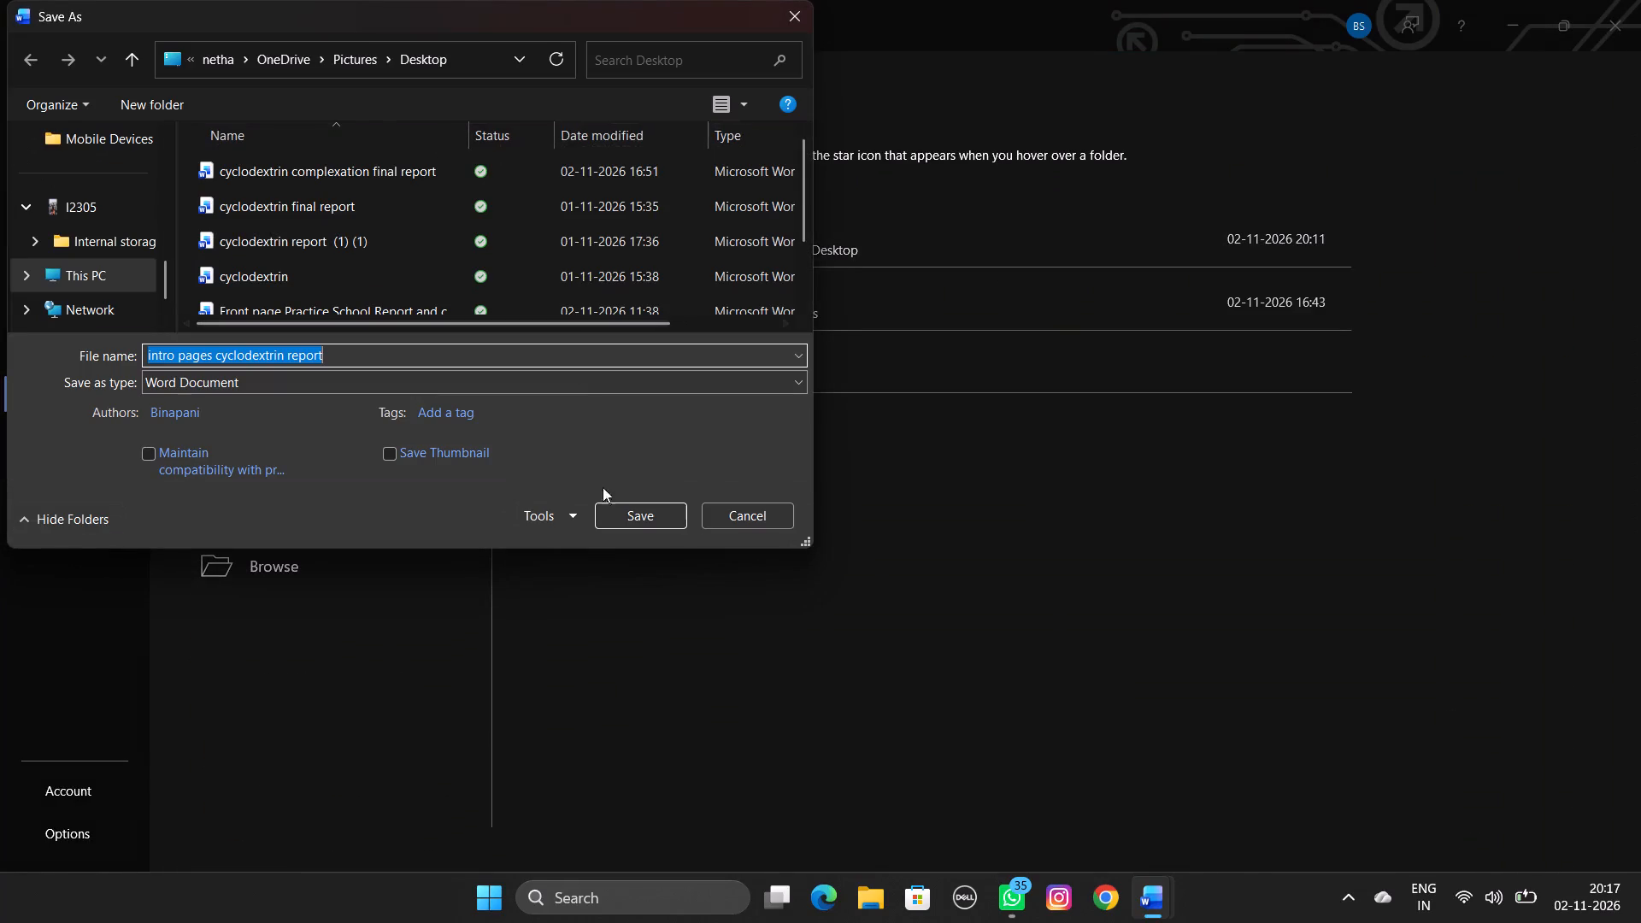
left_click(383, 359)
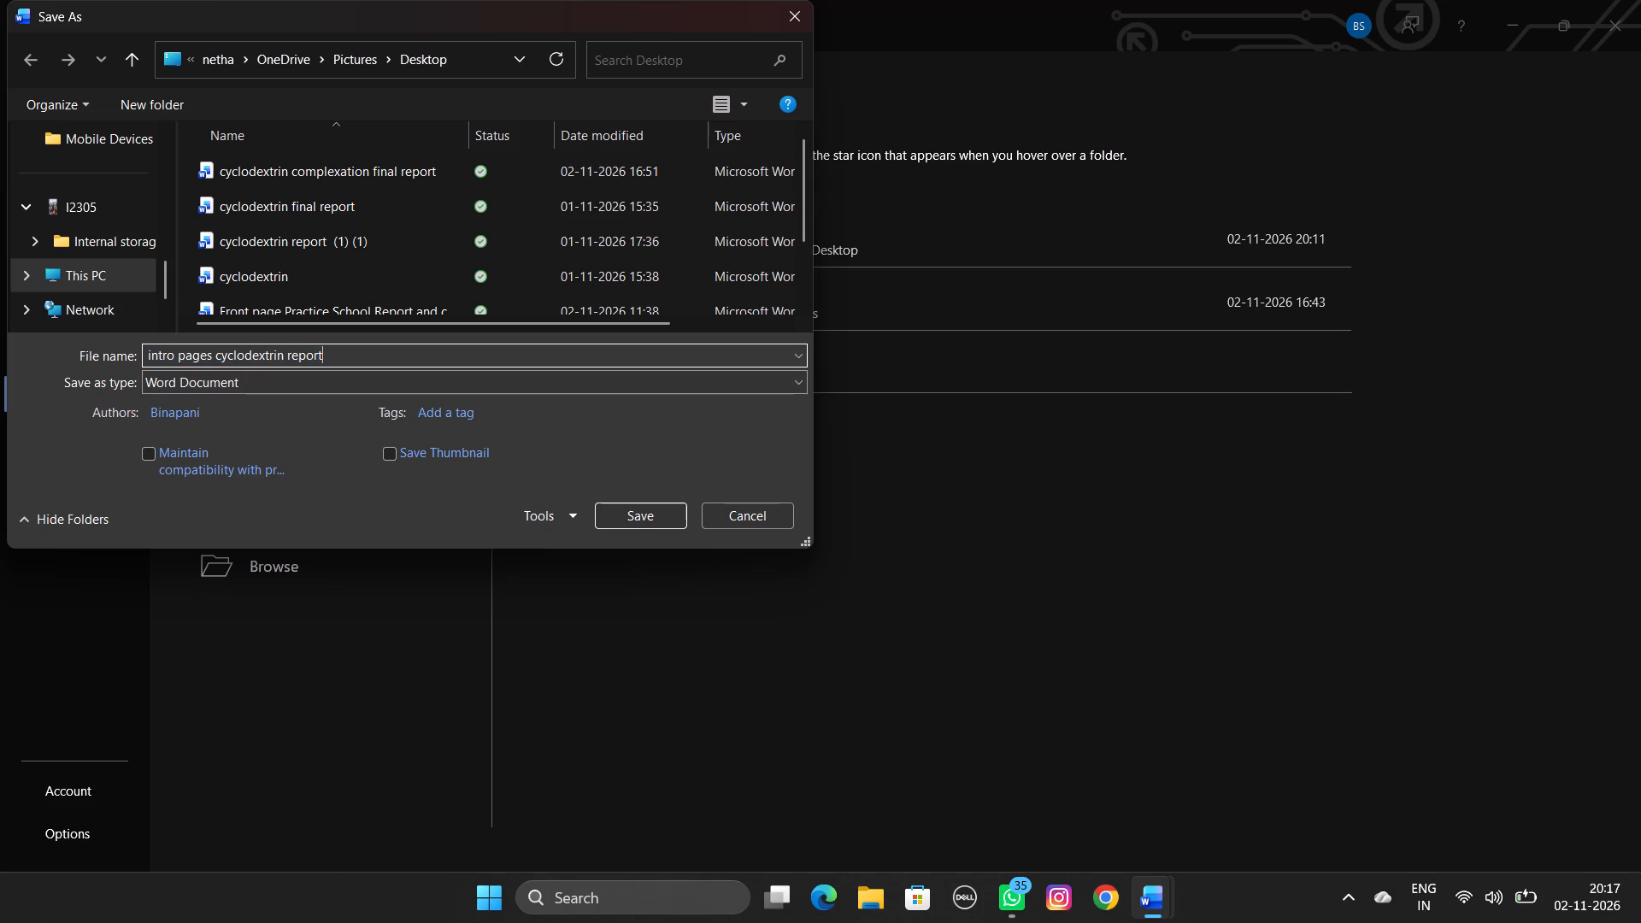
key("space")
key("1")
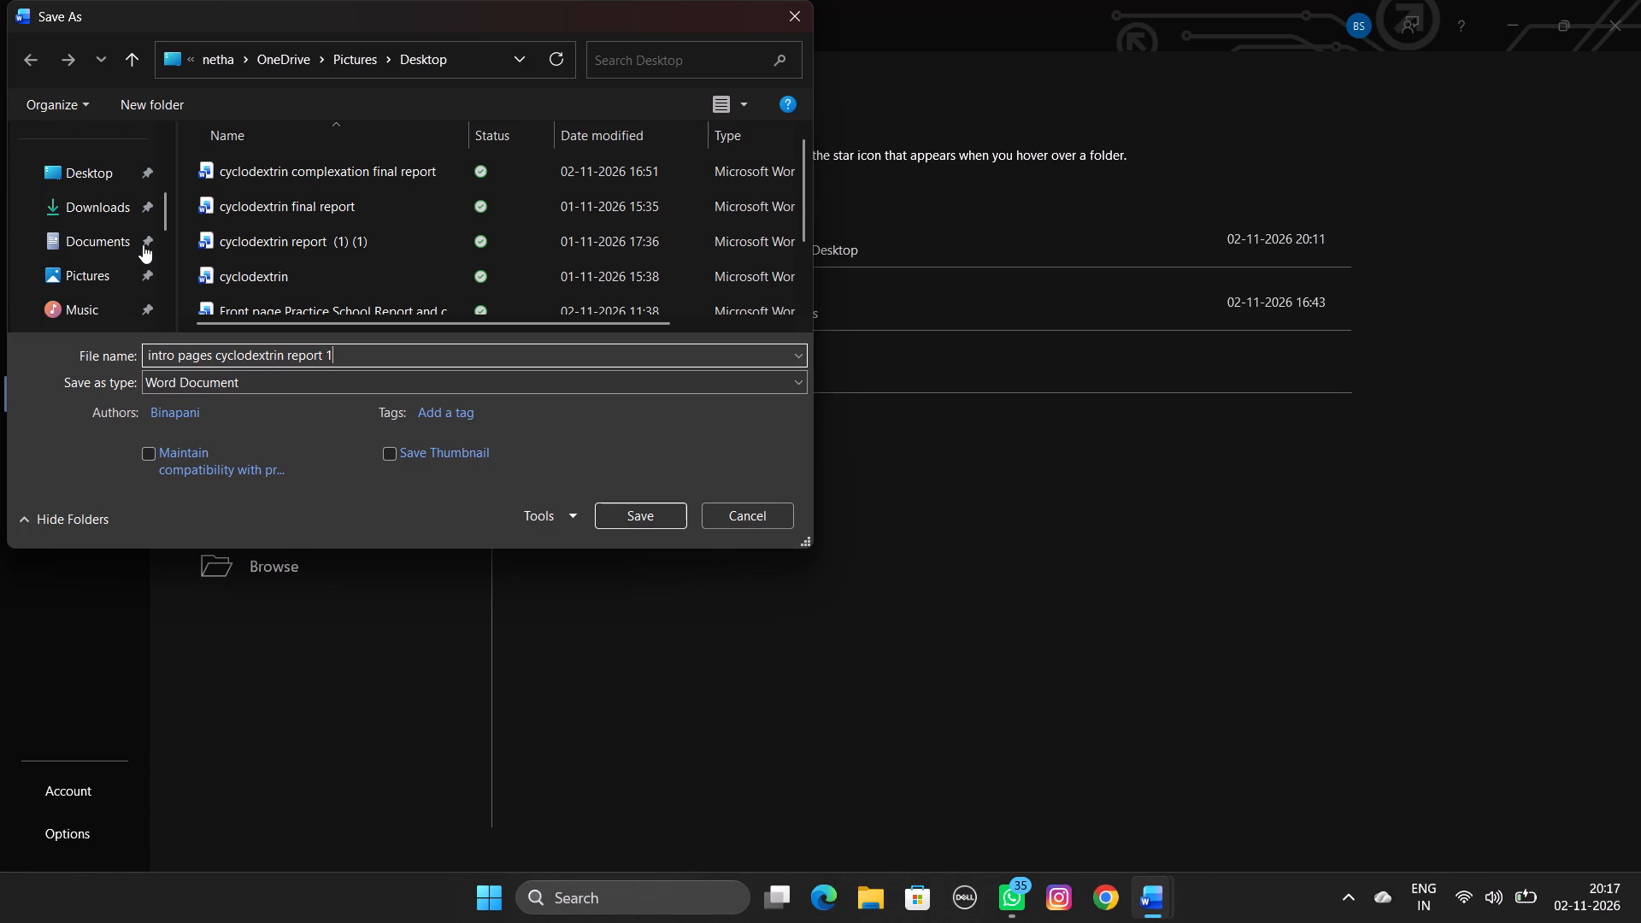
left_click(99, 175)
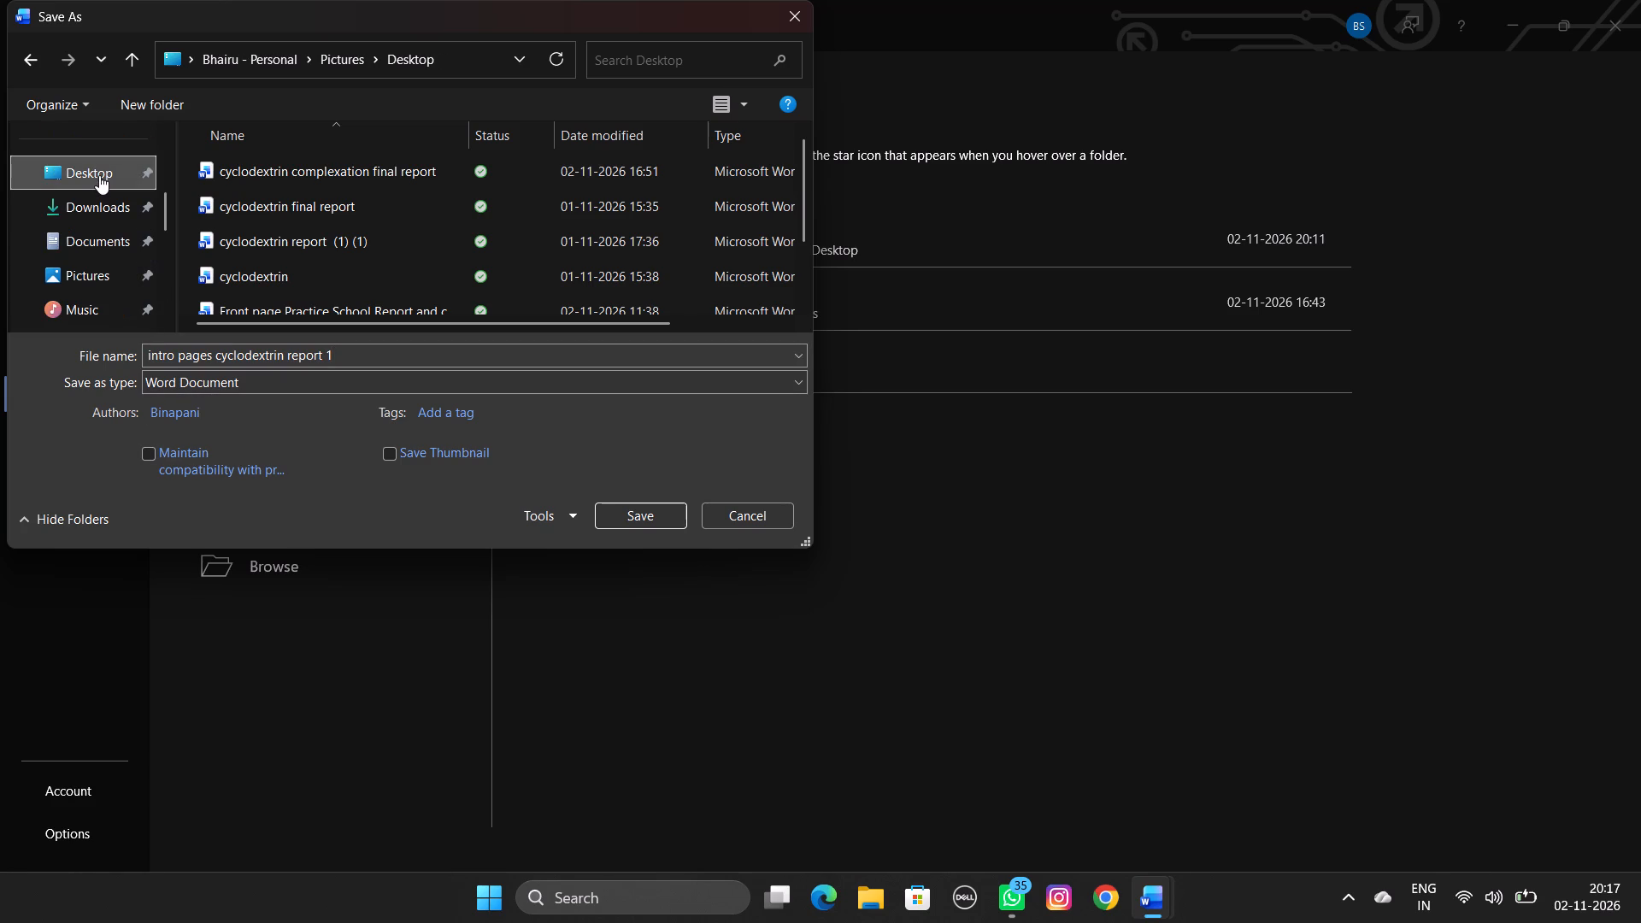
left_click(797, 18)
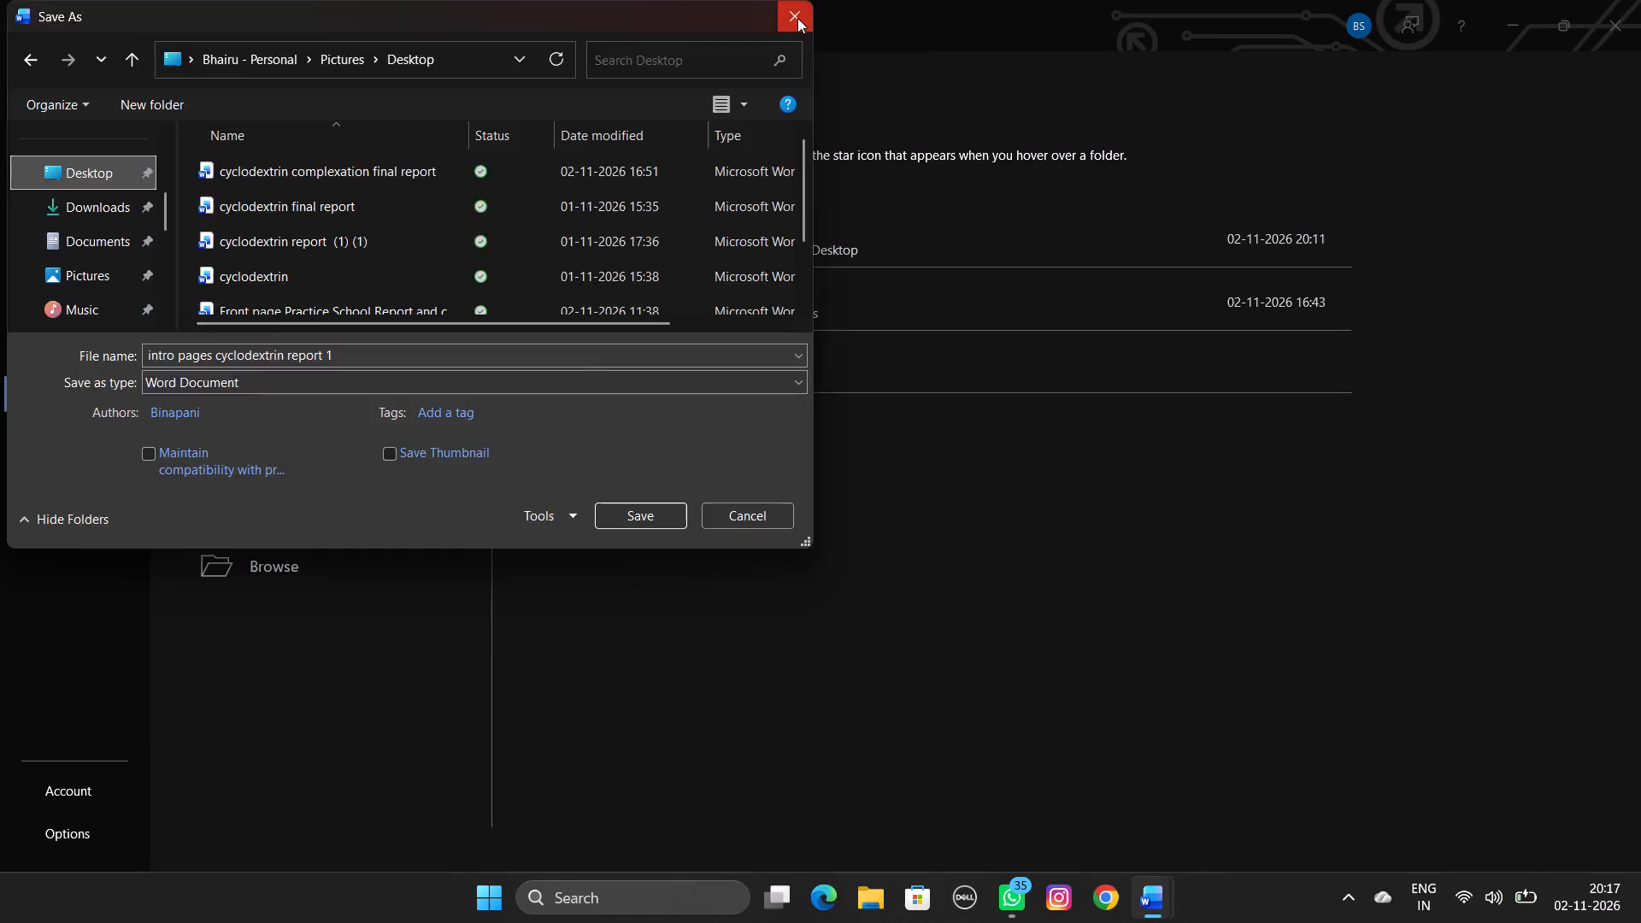
Save a copy as "intro pages cyclodextrin report 1" in the Desktop folder as a Word Document, accepting the upgrade to the newest file format.
left_click(693, 235)
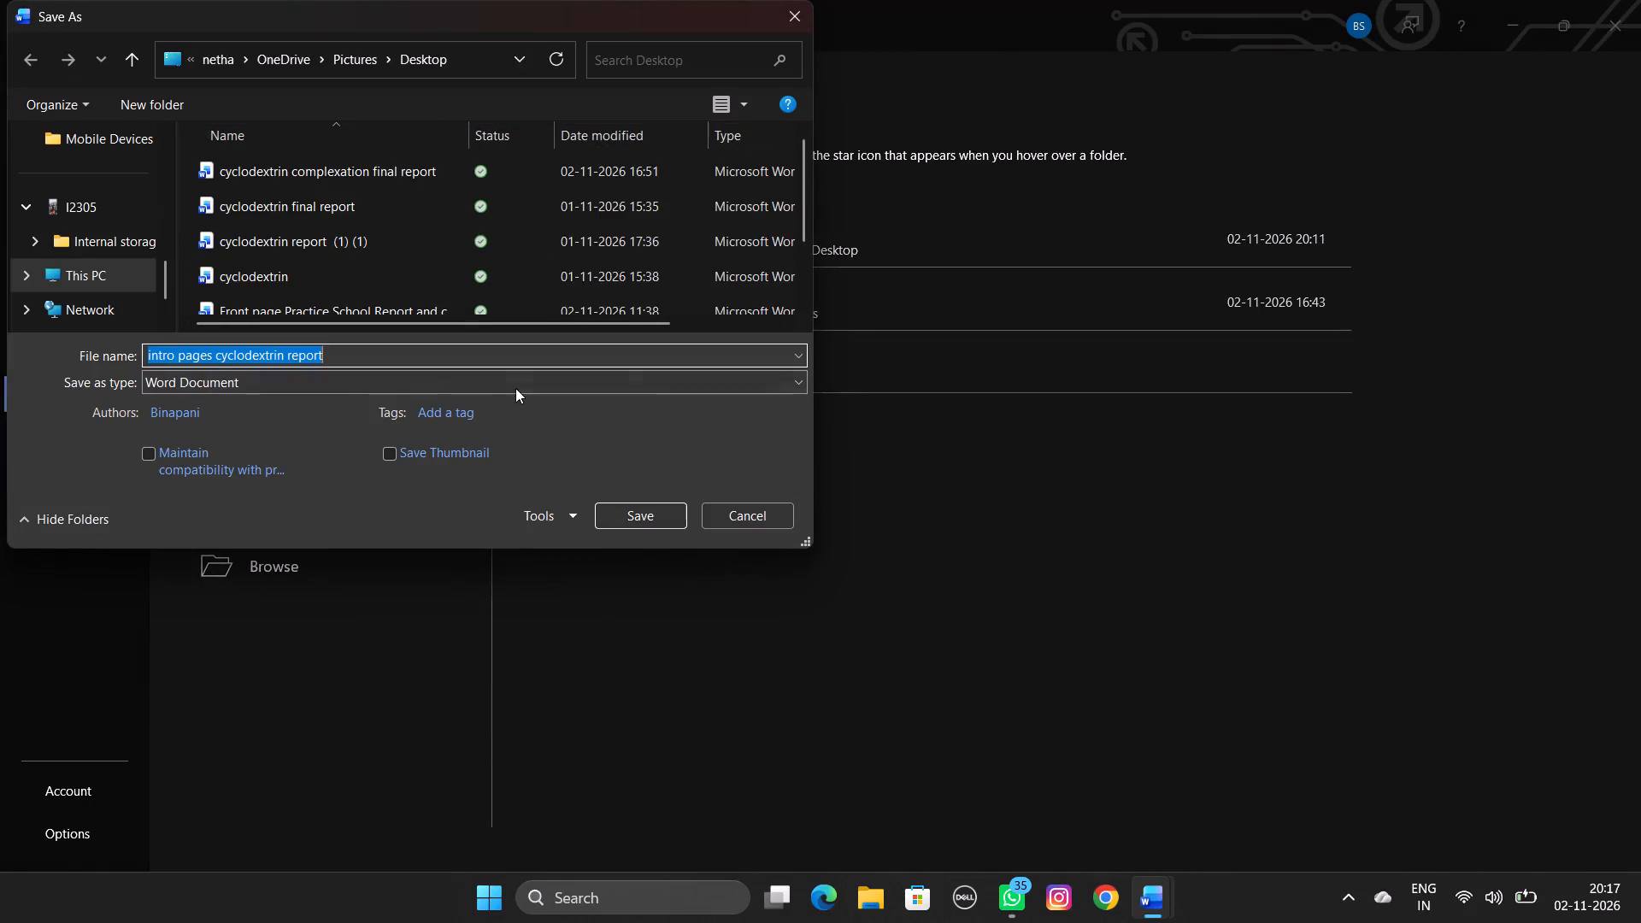
left_click(535, 362)
left_click(535, 362)
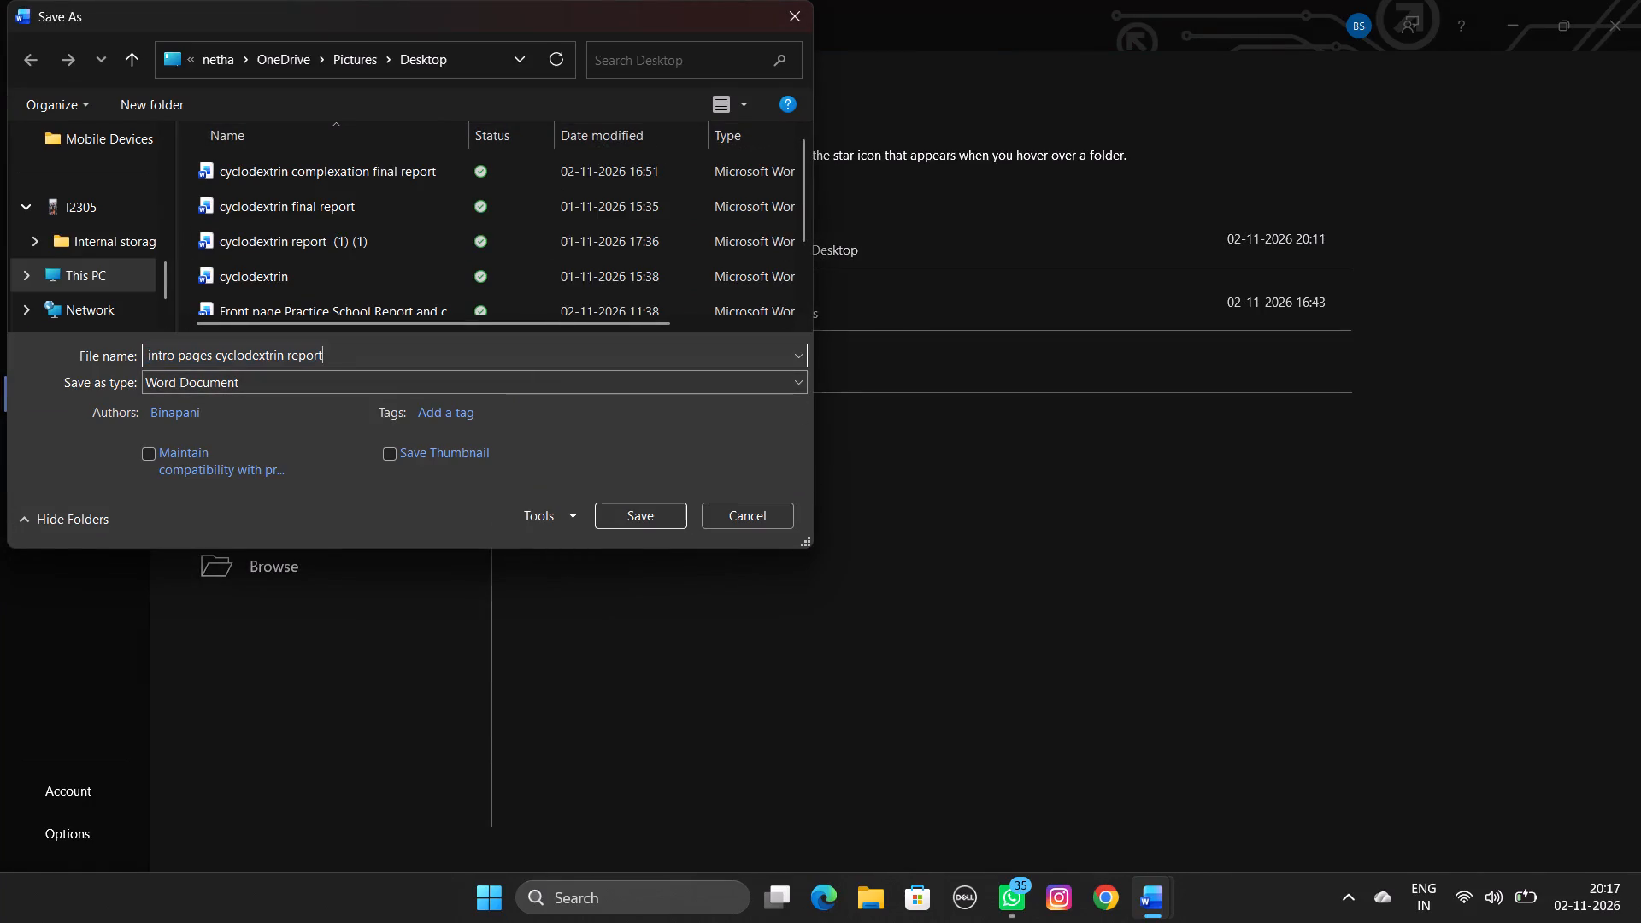
key("space")
type("1")
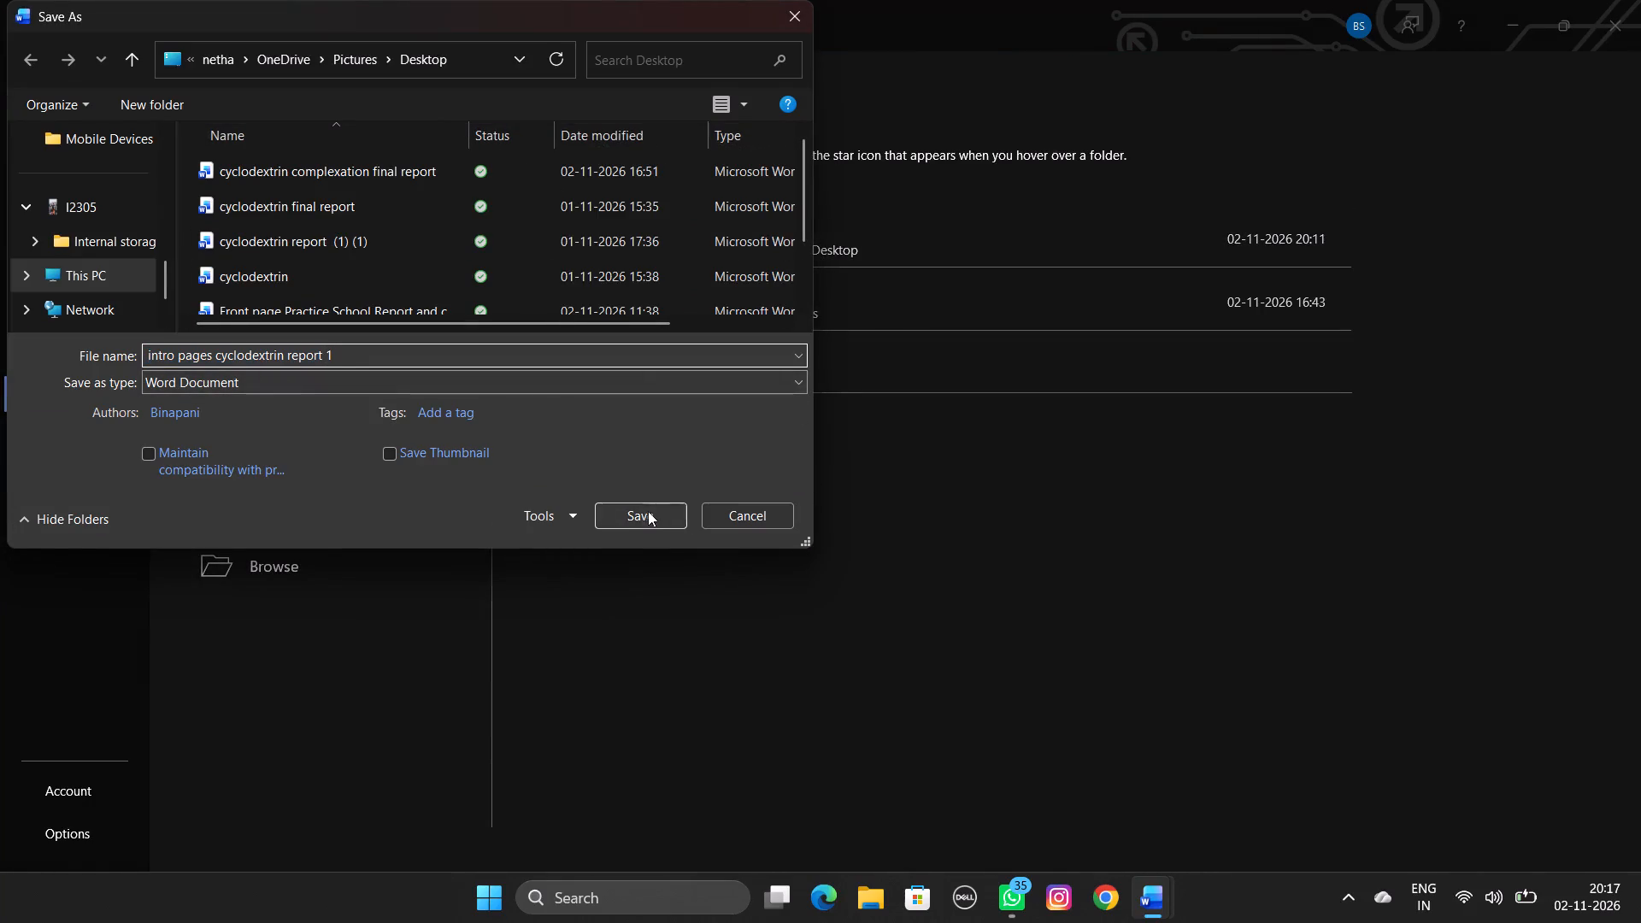
left_click(650, 512)
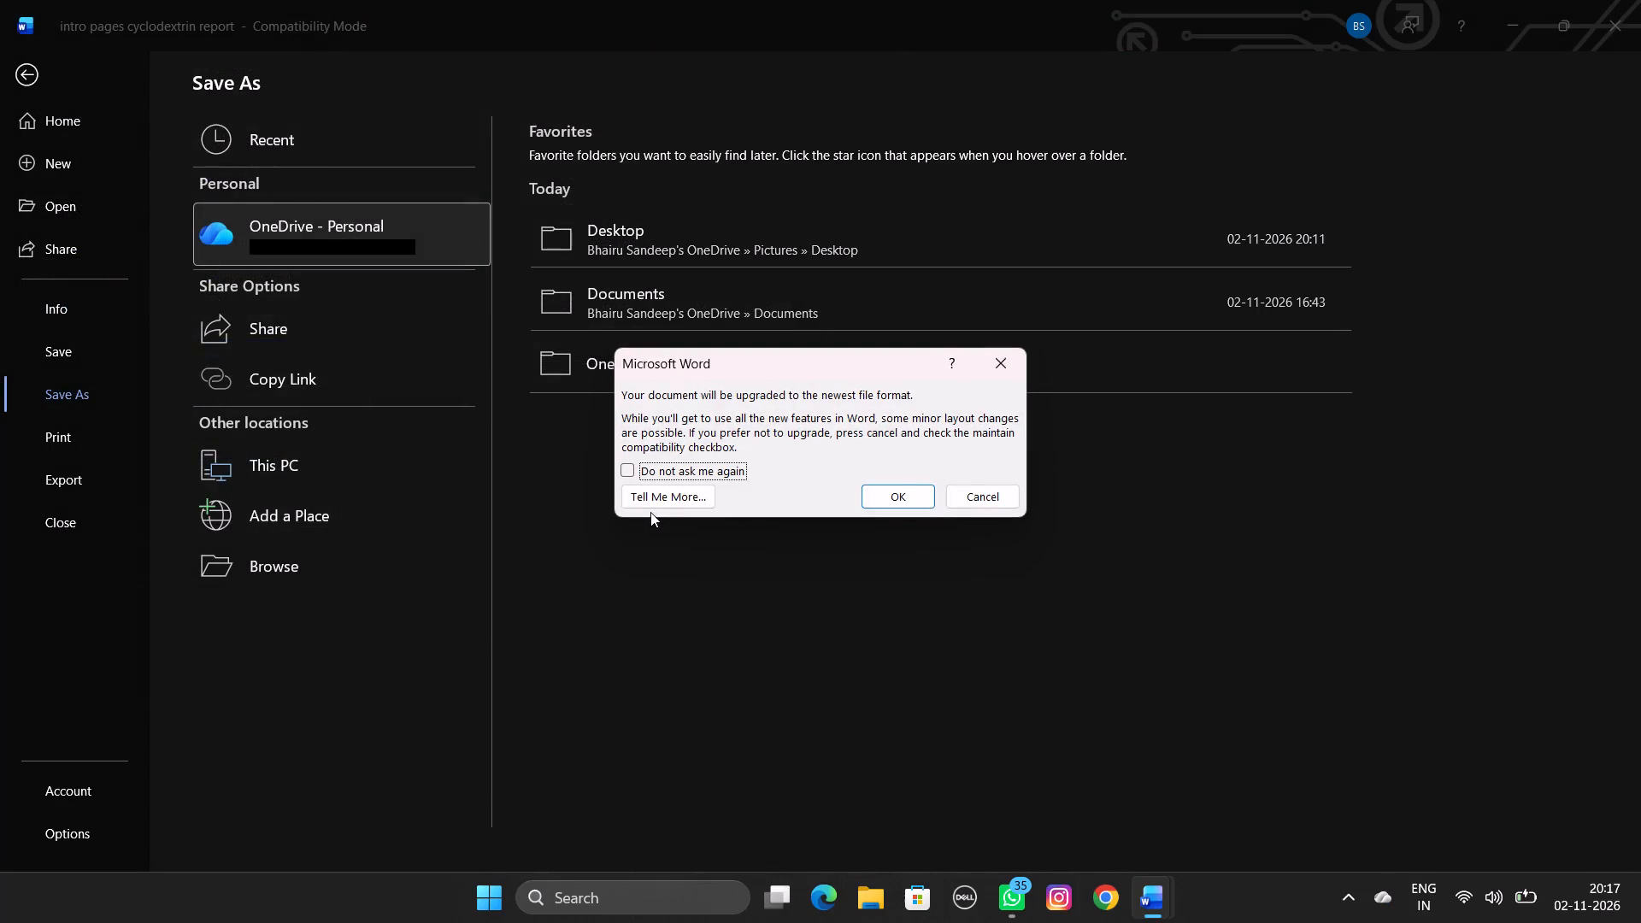
left_click(915, 492)
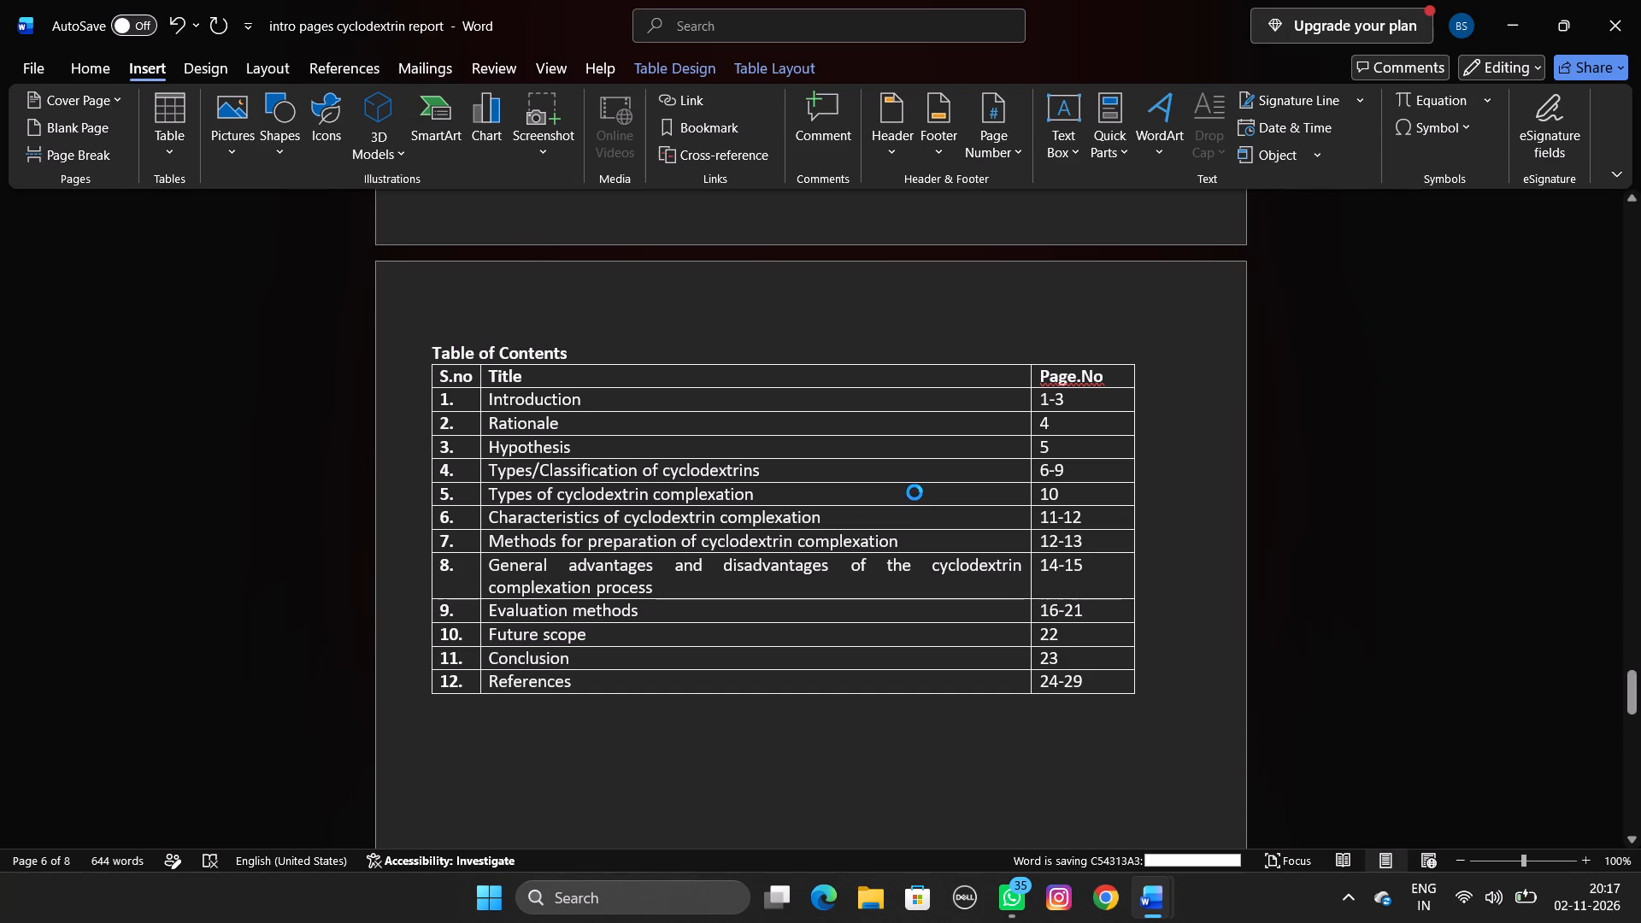
Close the saved document.
left_click(1609, 35)
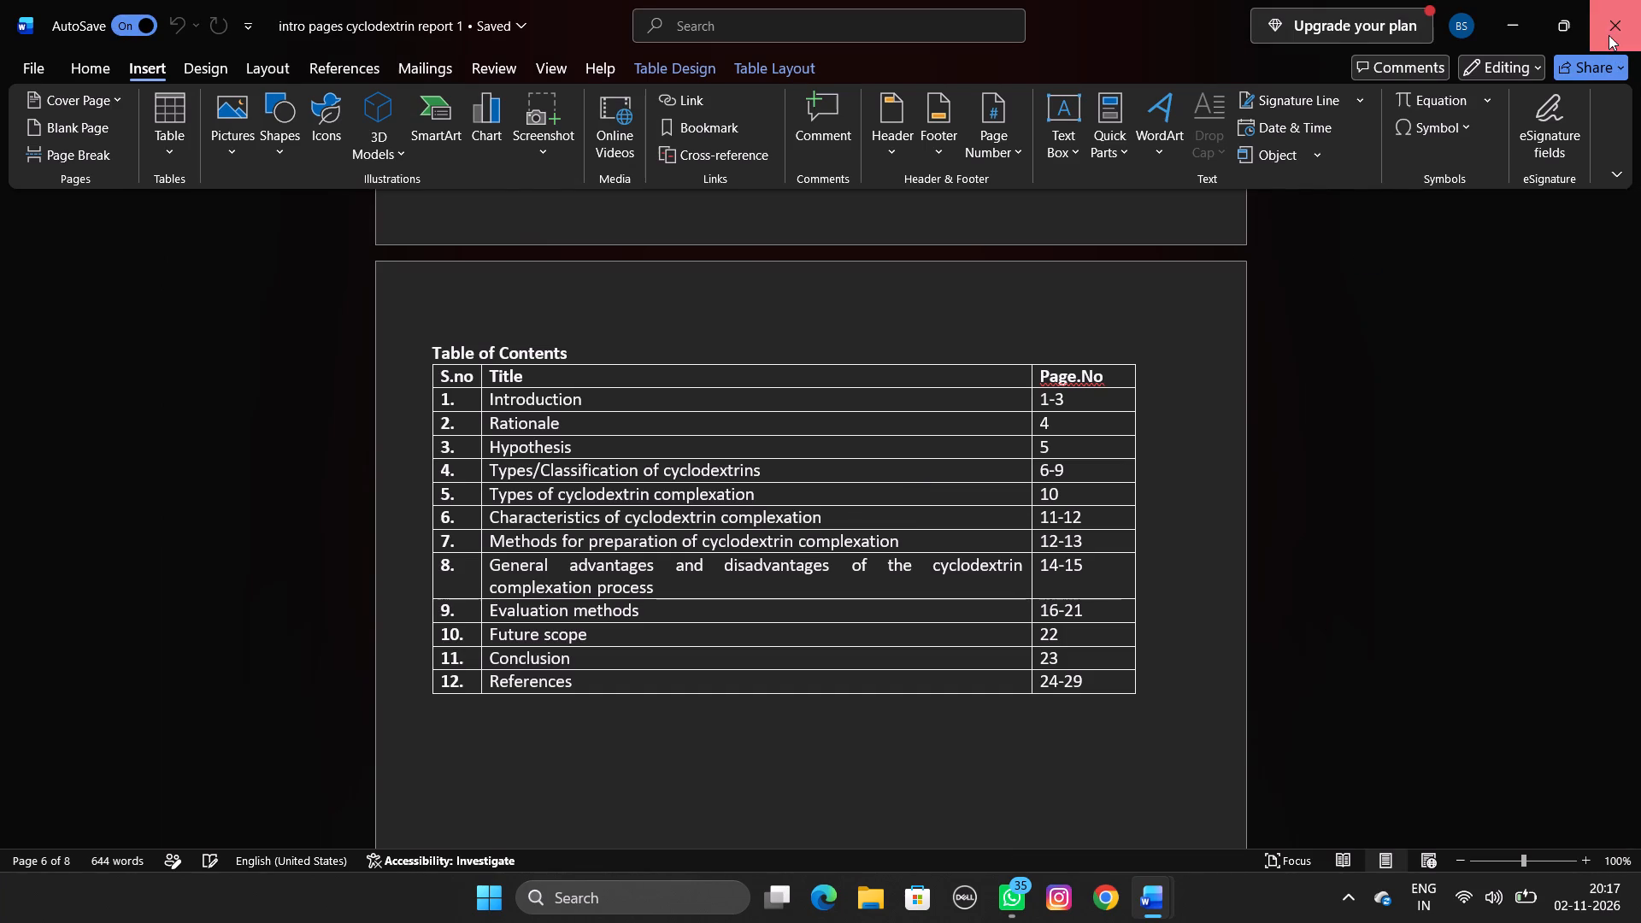
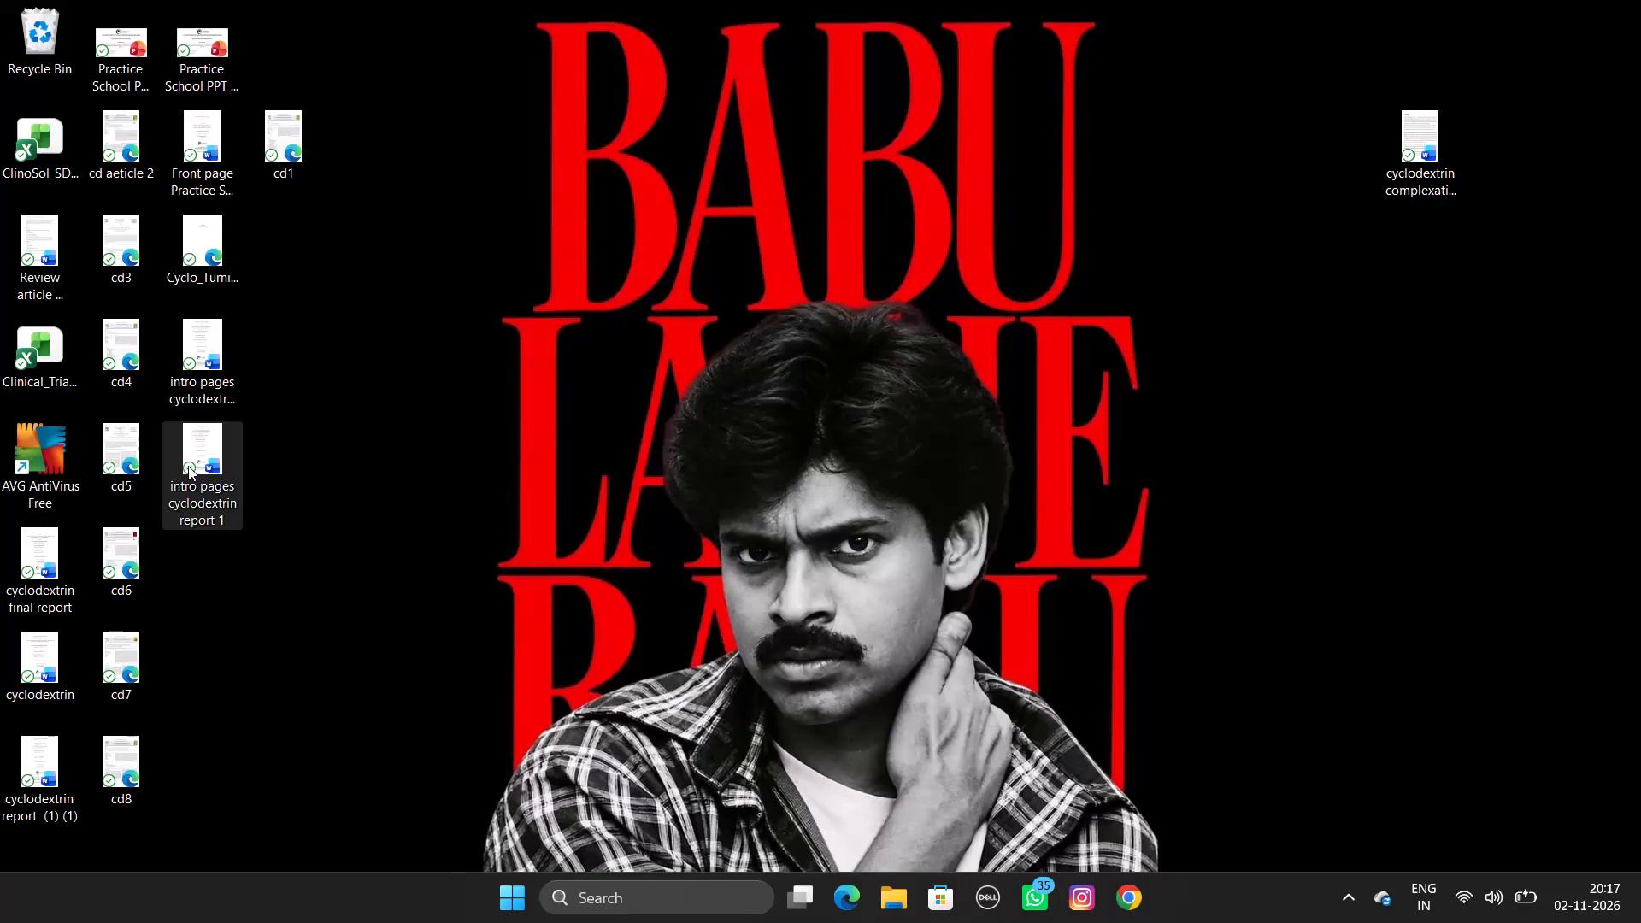
Open "intro pages cyclodextrin report 1" from the desktop and examine the page numbers throughout the document.
double_click(188, 466)
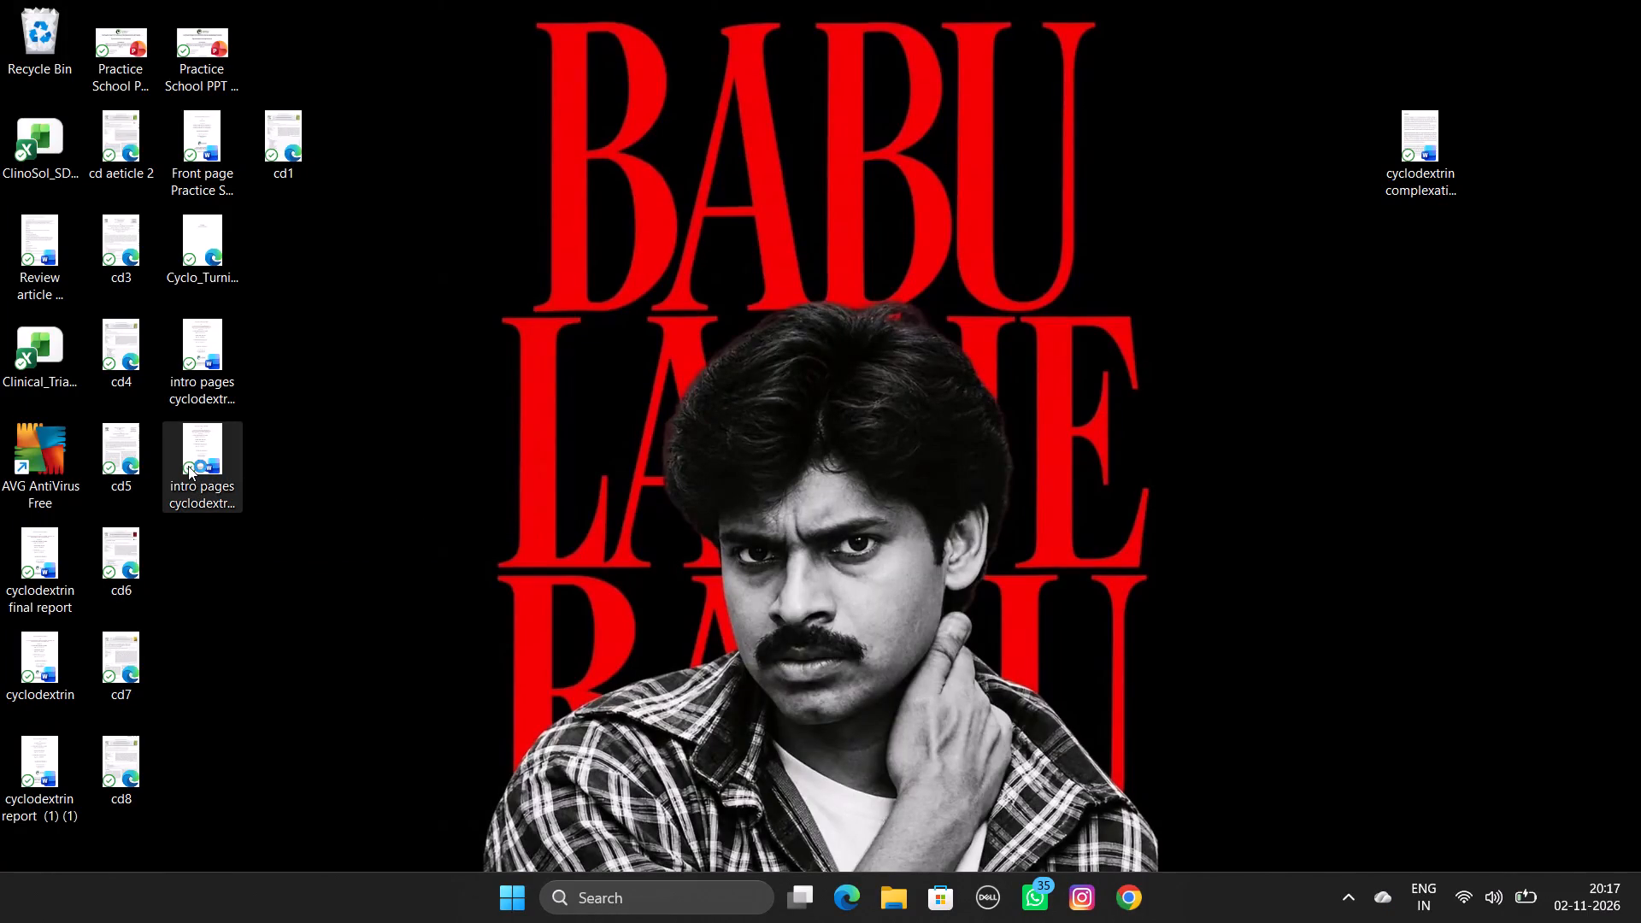
scroll(815, 524, "down", 3)
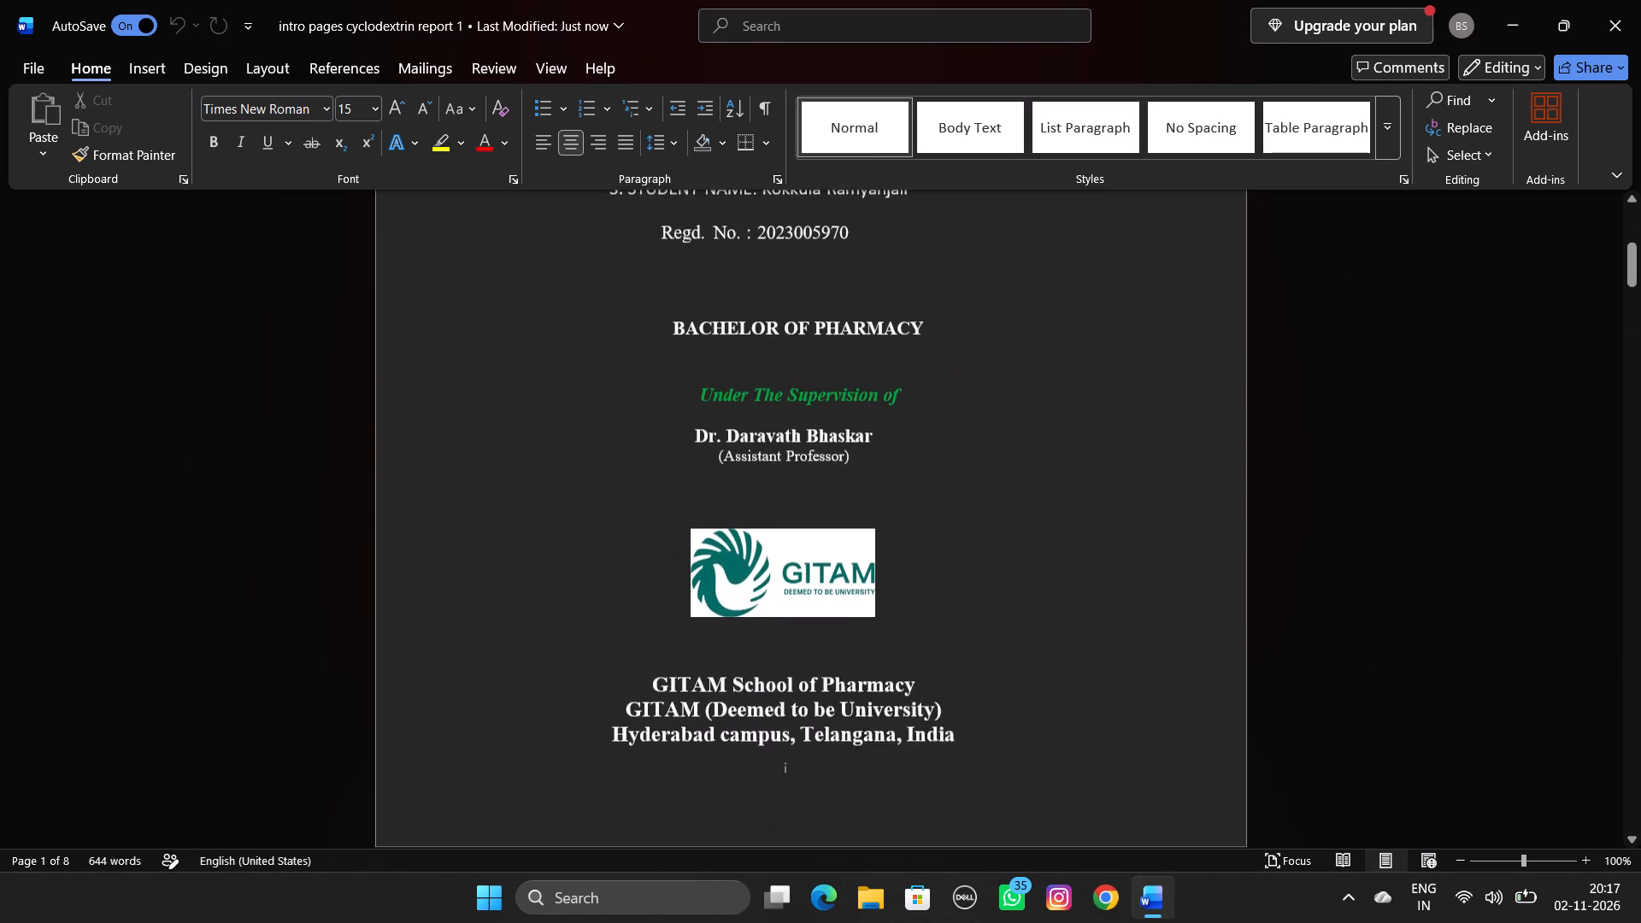
scroll(815, 524, "down", 10)
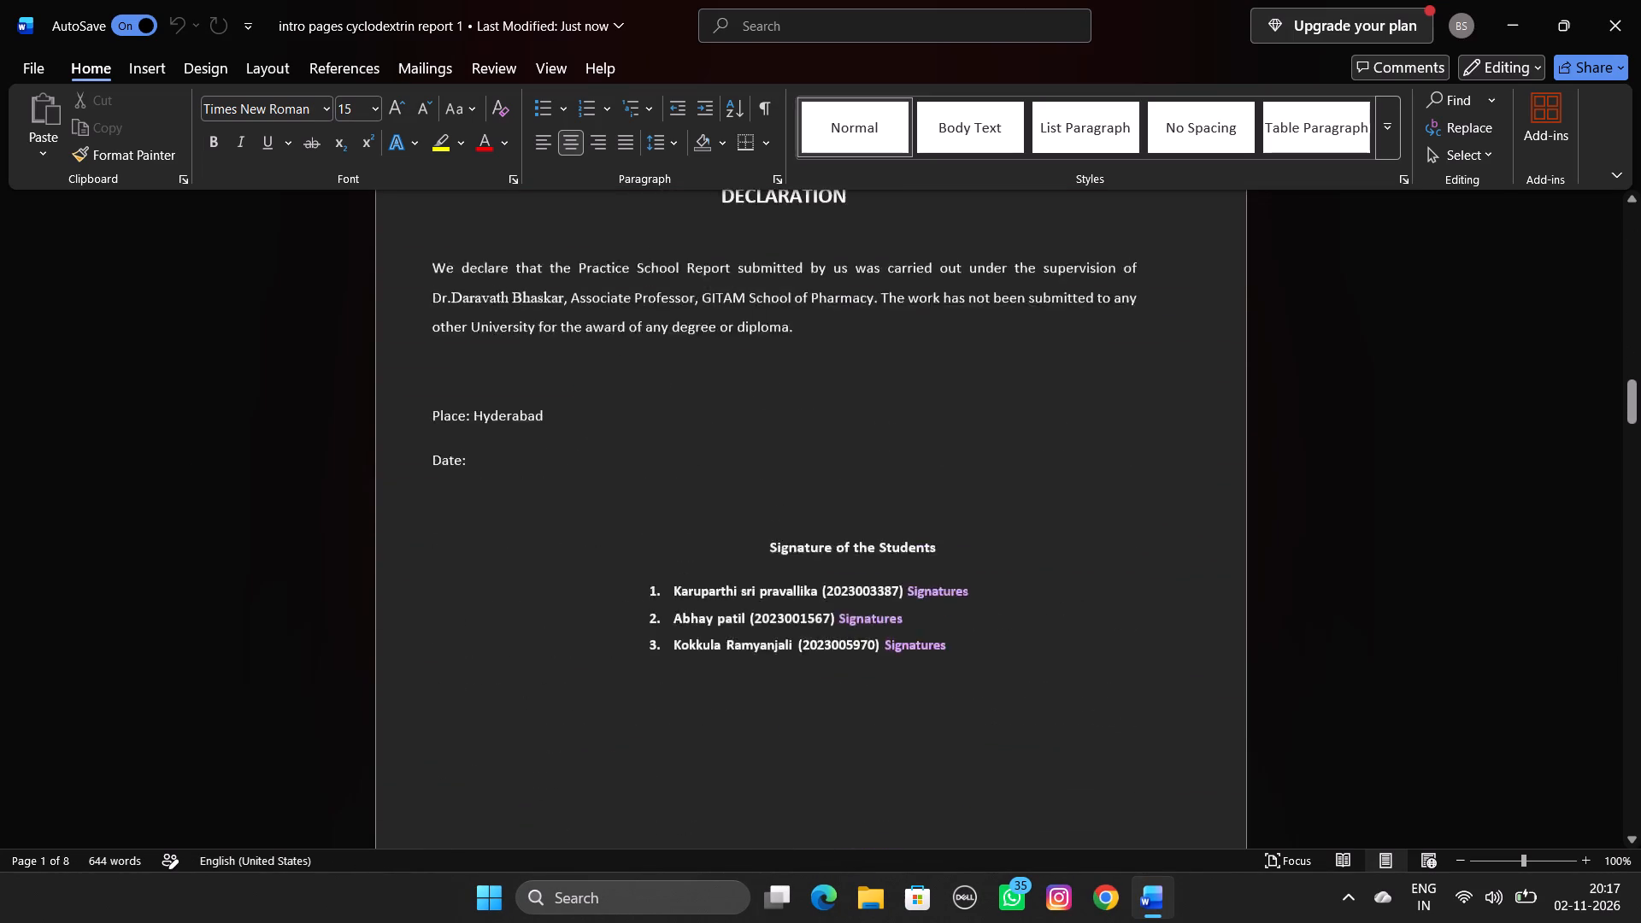
scroll(815, 524, "down", 6)
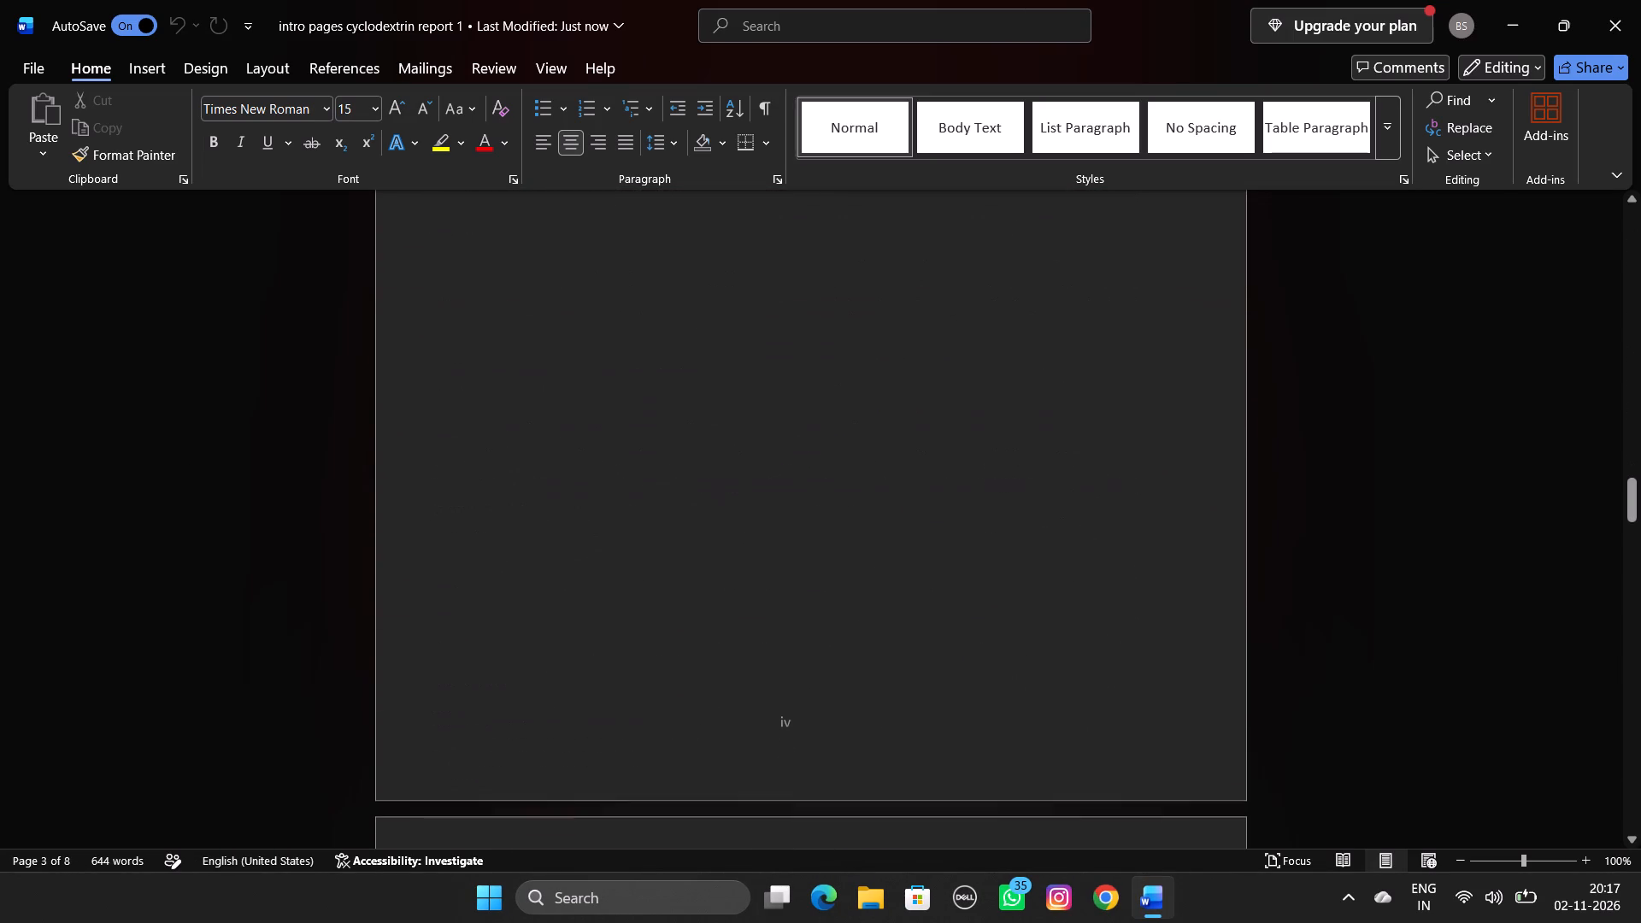
scroll(815, 524, "down", 8)
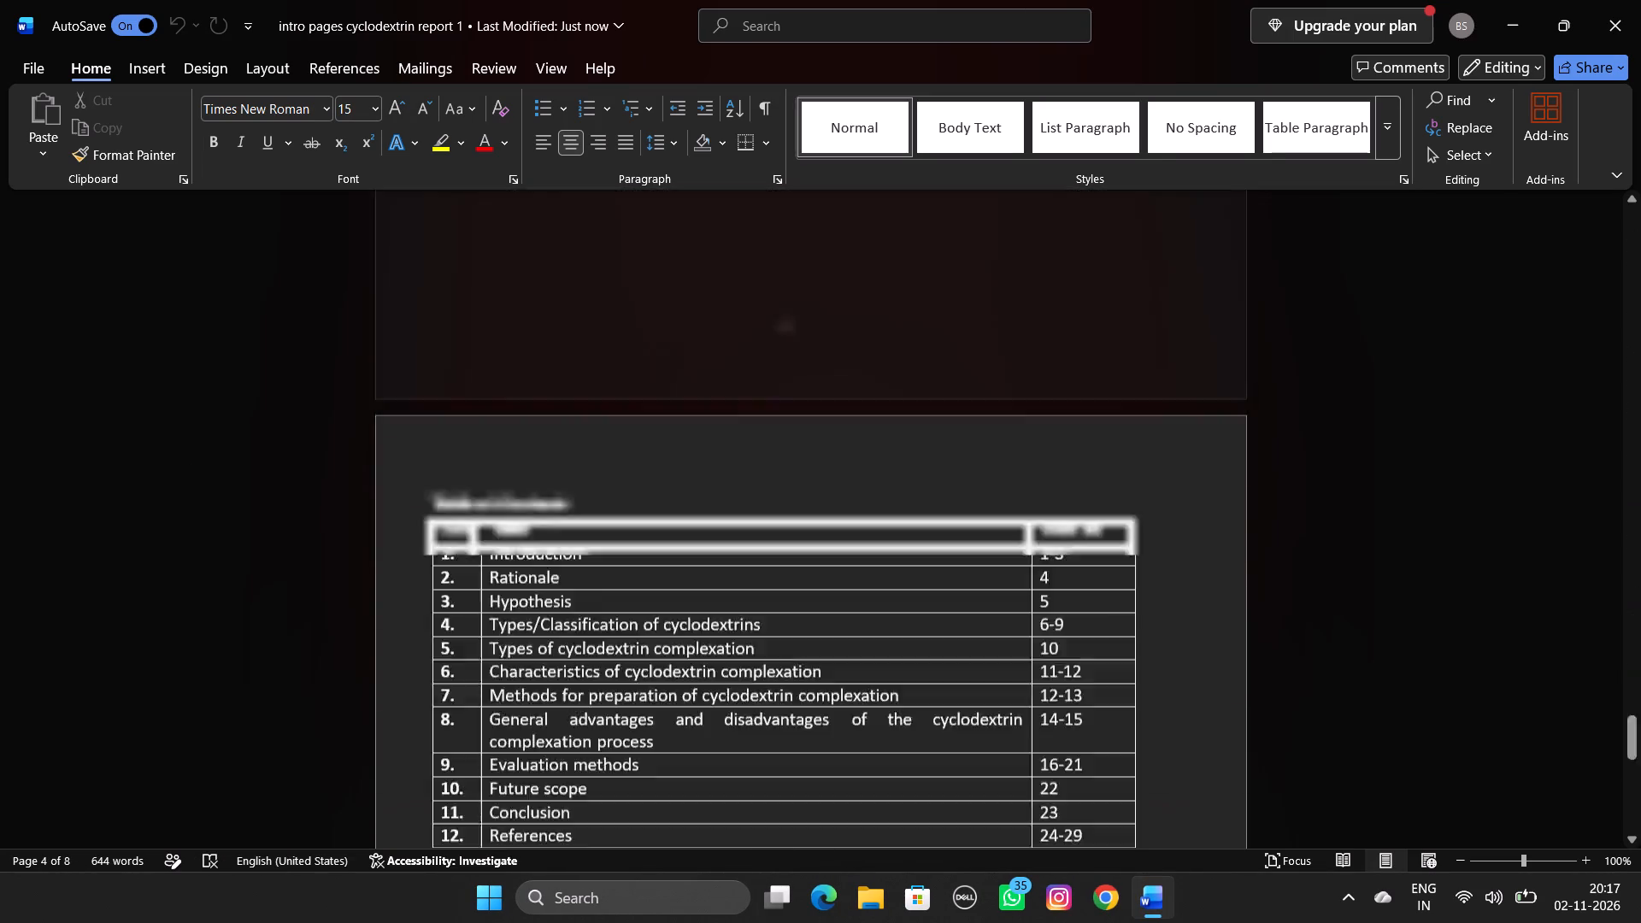
scroll(815, 524, "down", 20)
scroll(815, 524, "up", 2)
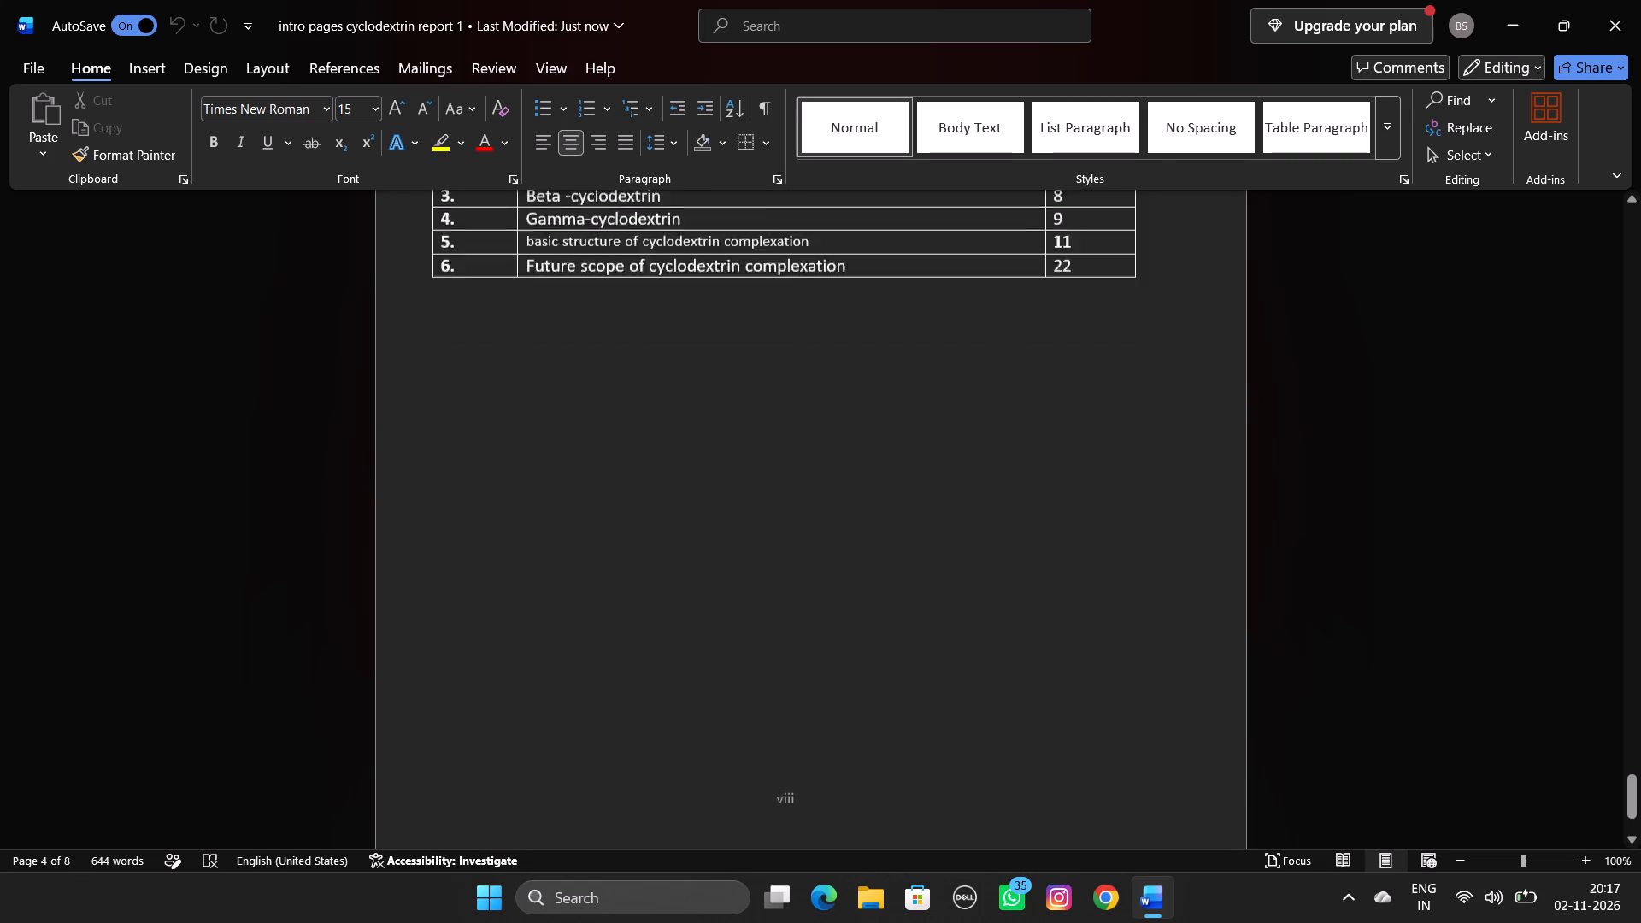
scroll(815, 524, "up", 5)
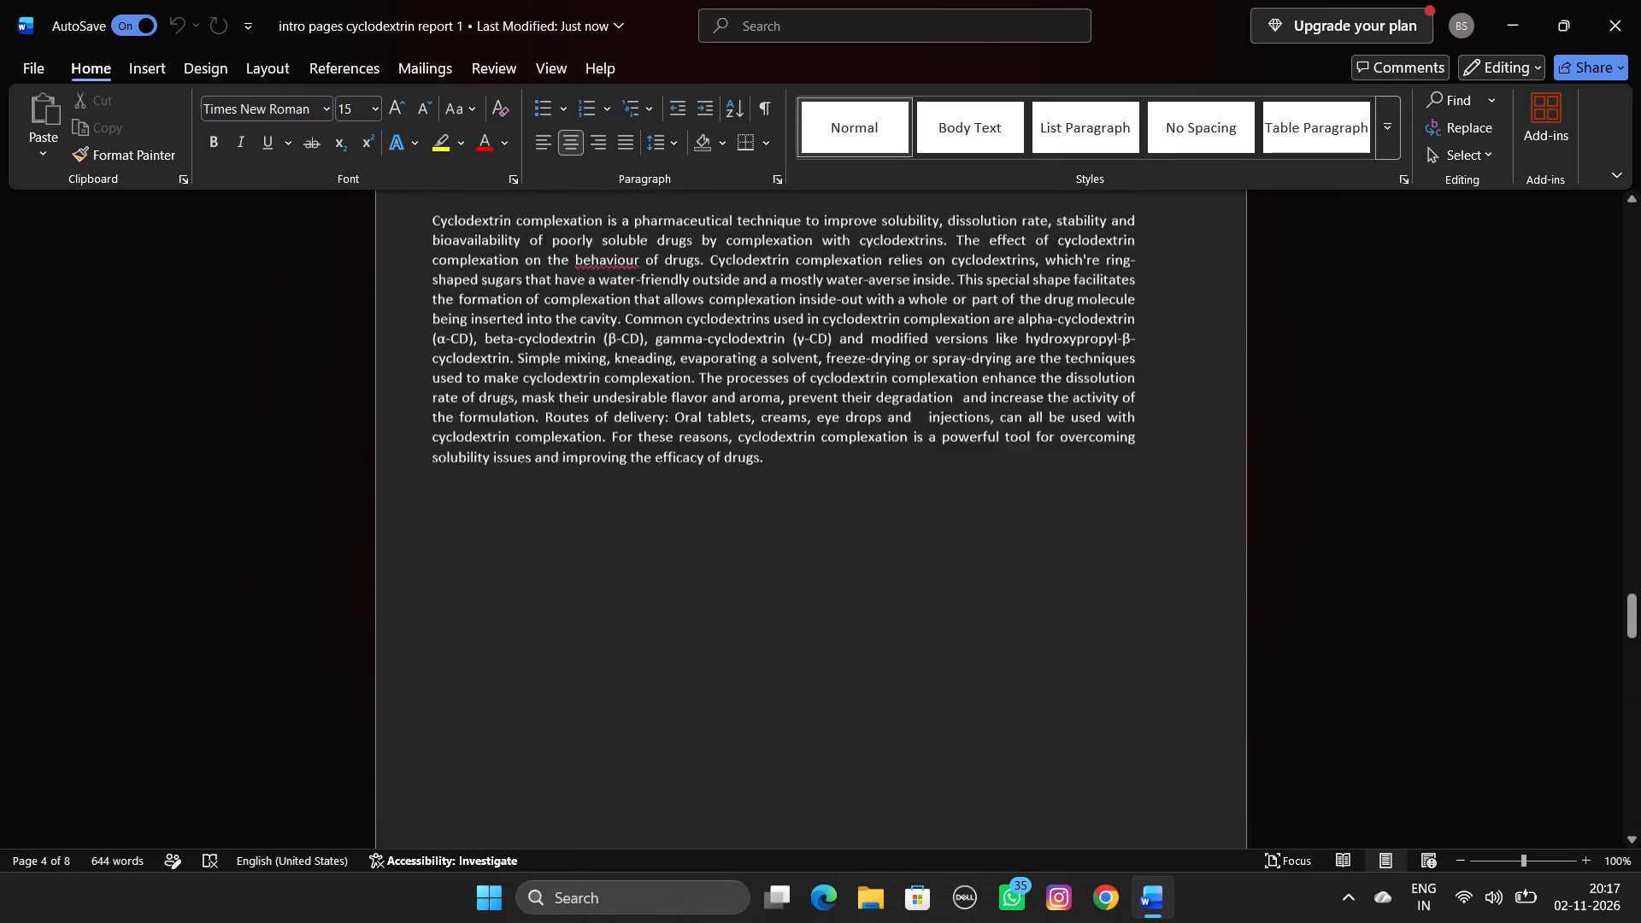
scroll(815, 524, "up", 2)
left_click(815, 524)
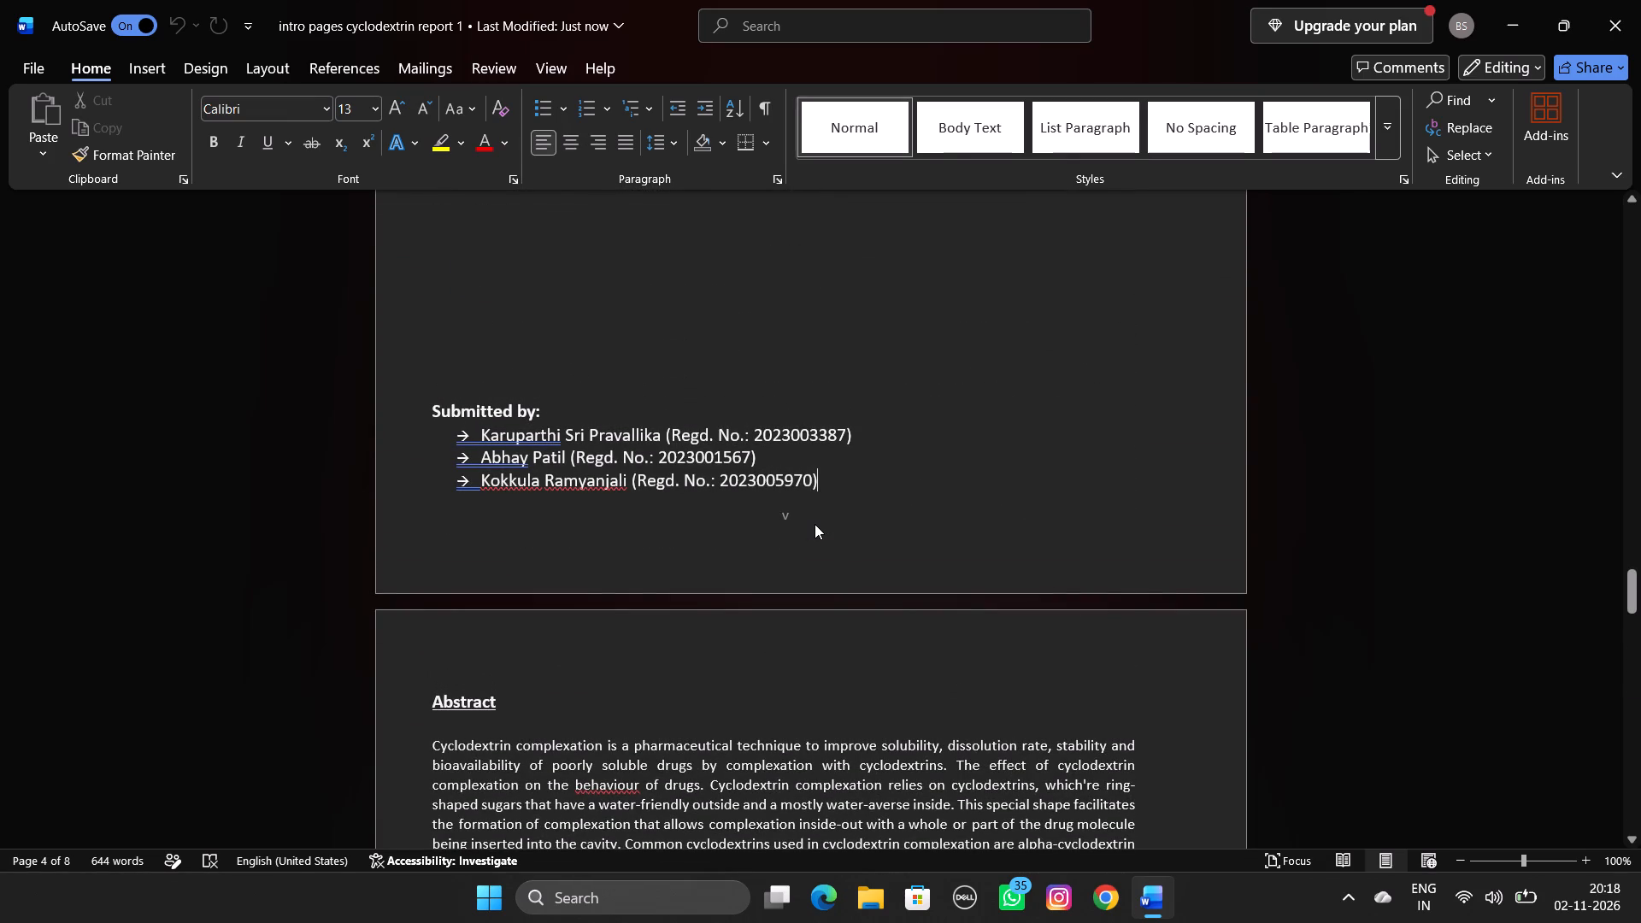
scroll(815, 524, "up", 6)
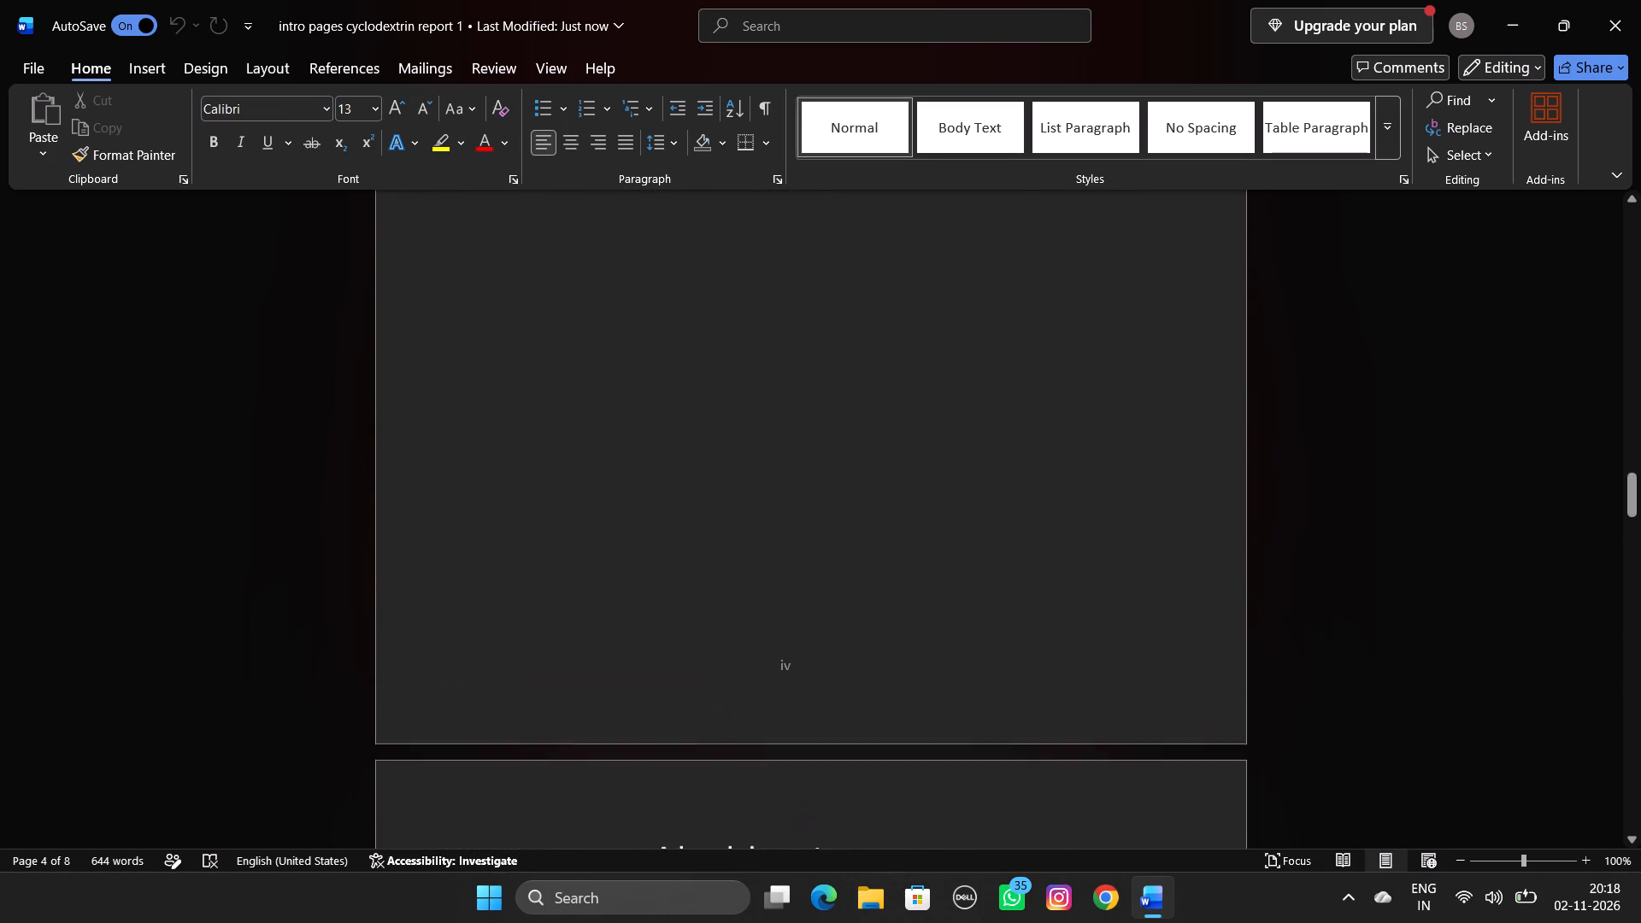
scroll(815, 524, "up", 2)
scroll(815, 524, "down", 1)
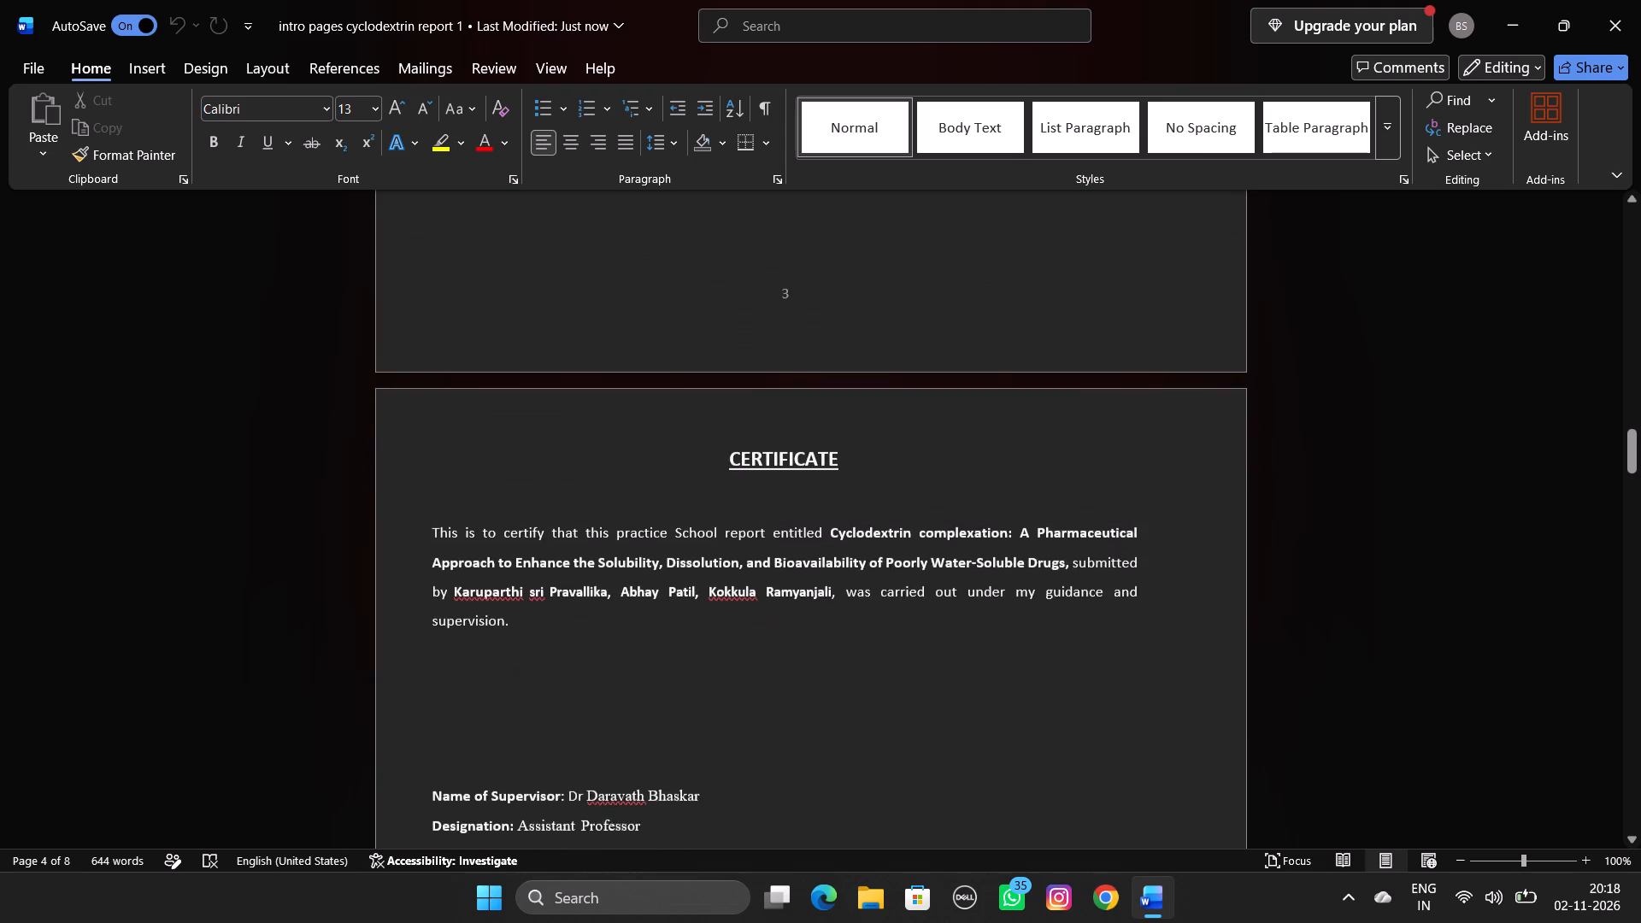
Set the page number format of the Declaration page's section to lowercase Roman (i, ii, iii), continuing from the previous section.
scroll(832, 560, "up", 1)
left_click(813, 355)
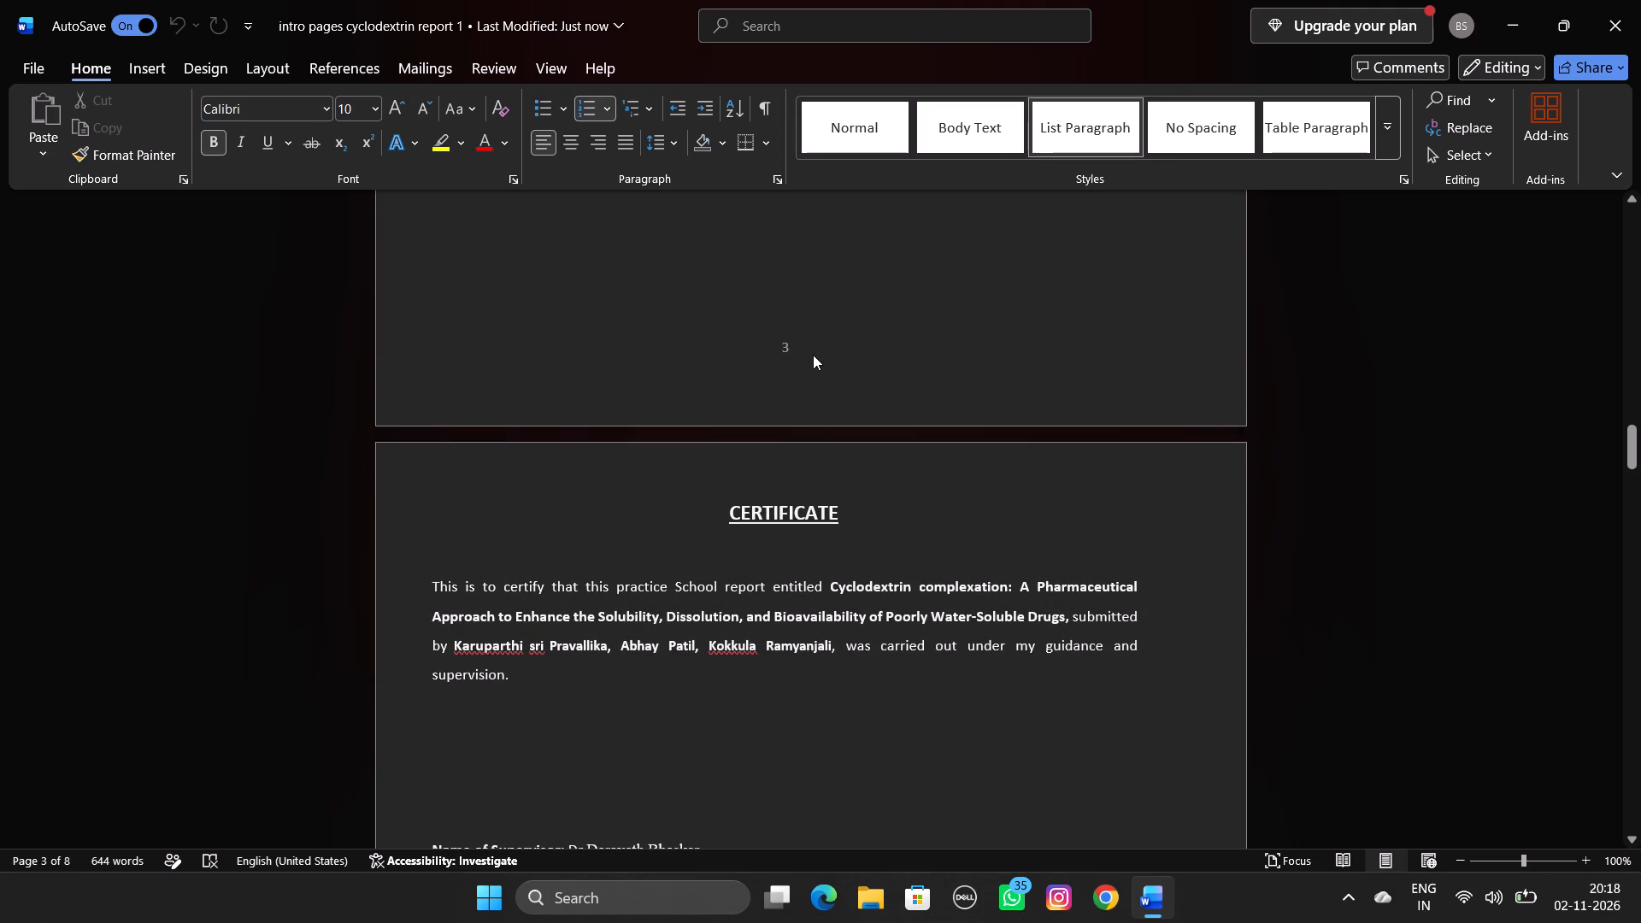
left_click(808, 332)
left_click(158, 62)
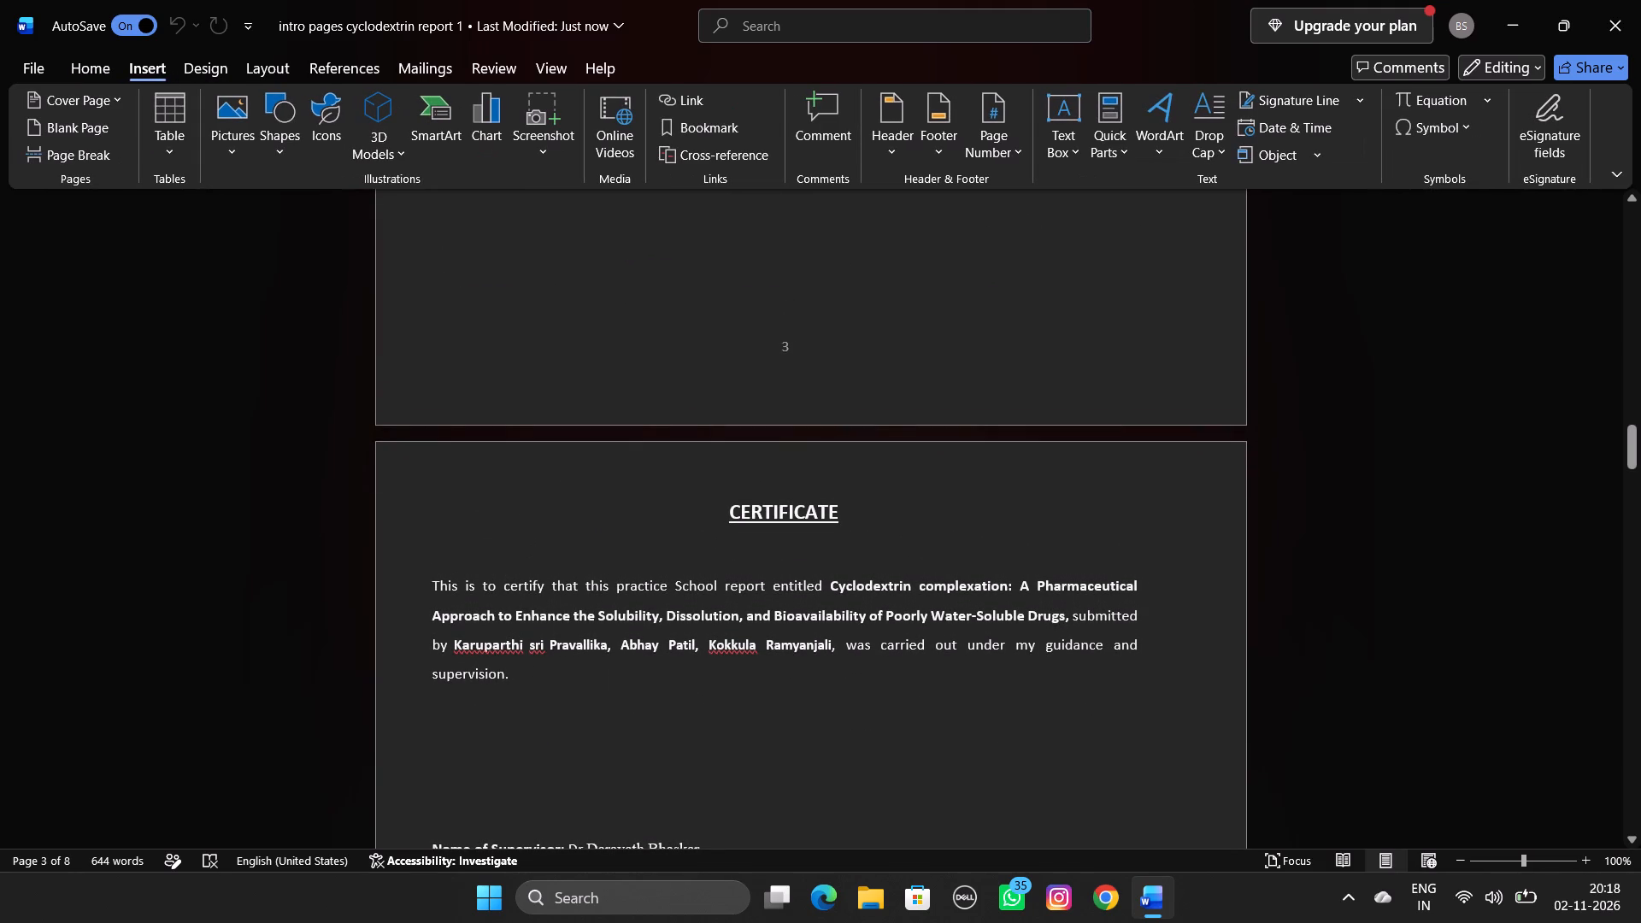
left_click(991, 146)
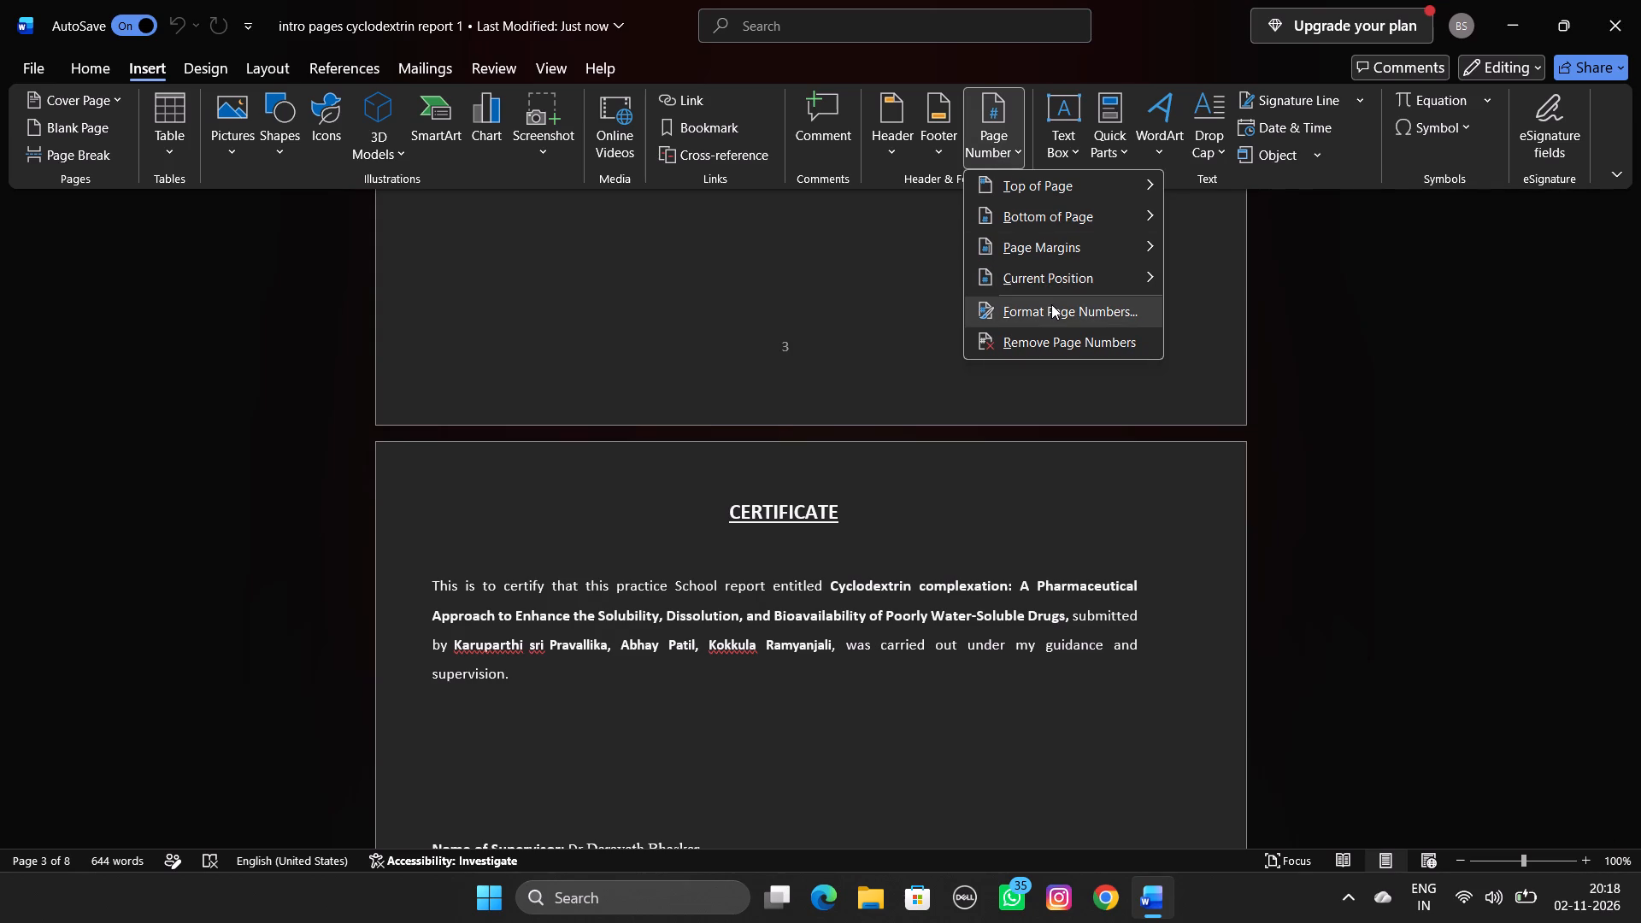
left_click(1051, 304)
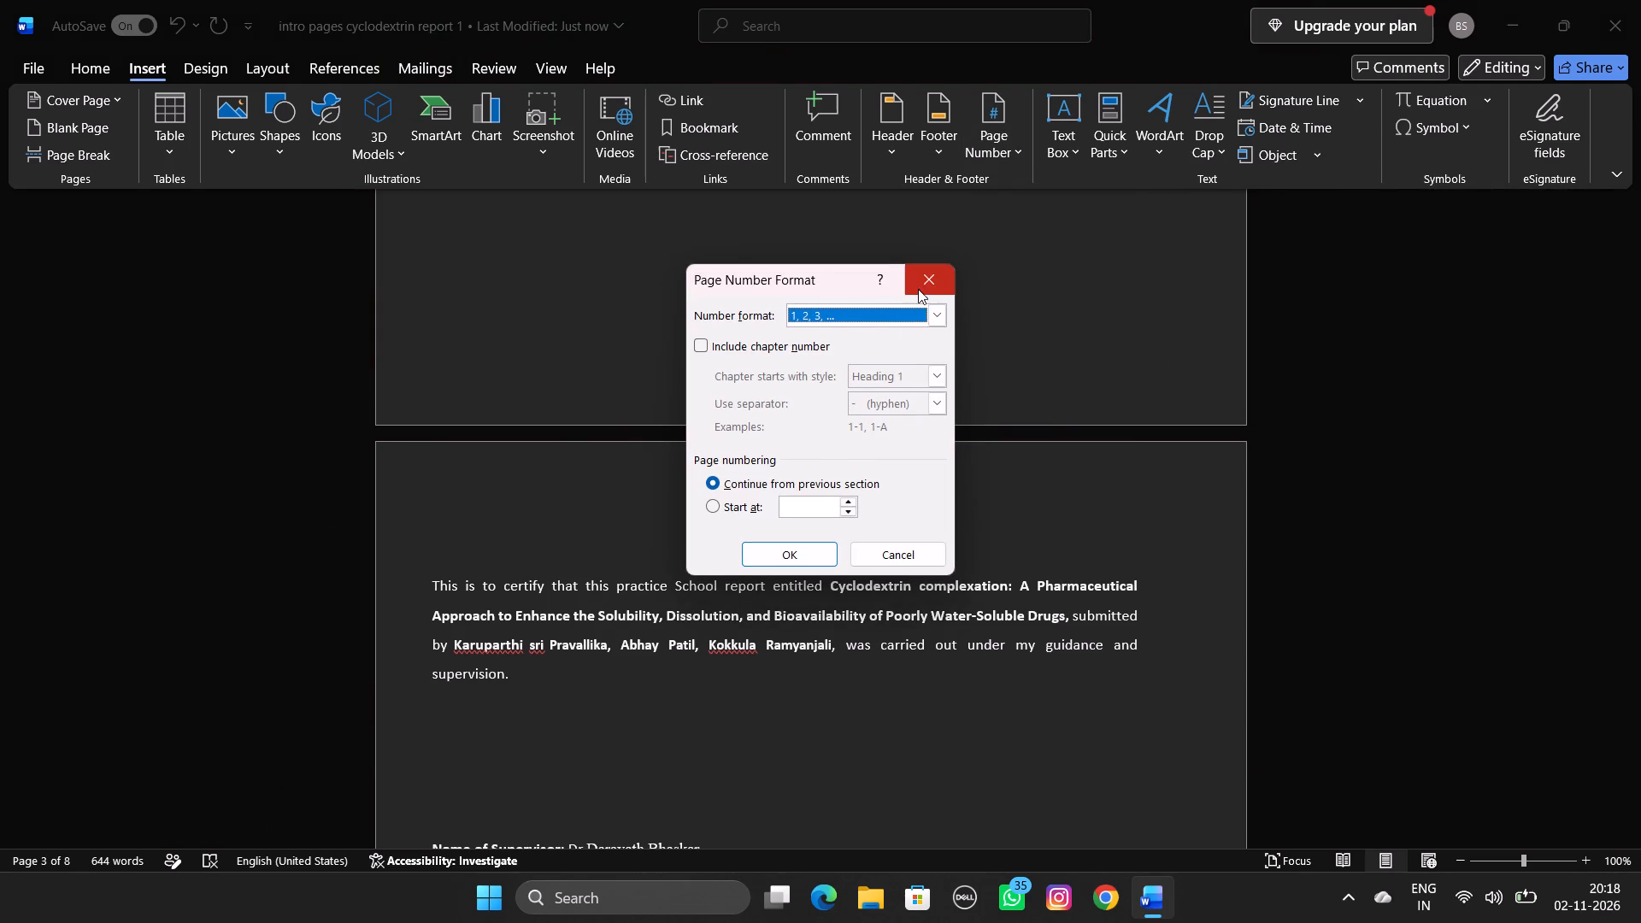
left_click(932, 315)
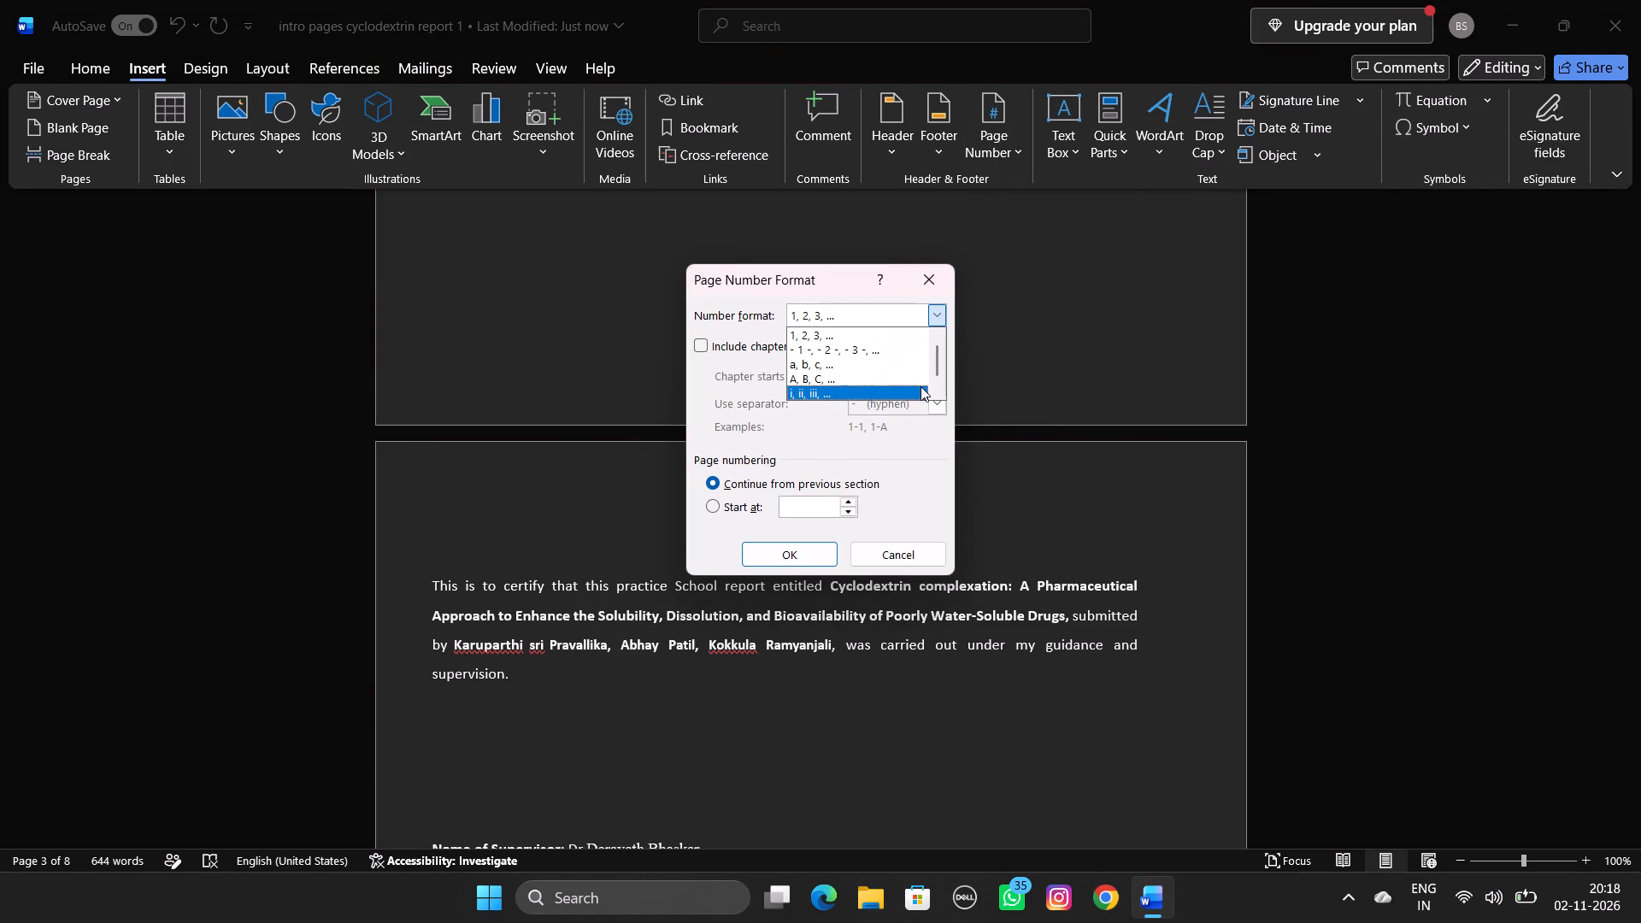
left_click(925, 393)
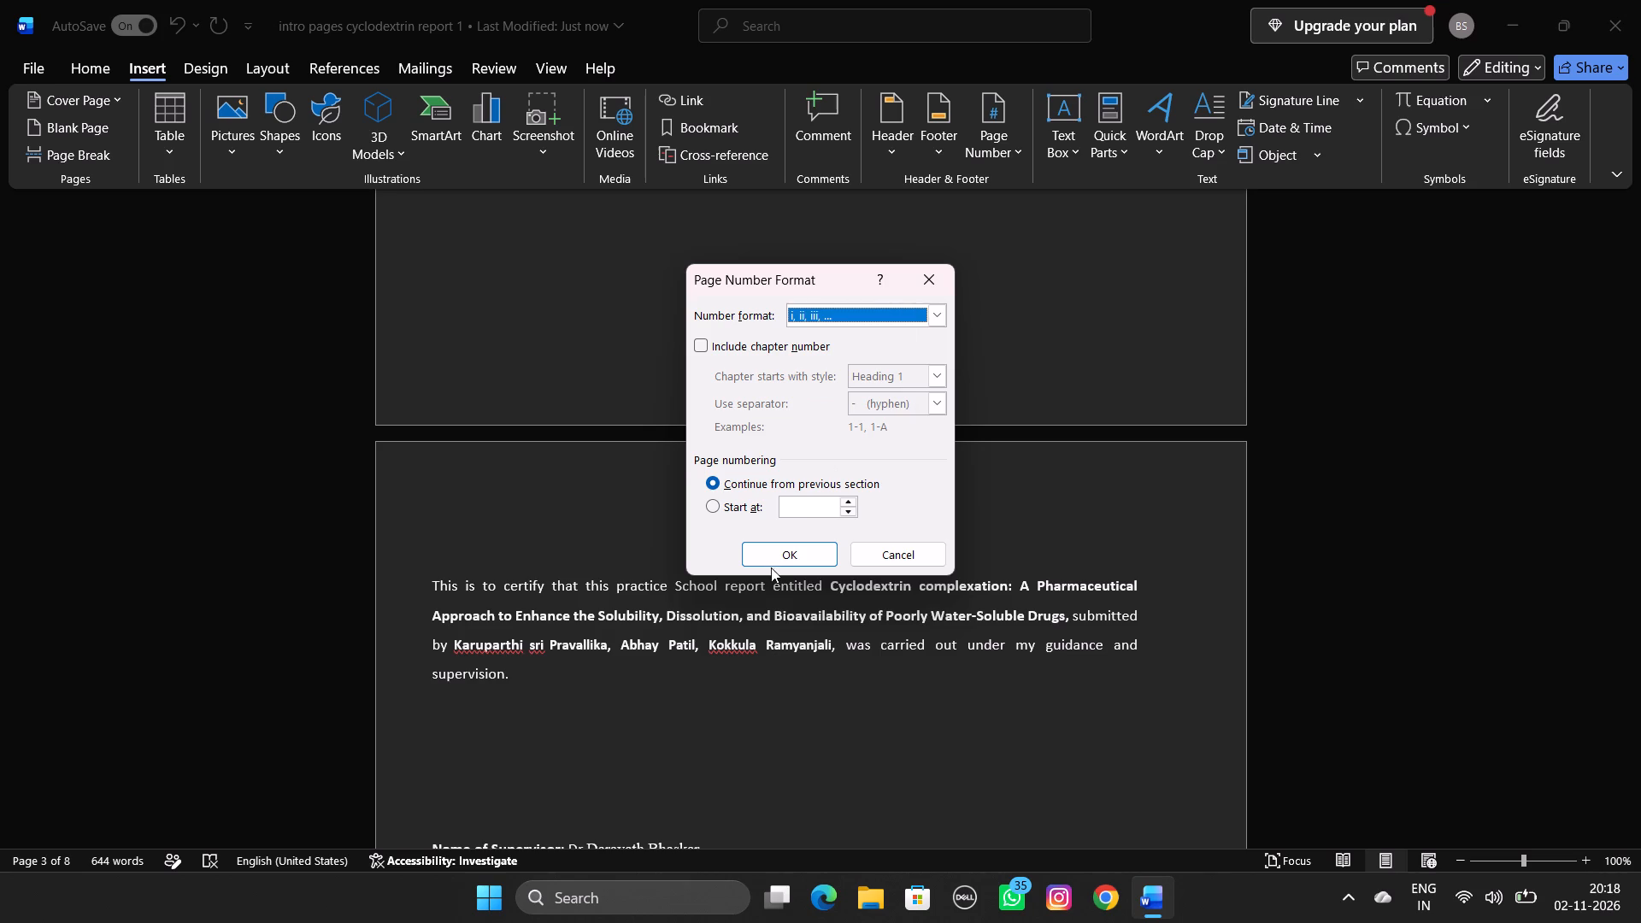
left_click(777, 554)
Examine the page numbers from the Declaration page to the end of the document and back to the cover page.
scroll(777, 554, "down", 5)
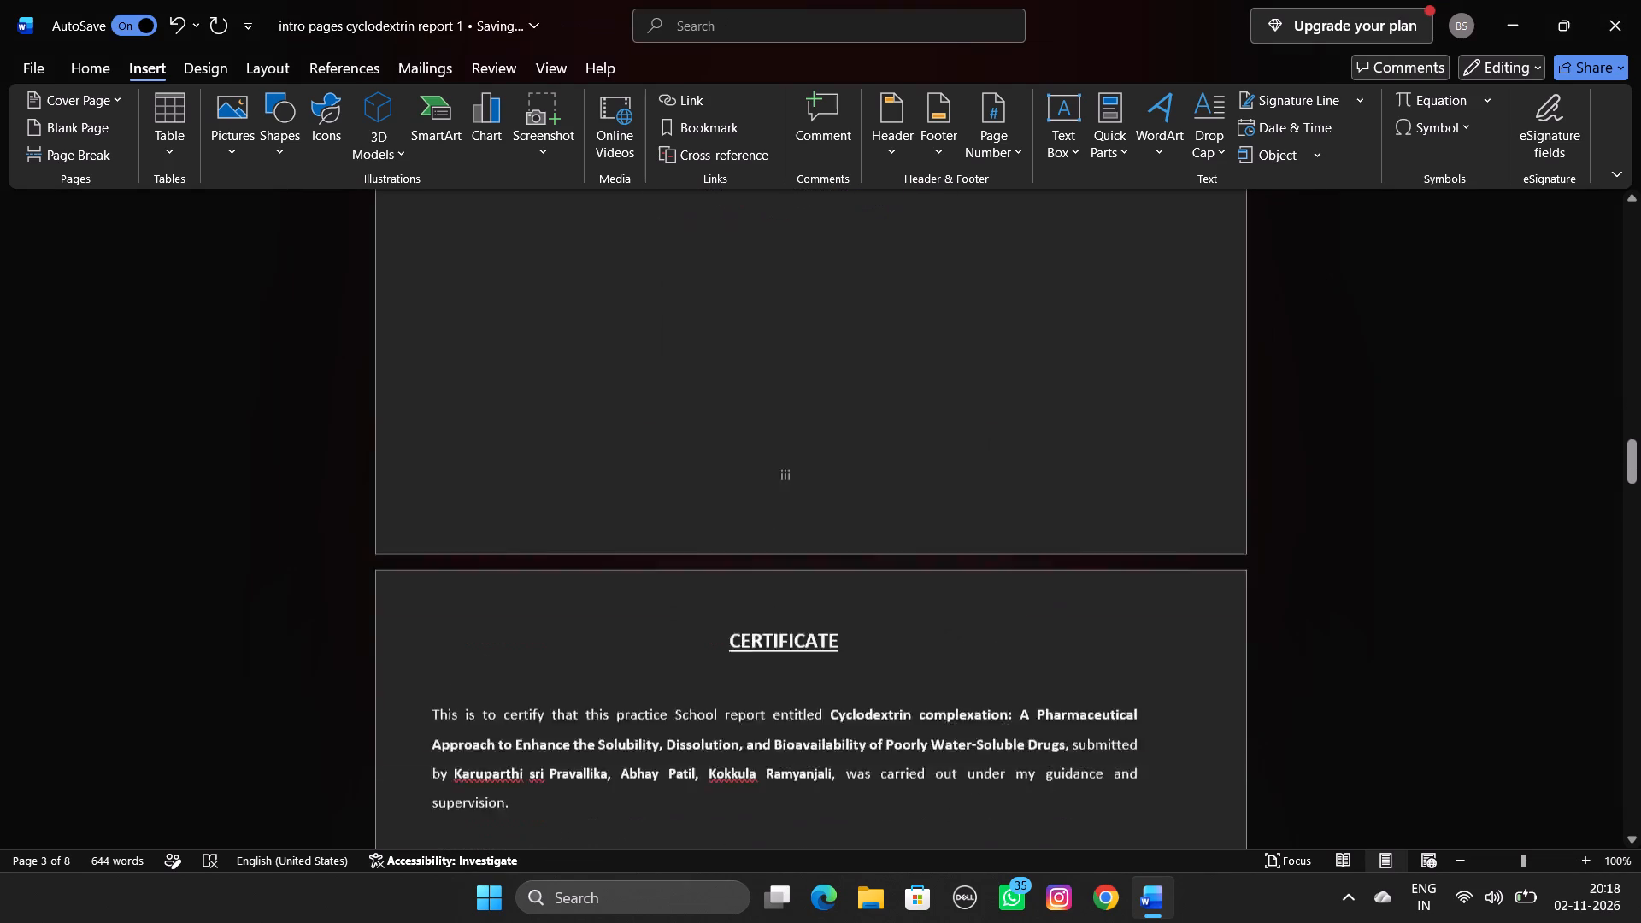
scroll(777, 554, "down", 2)
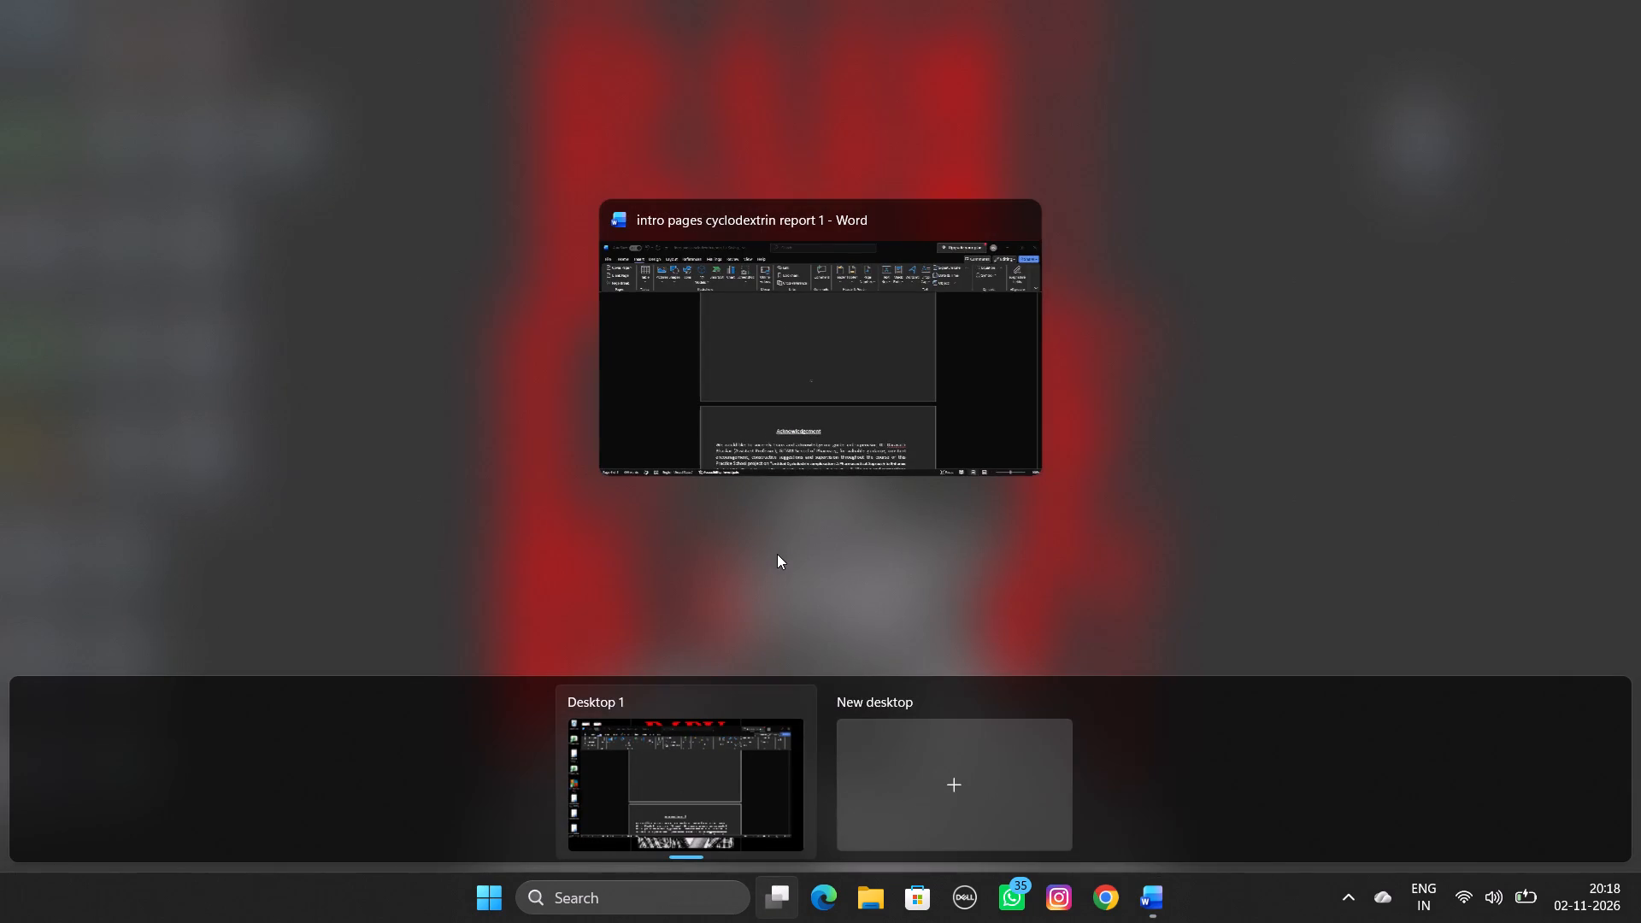
scroll(777, 554, "down", 1)
left_click(850, 356)
scroll(850, 356, "down", 5)
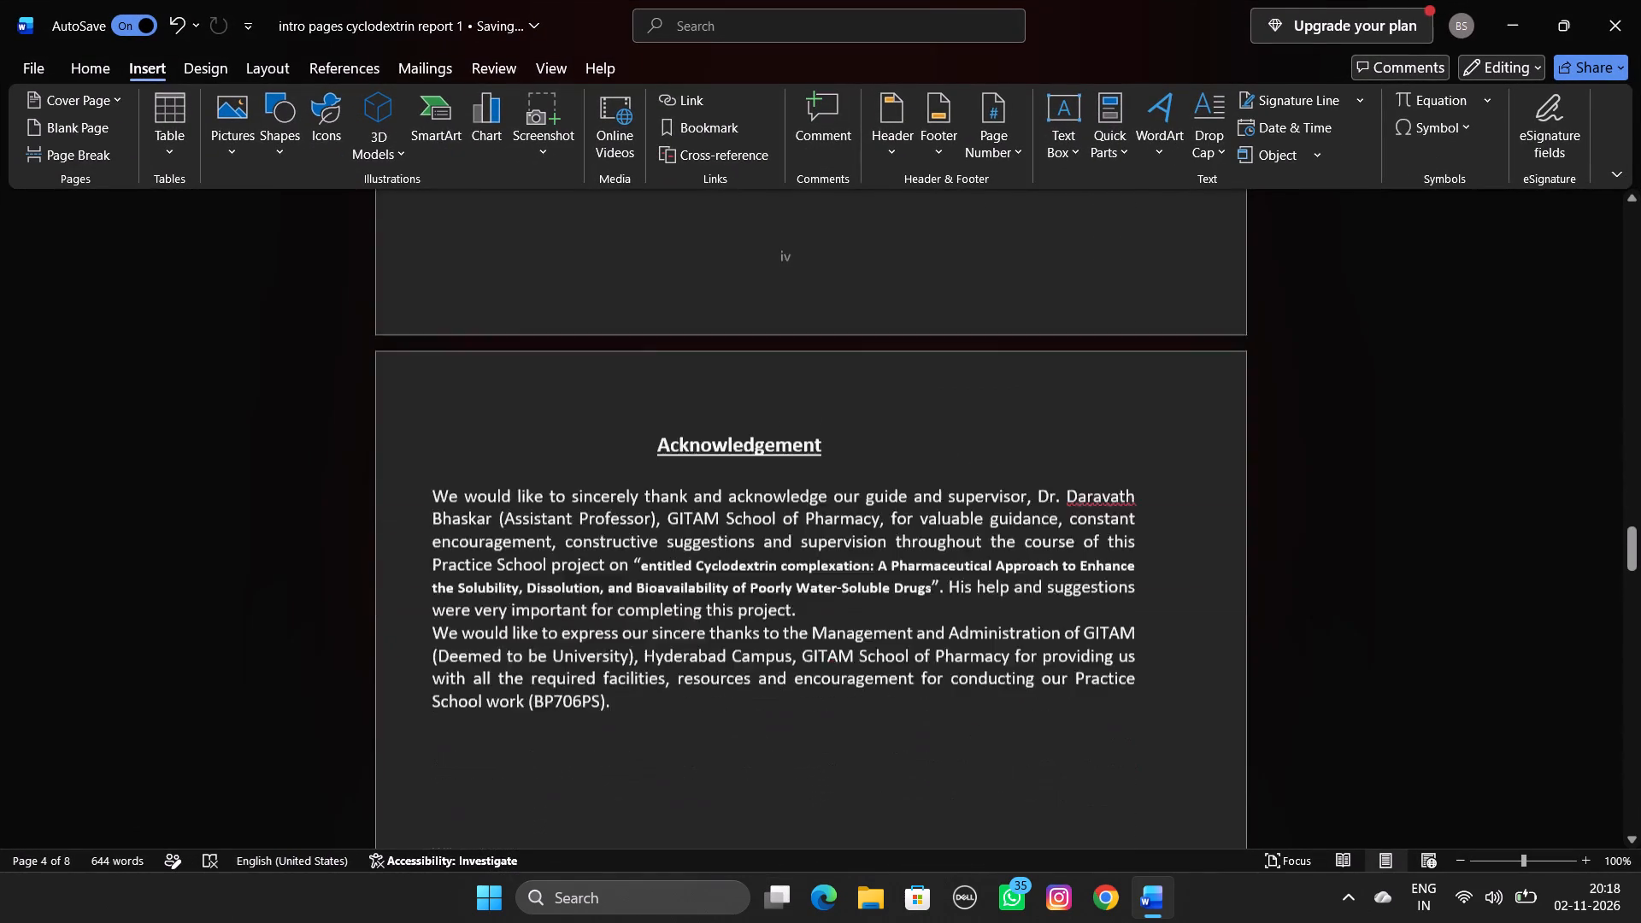
scroll(850, 356, "down", 10)
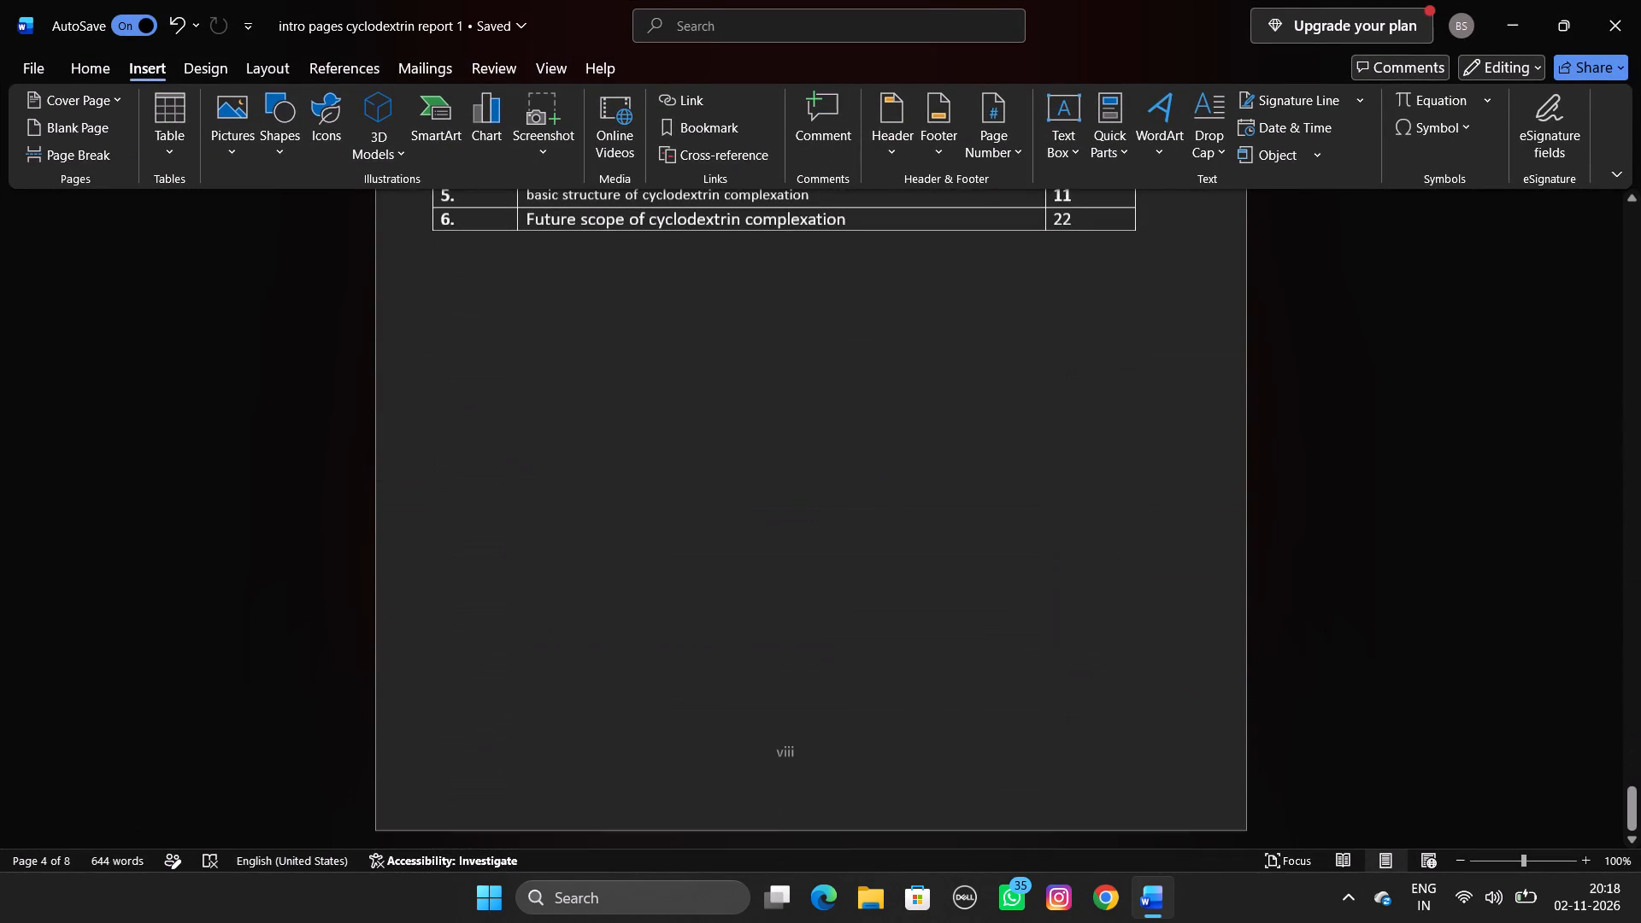
scroll(850, 356, "down", 5)
scroll(850, 356, "up", 11)
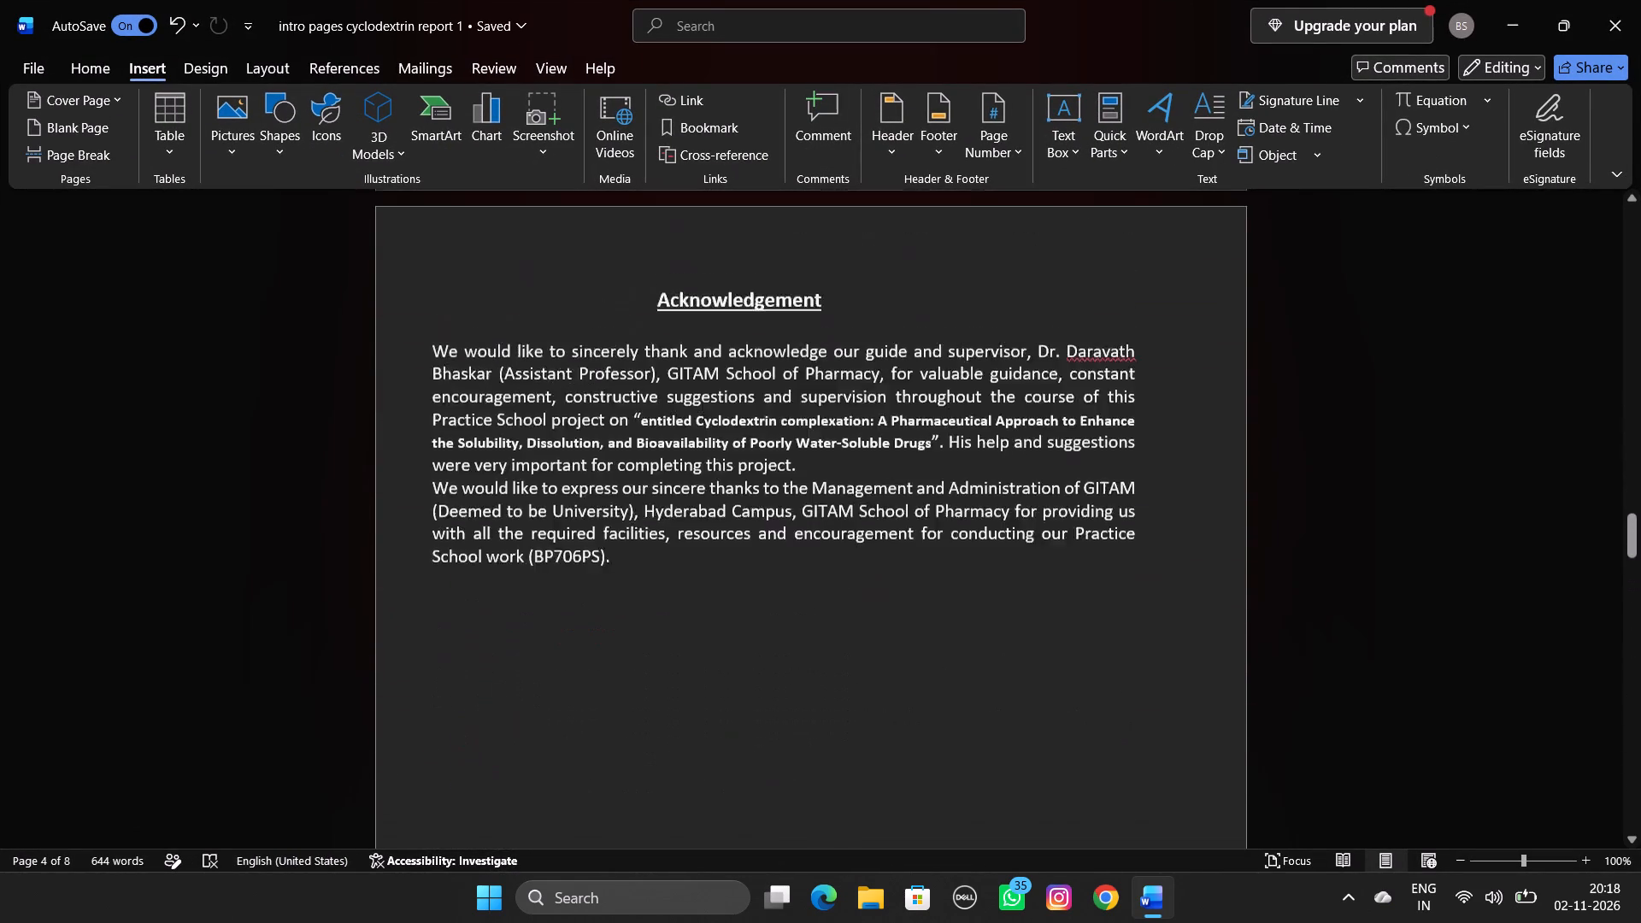
scroll(850, 356, "up", 6)
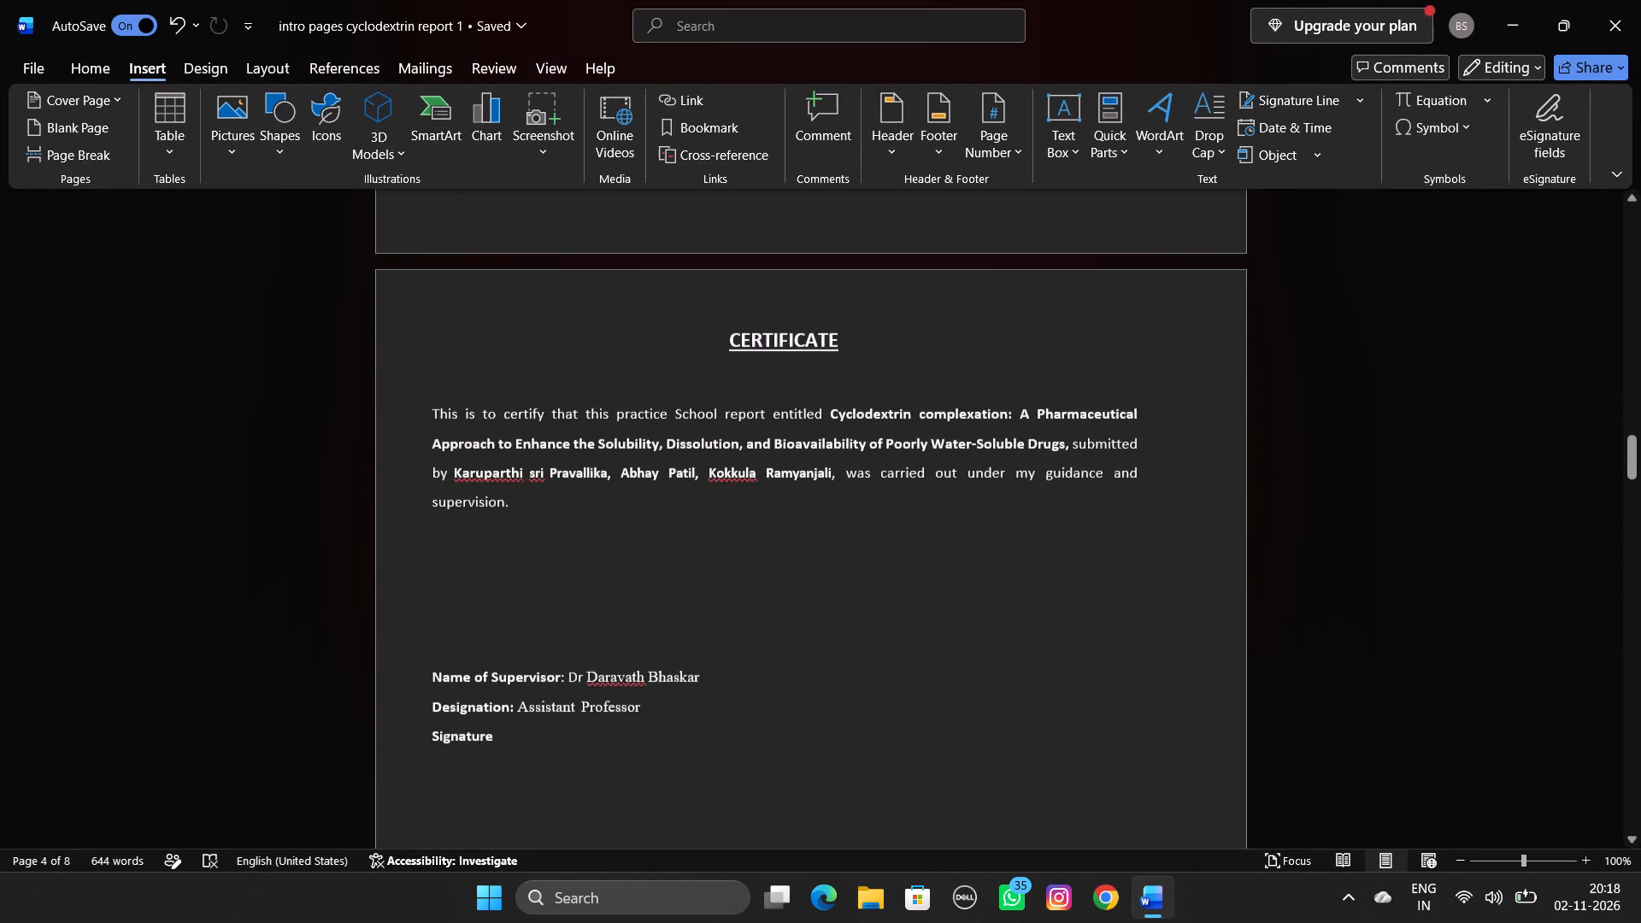
scroll(850, 356, "up", 7)
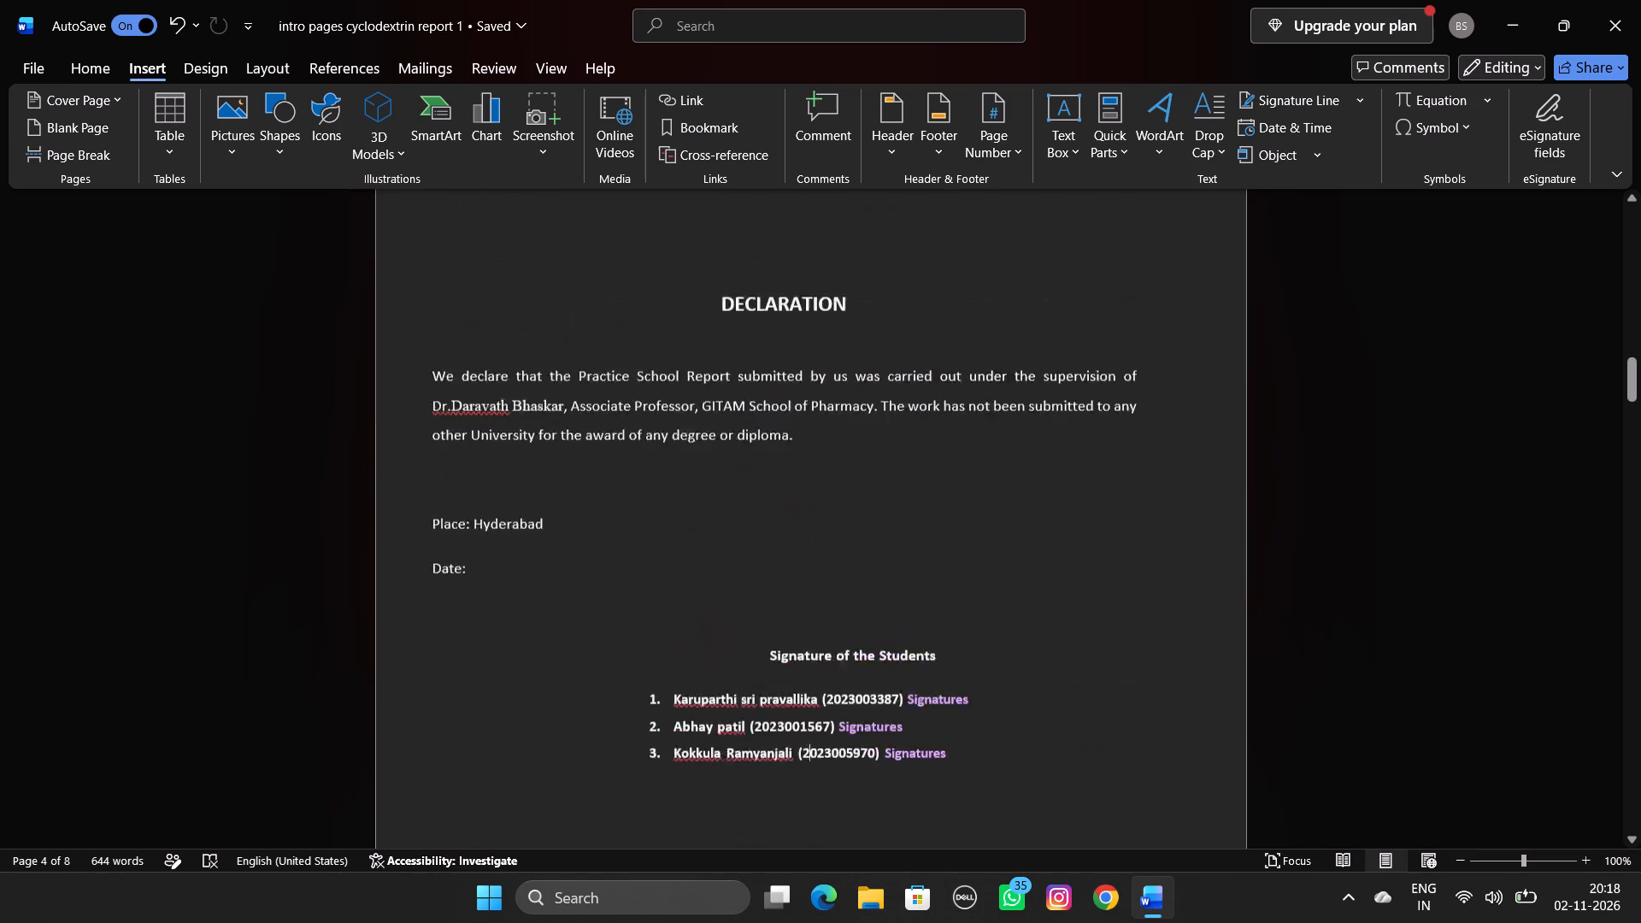
scroll(850, 356, "up", 4)
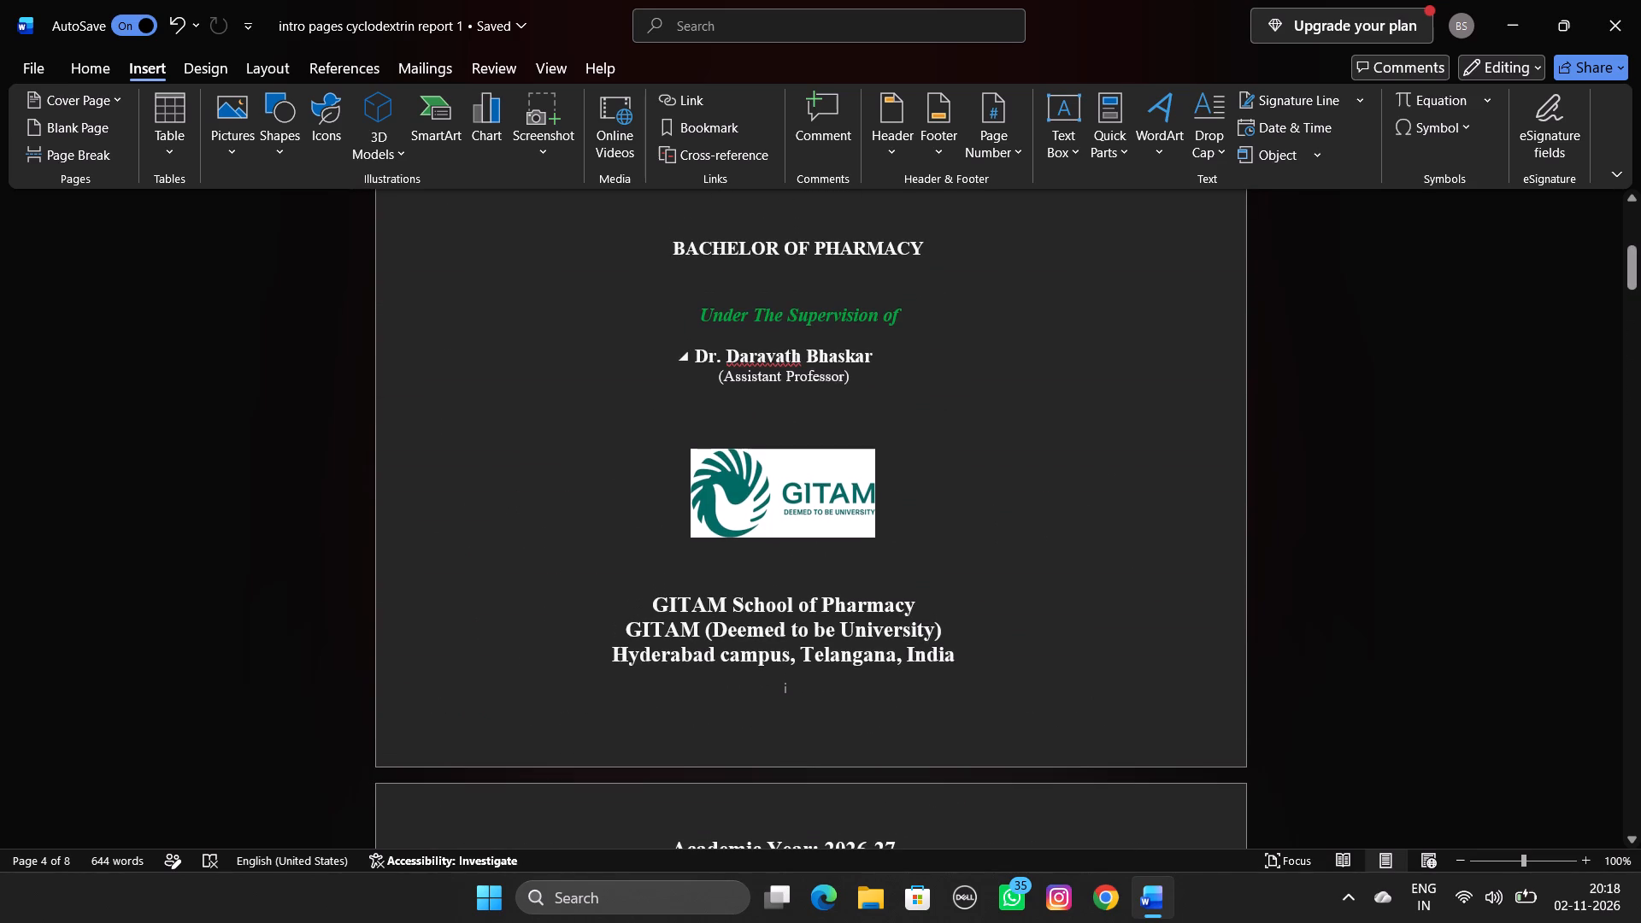
Save a copy as "intro pages cyclodextrin report 1" in the Desktop folder as a Word Document, replacing the existing file.
left_click(40, 66)
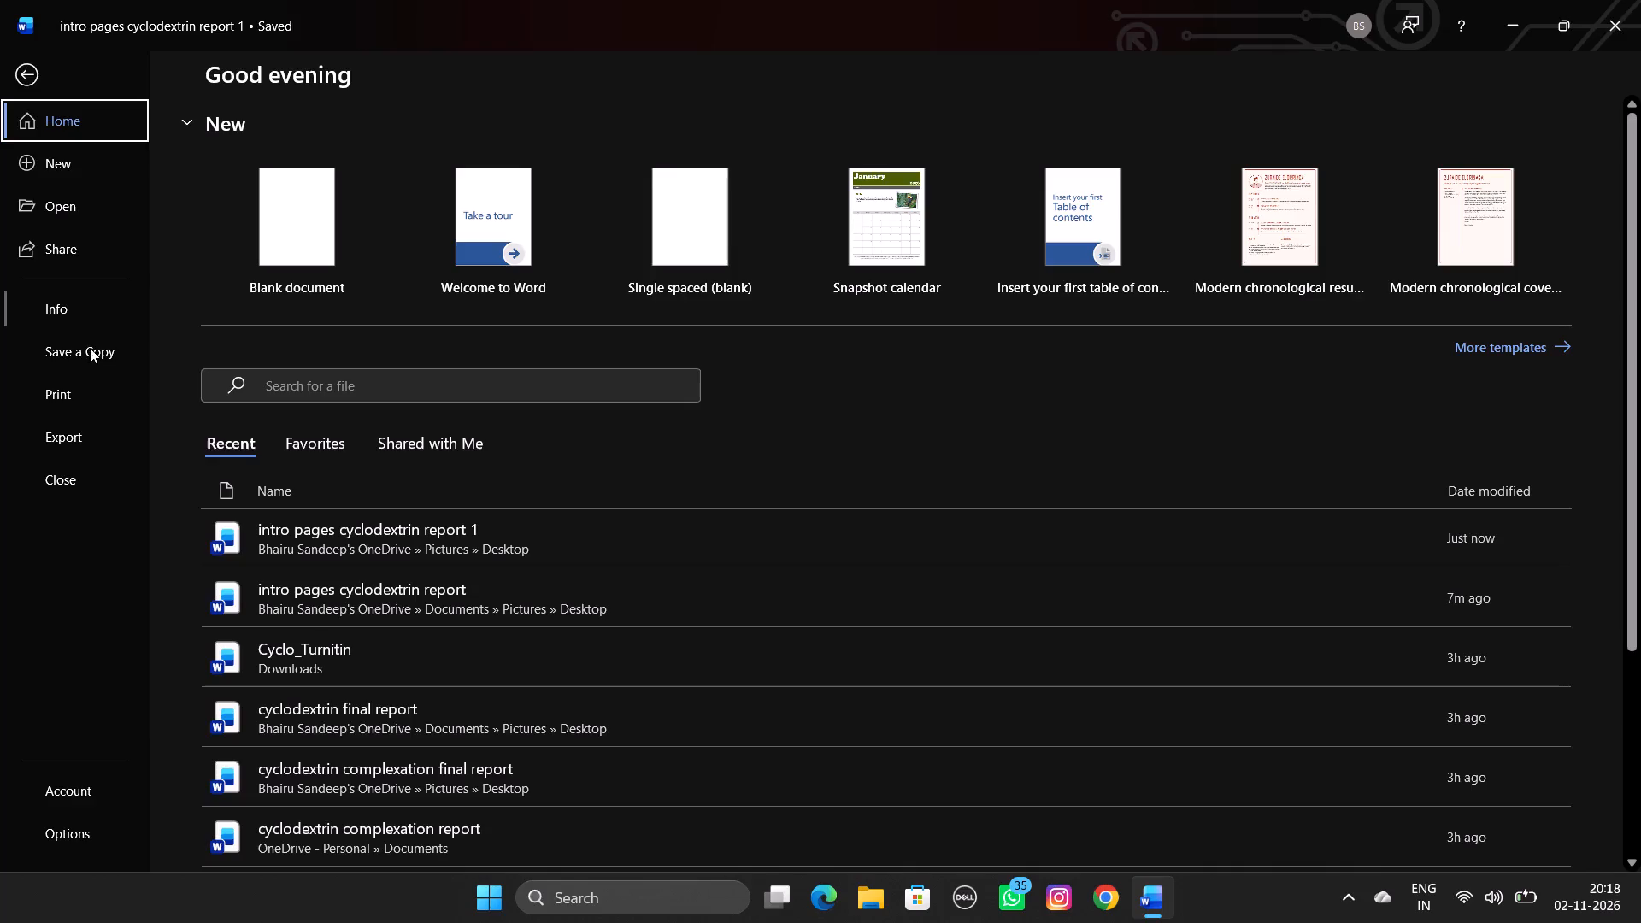
left_click(89, 352)
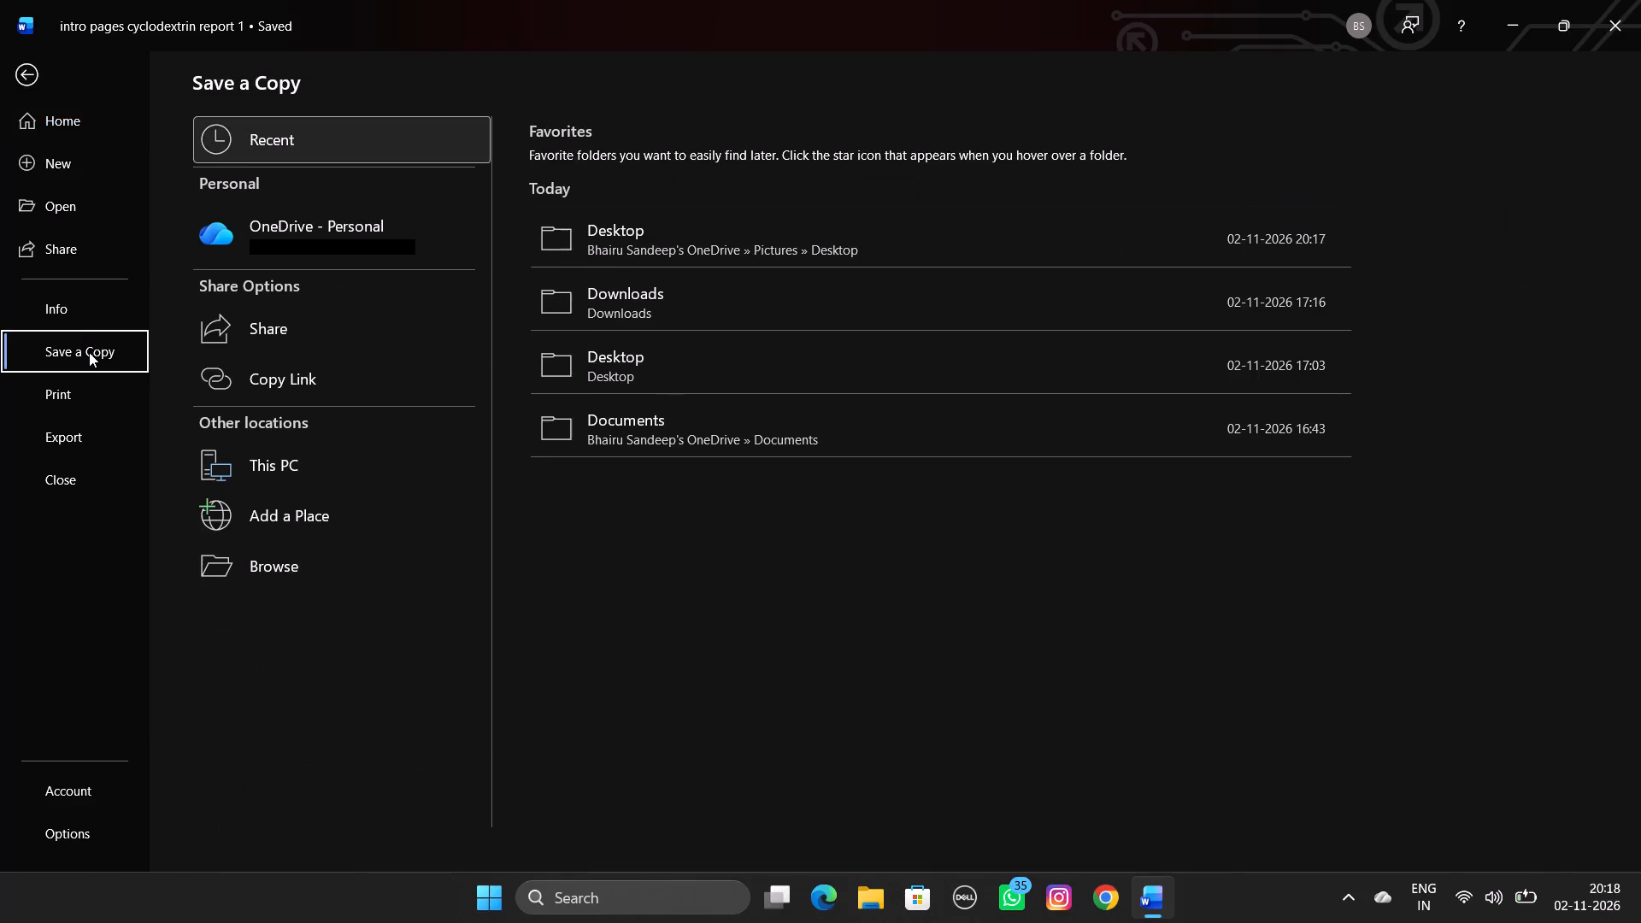
left_click(557, 239)
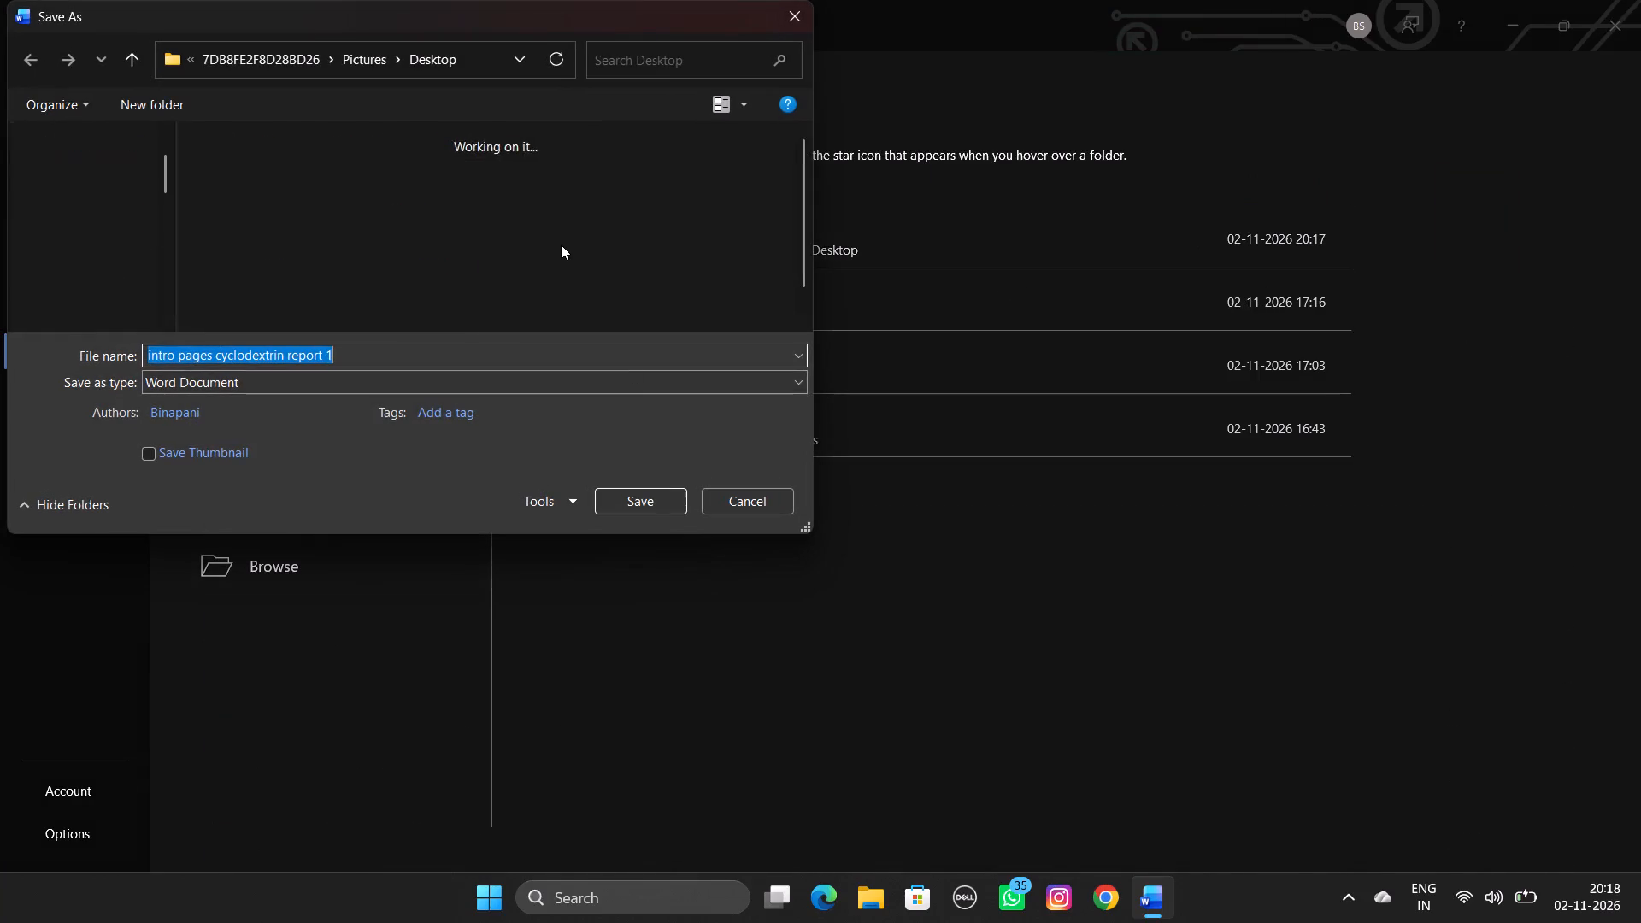
left_click(650, 497)
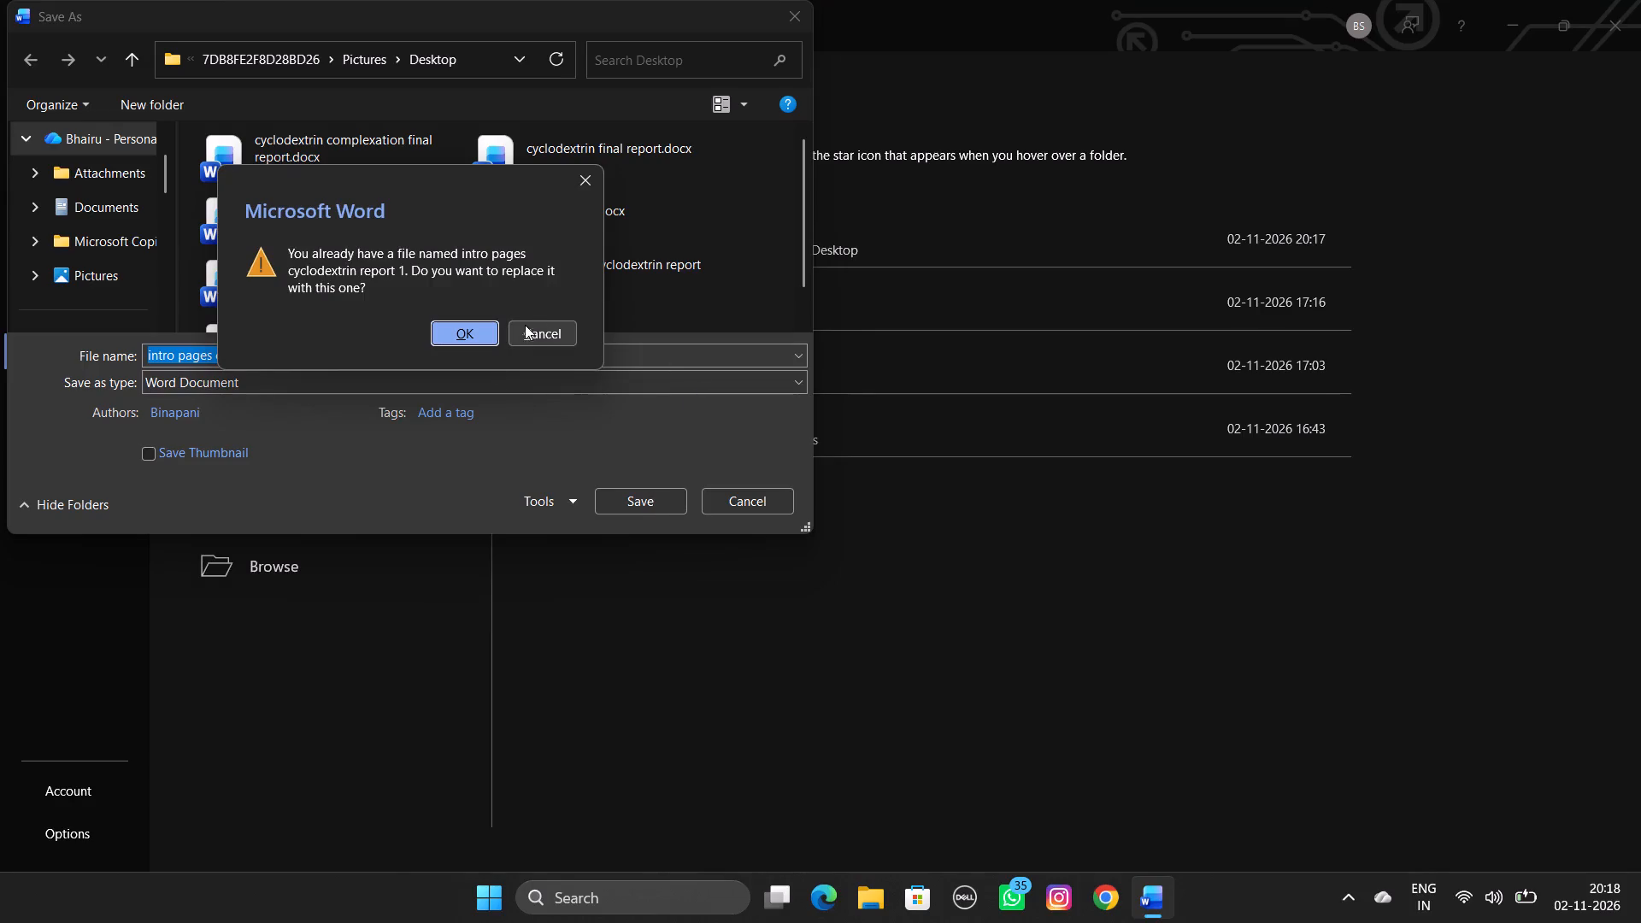
left_click(485, 332)
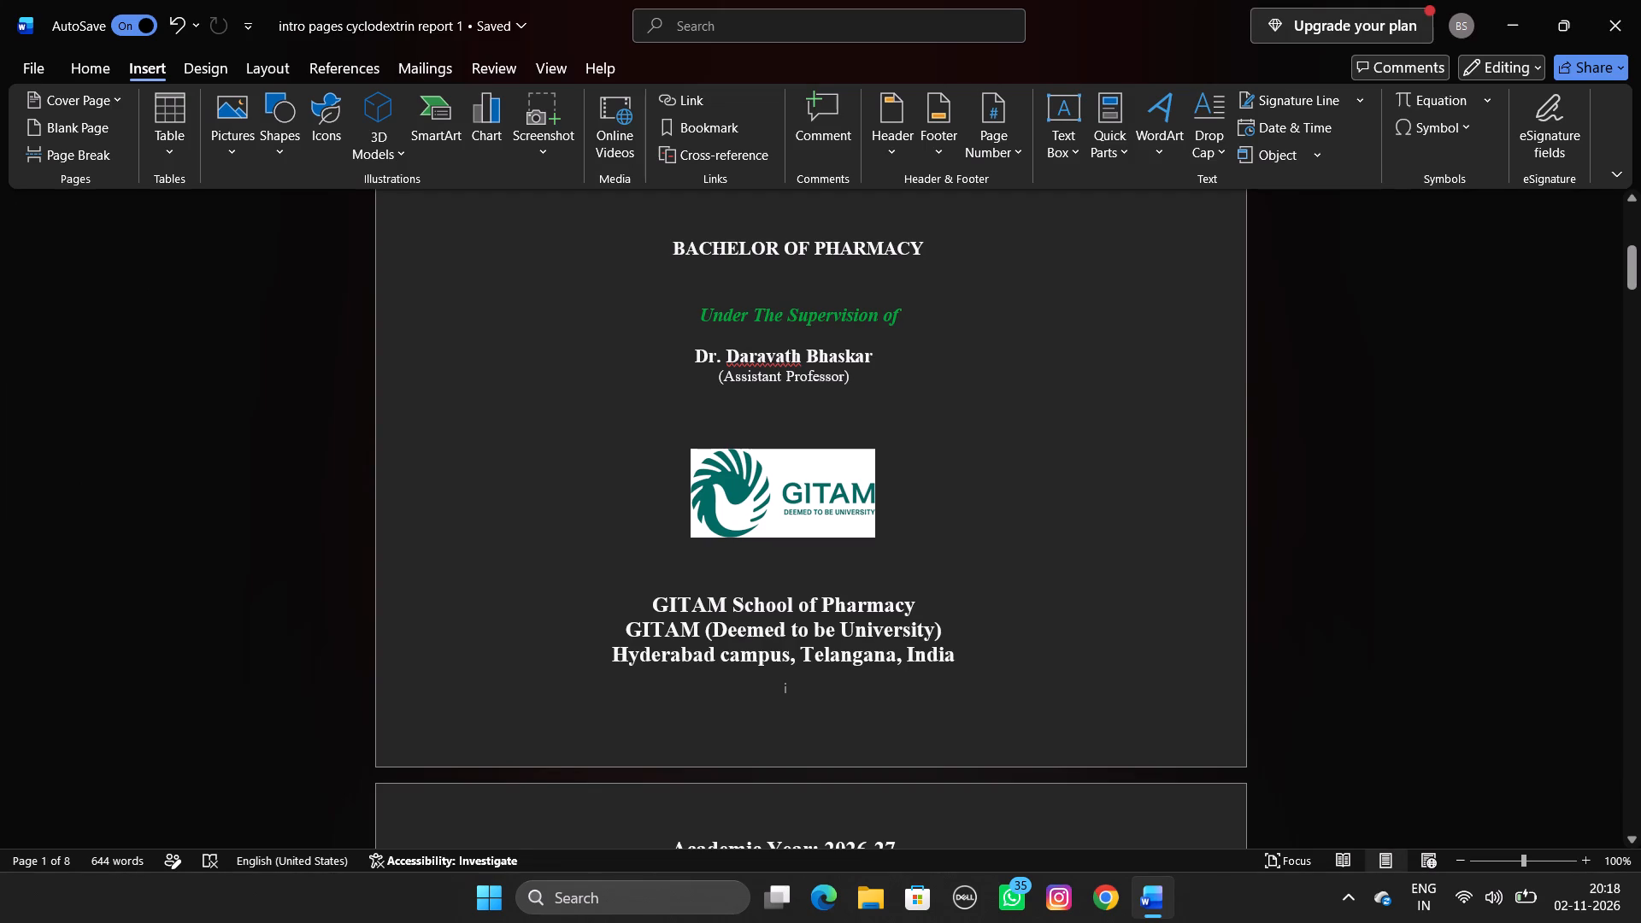
Check the page numbers from the cover page to the Certificate page, and minimize the document.
scroll(485, 332, "down", 6)
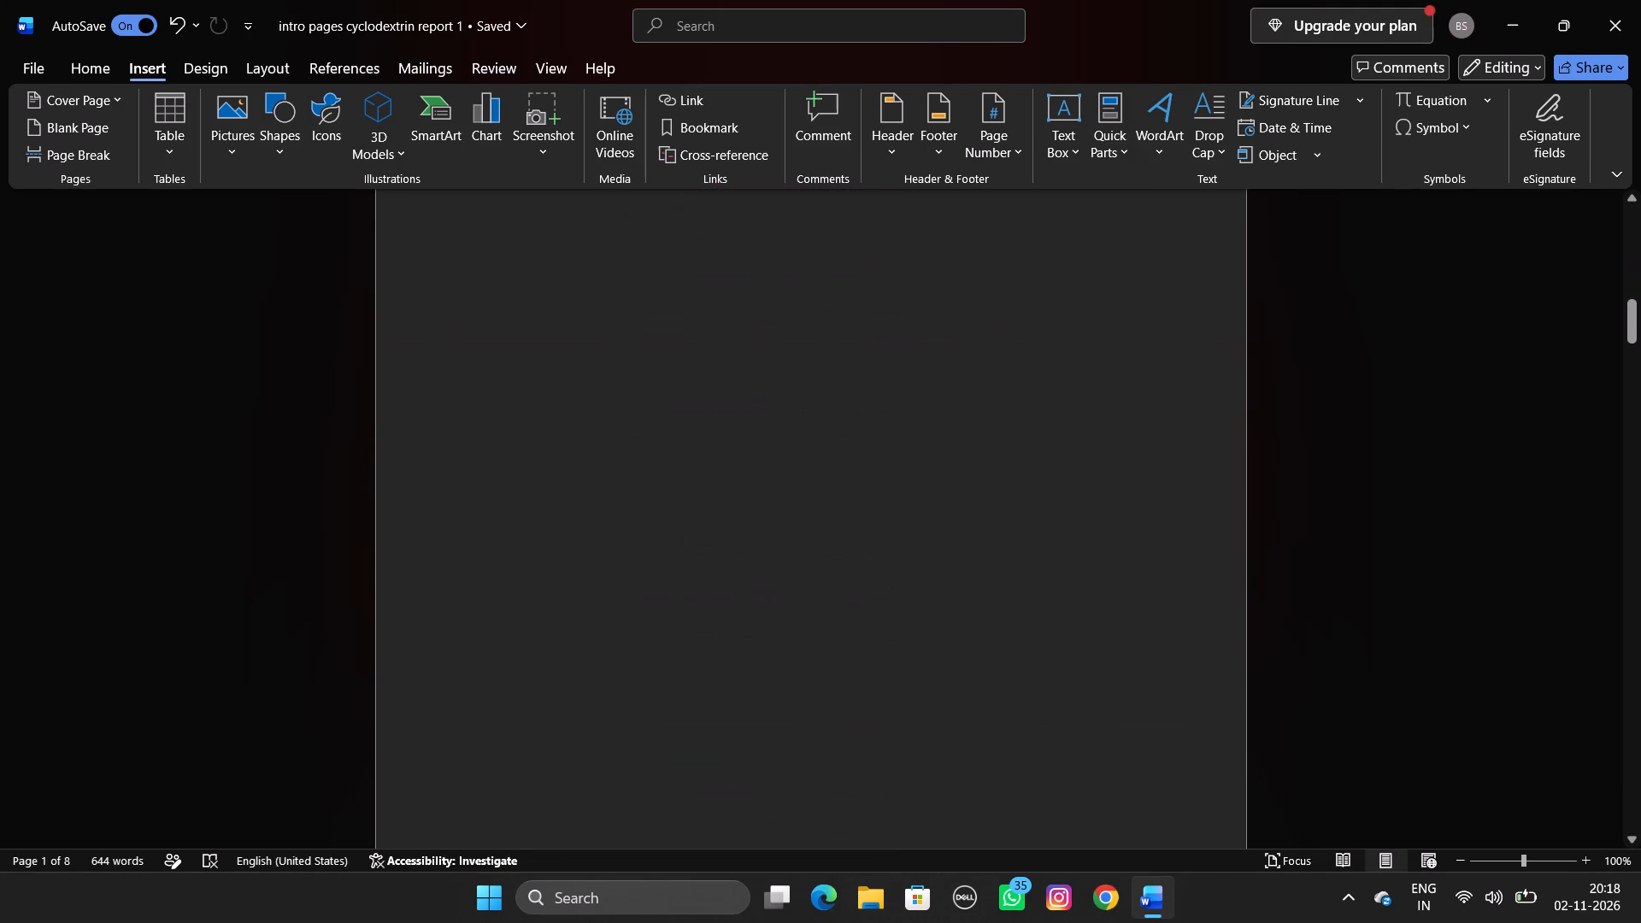
scroll(485, 332, "down", 8)
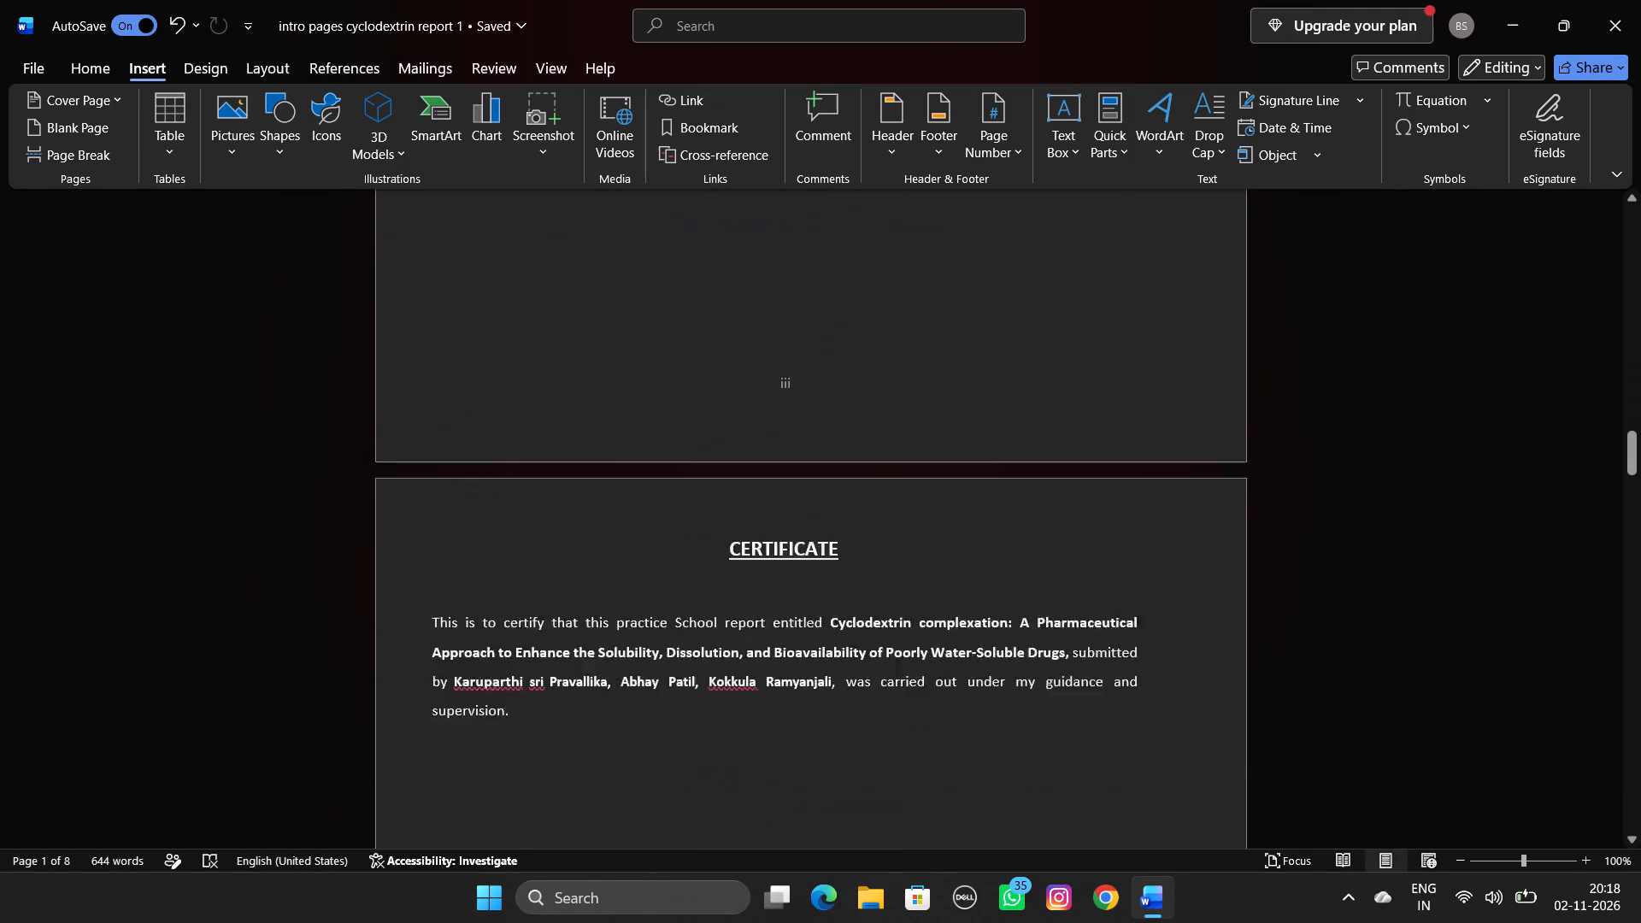
scroll(485, 332, "down", 1)
left_click(1517, 17)
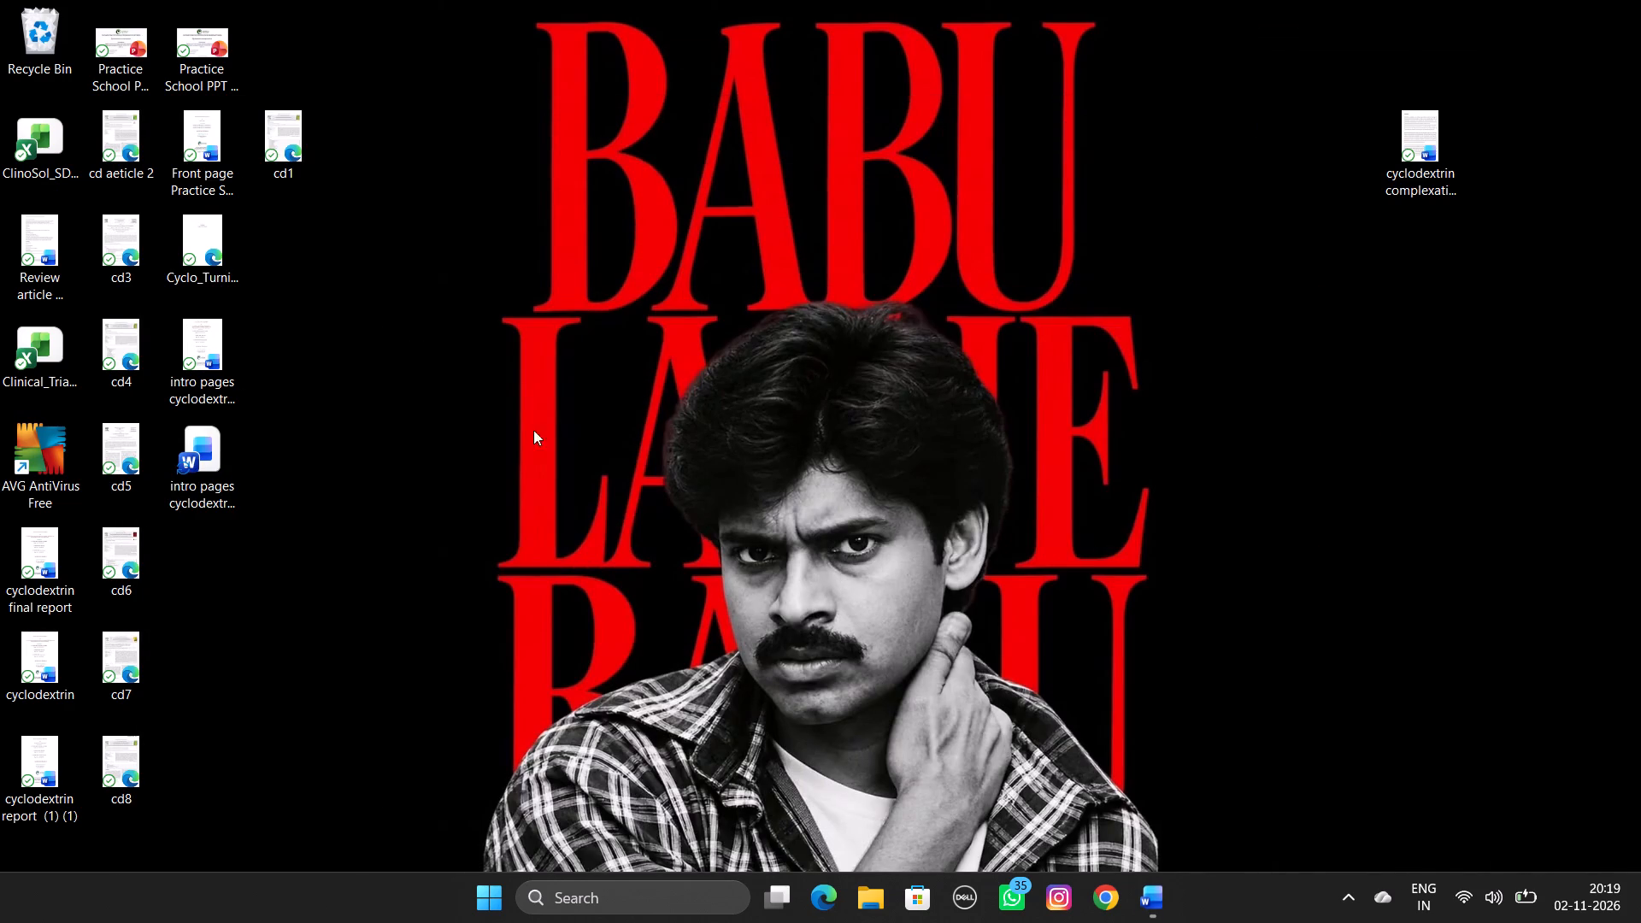
Reopen "intro pages cyclodextrin report 1" from the desktop and check its page numbers through to the last page.
left_click(192, 456)
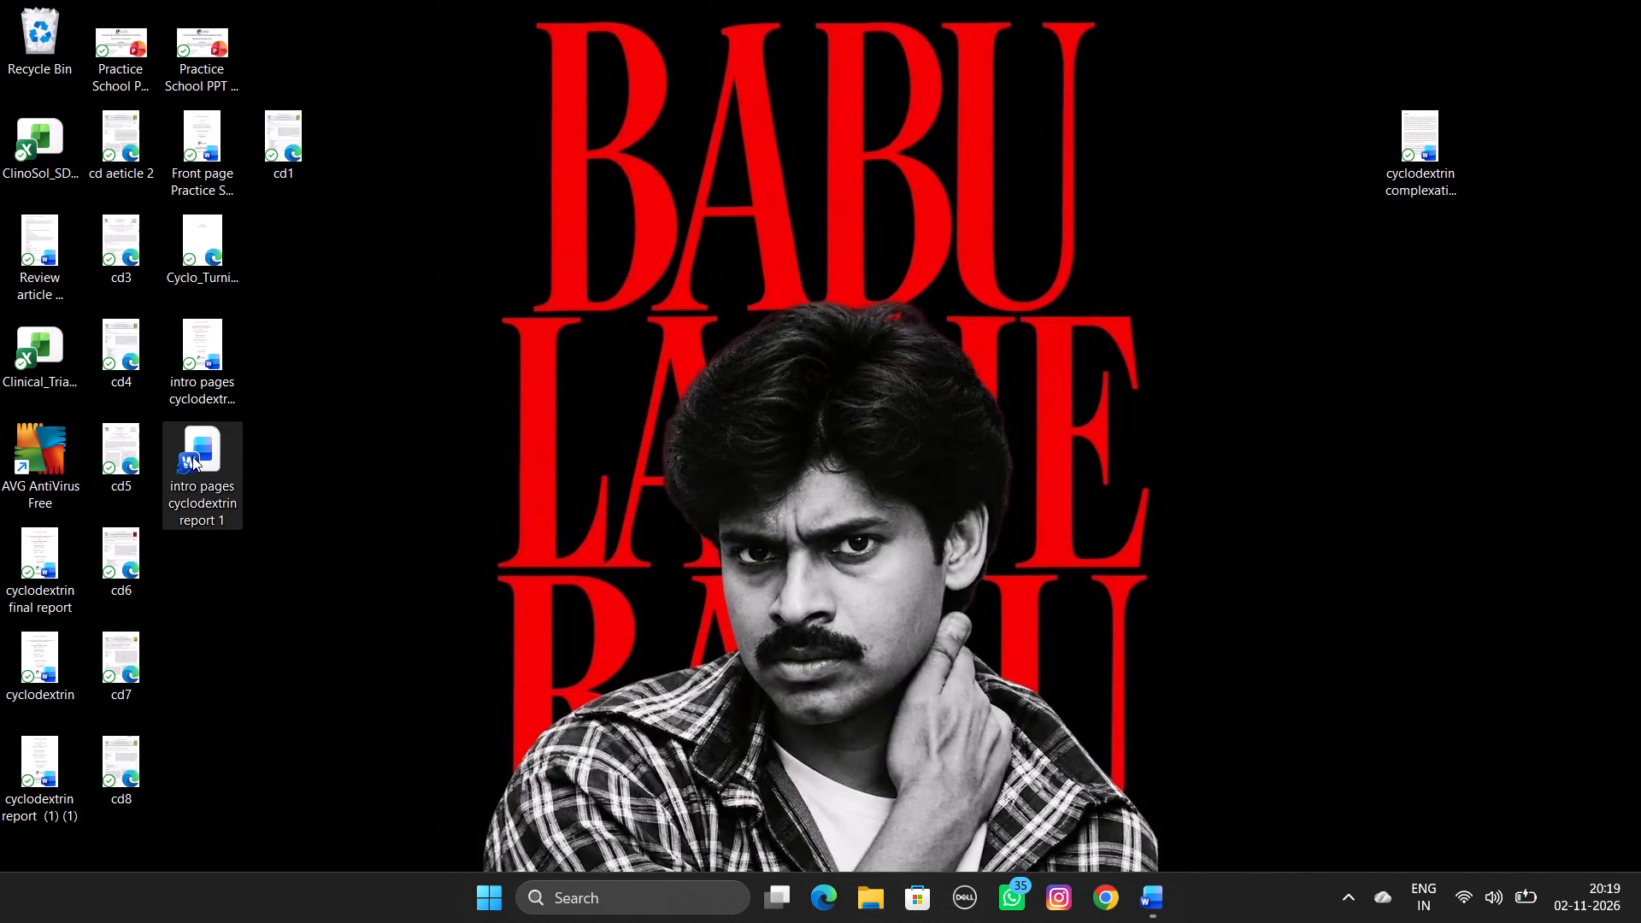
double_click(209, 452)
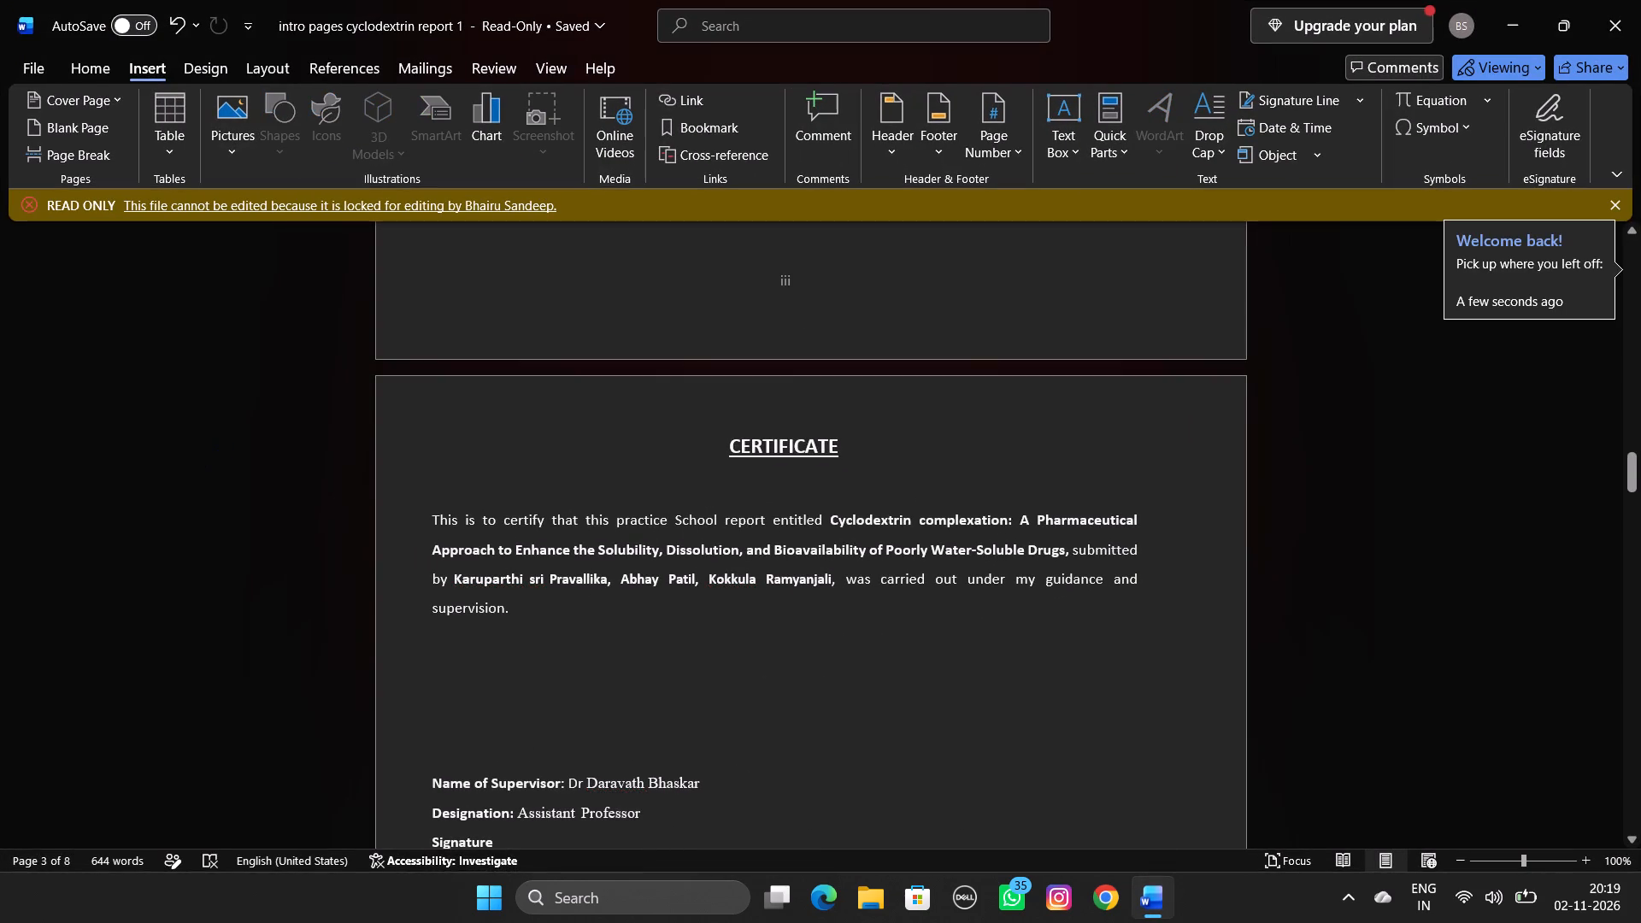
scroll(956, 367, "up", 1)
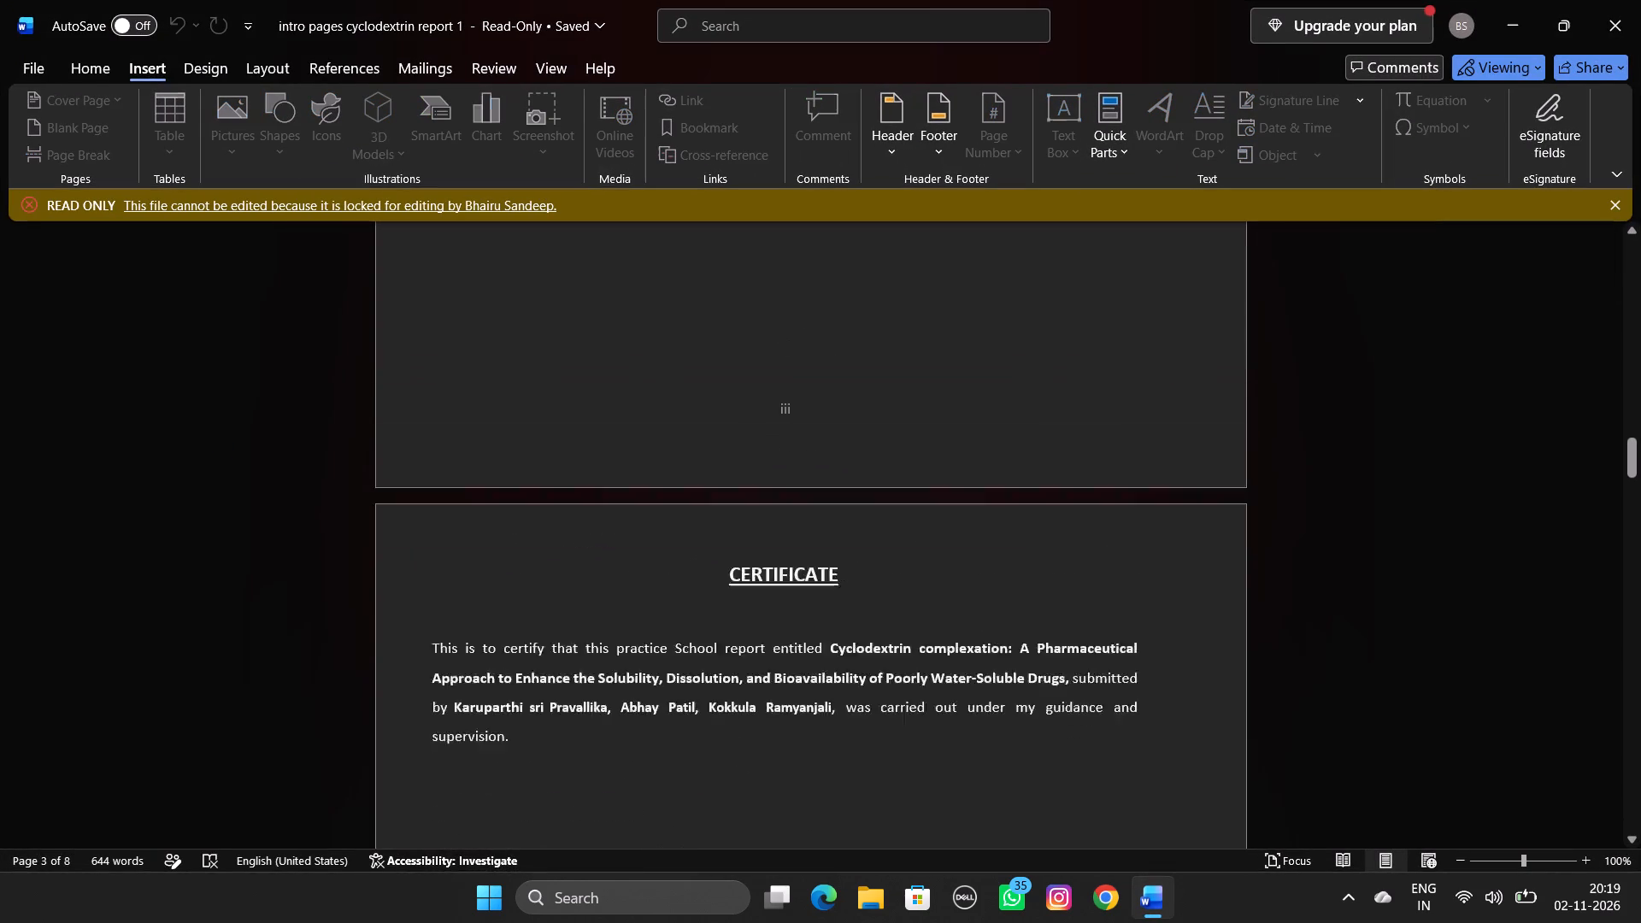
scroll(956, 367, "up", 3)
scroll(956, 367, "down", 18)
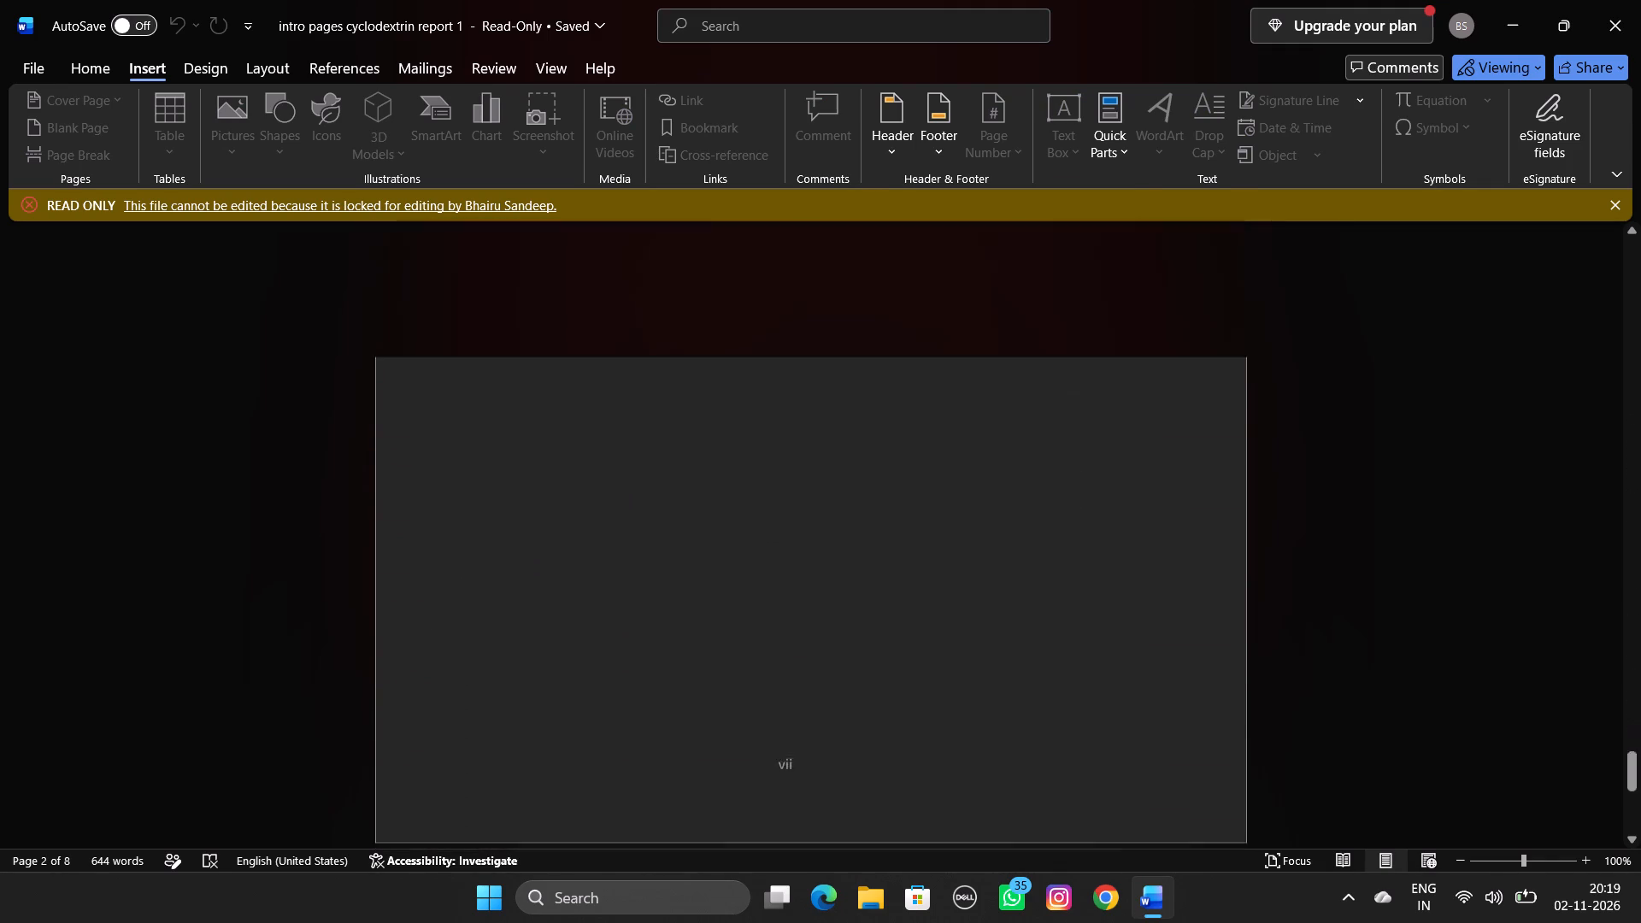
scroll(956, 367, "down", 8)
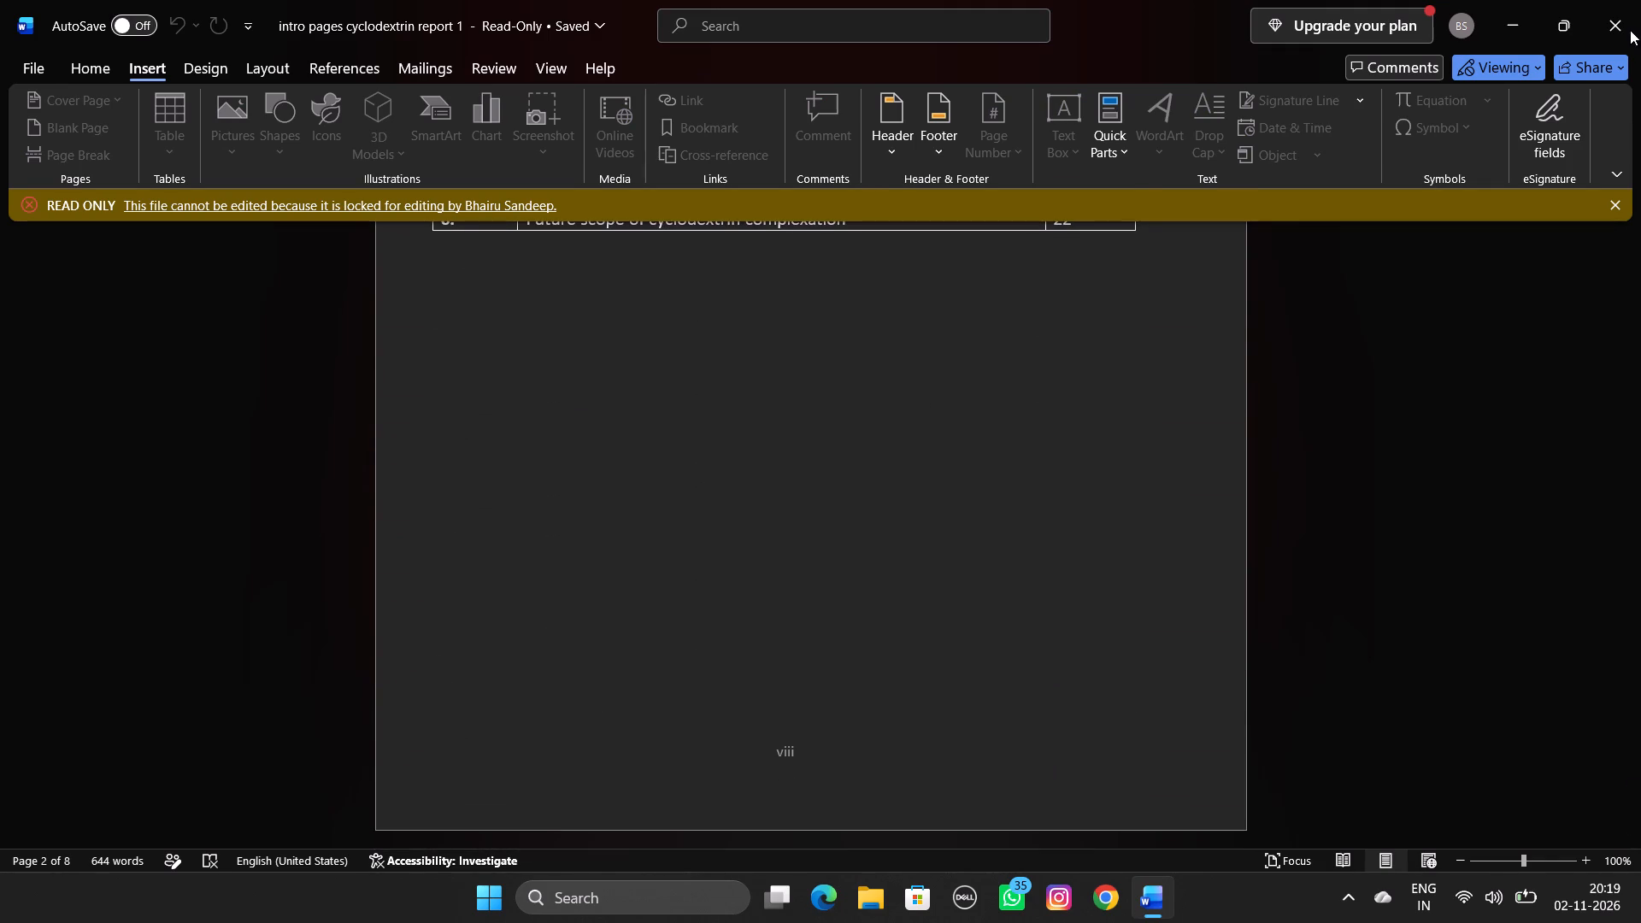
Close the read-only "intro pages cyclodextrin report 1" document.
left_click(1627, 30)
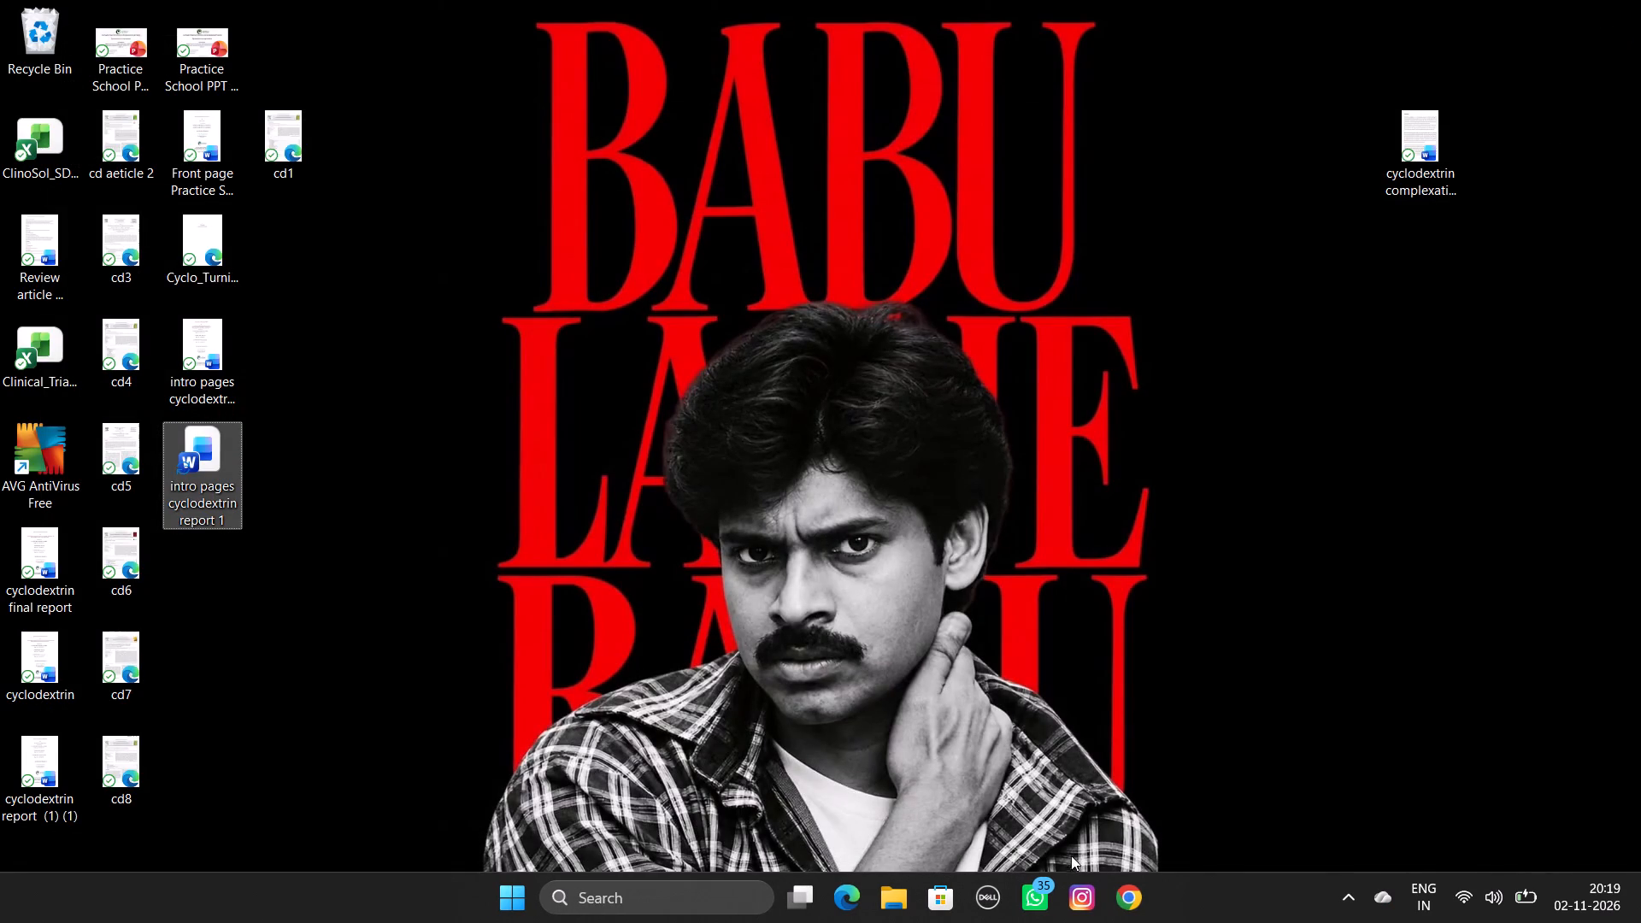
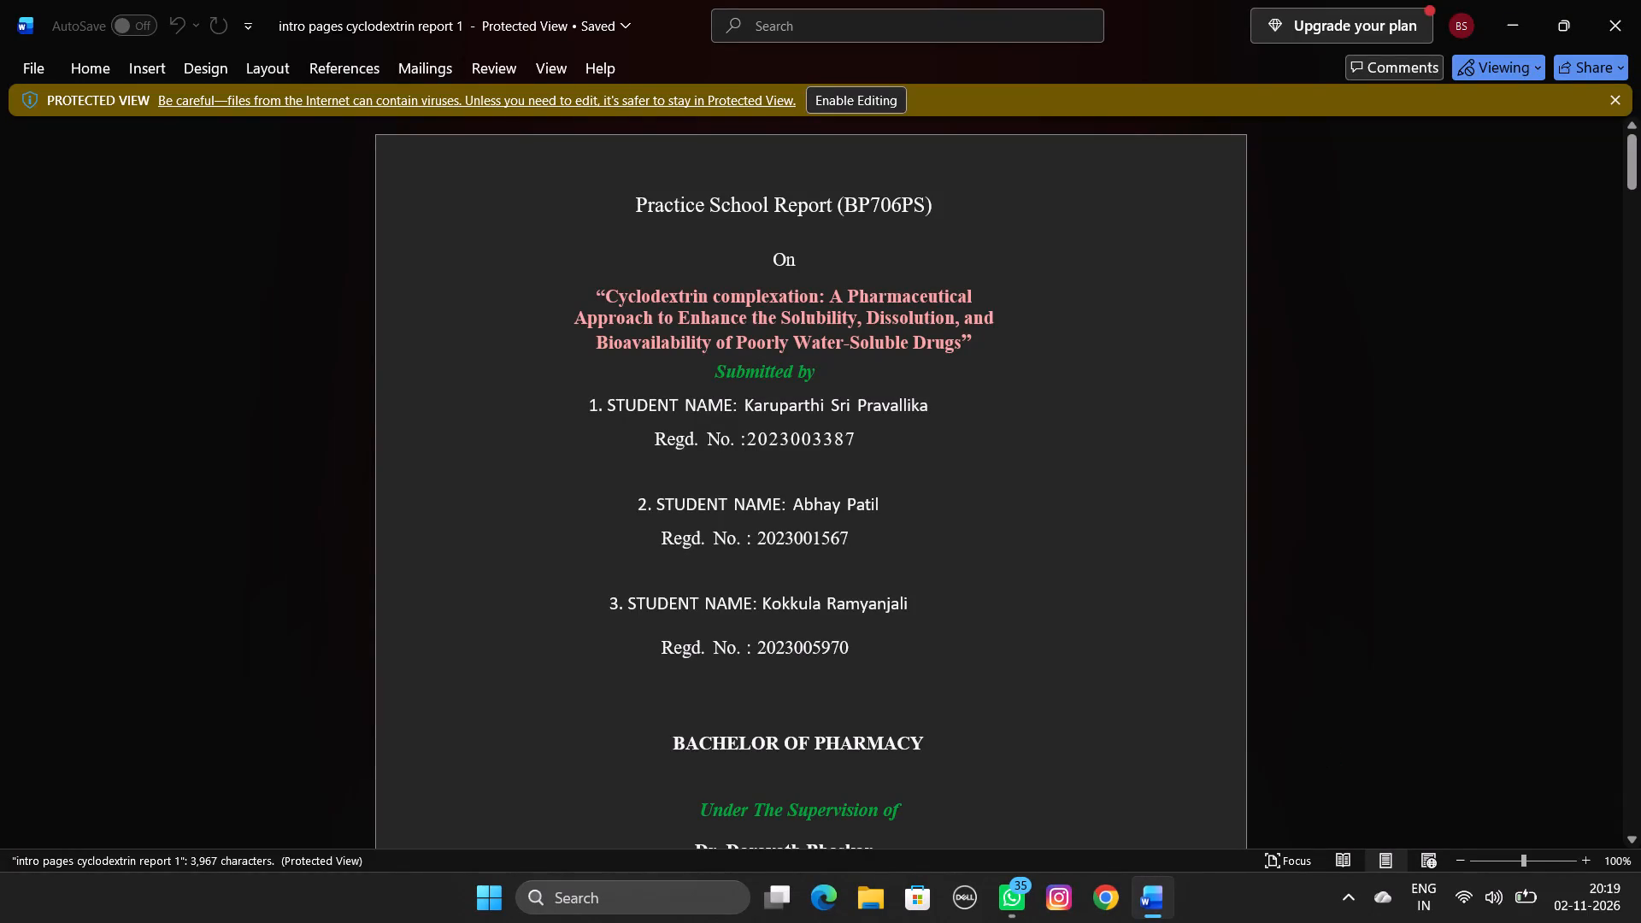
Check the page numbers in the protected-view copy from the cover page down to the start of the Certificate page.
scroll(1038, 714, "down", 12)
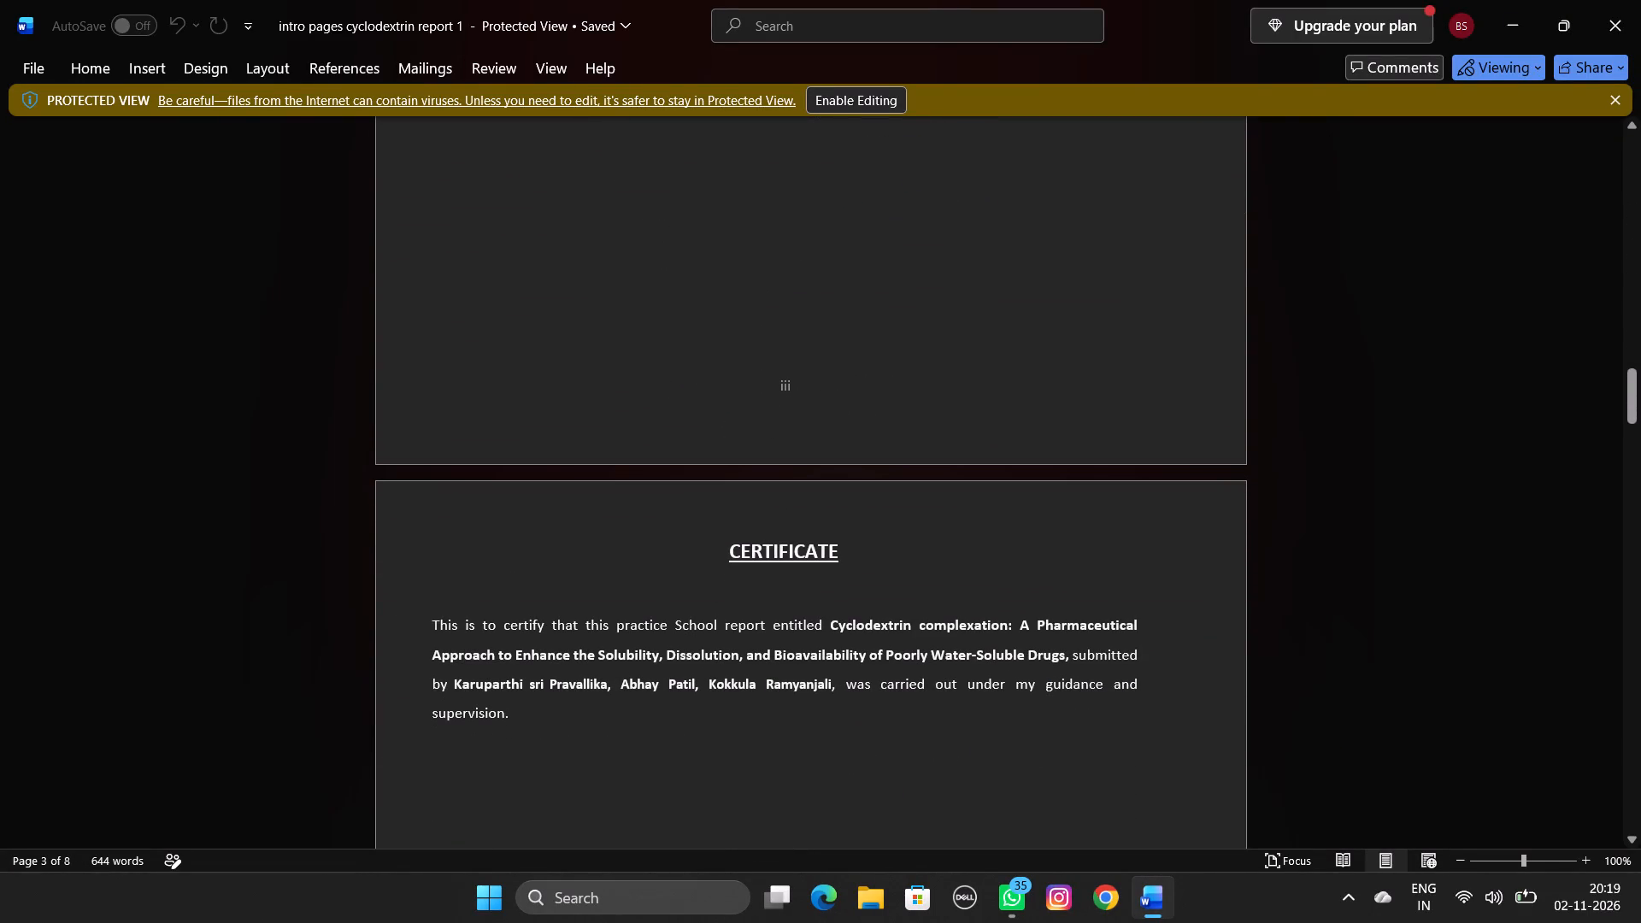
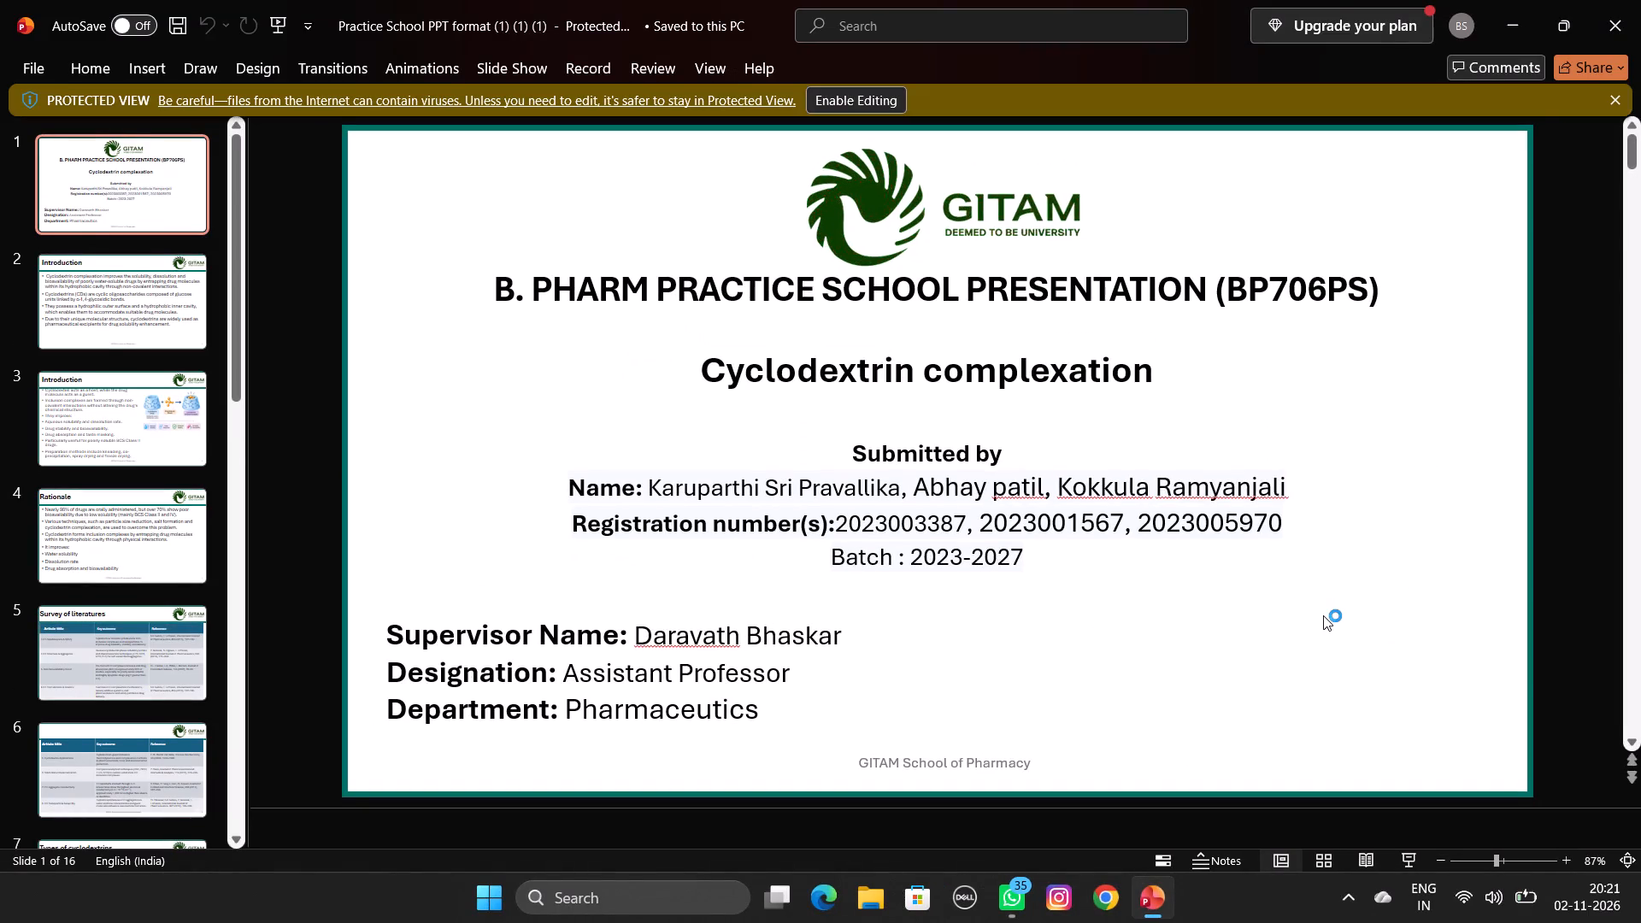
Try to delete text in the Name line on the title slide, and enable editing of the protected Practice School presentation.
left_click(1005, 487)
key("BackSpace")
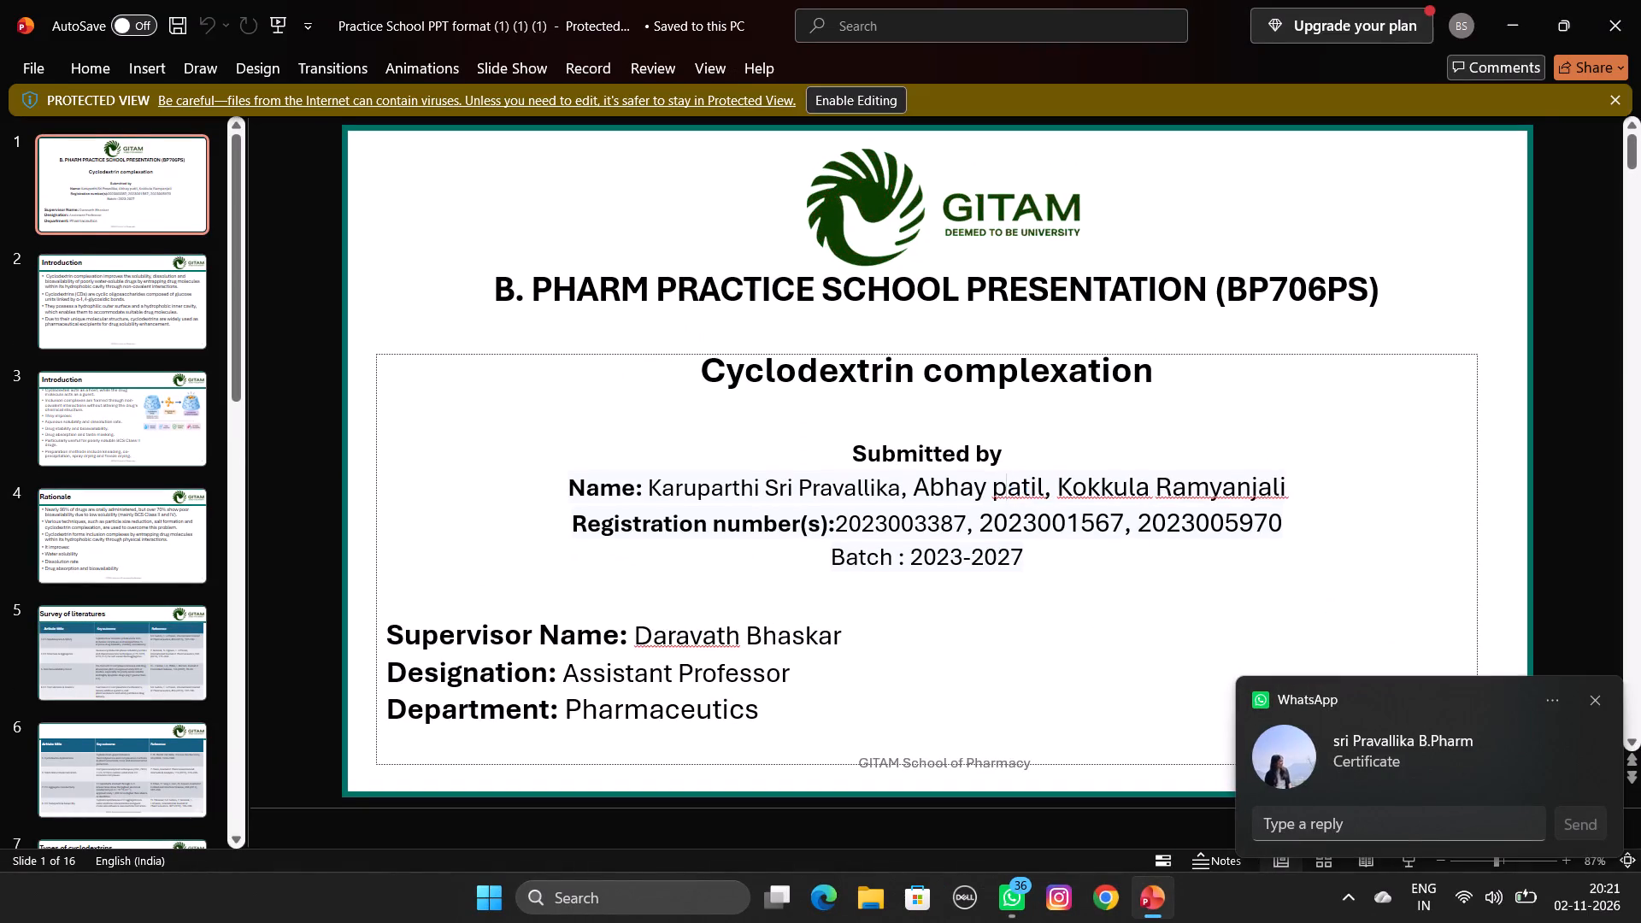
key("BackSpace")
left_click(860, 103)
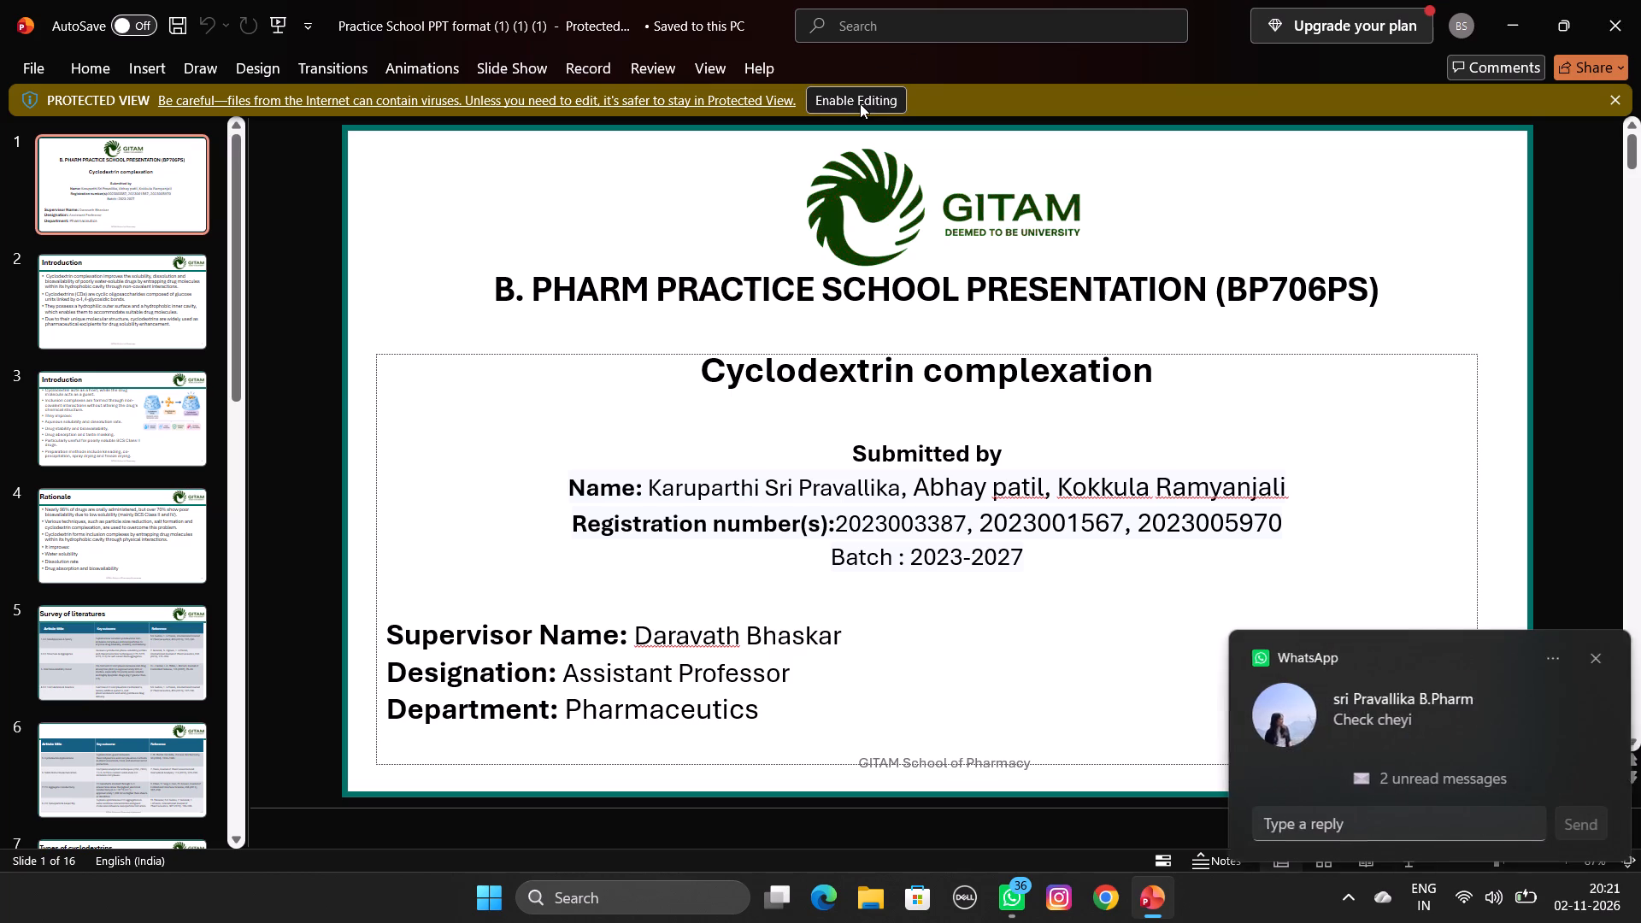
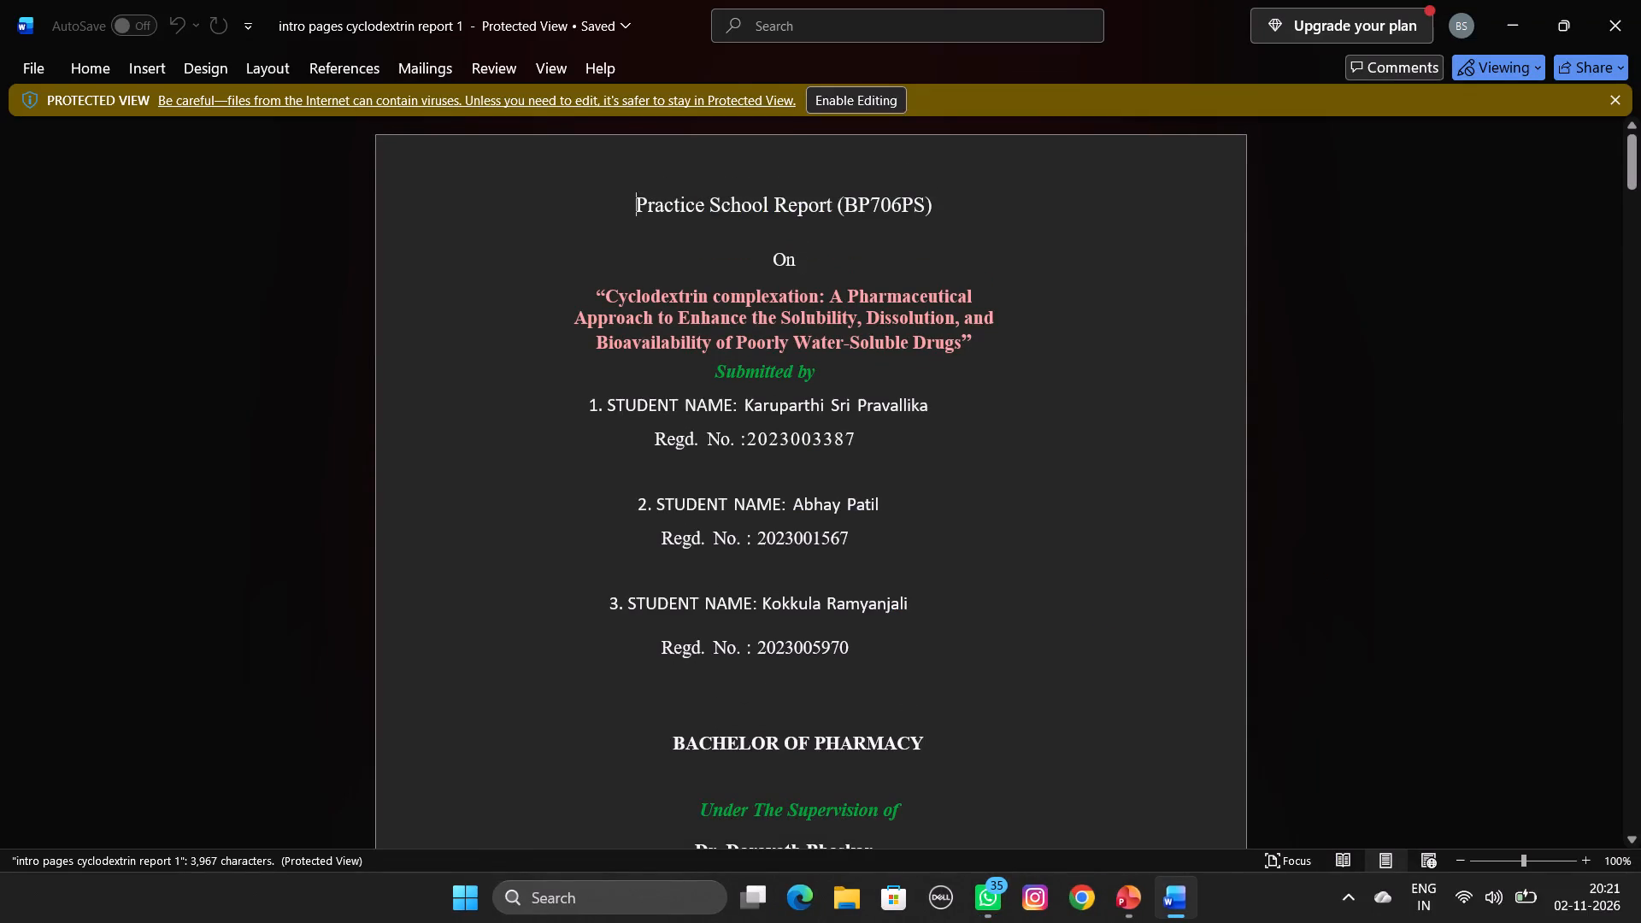
Check the page numbers in the protected-view copy of the intro pages from the cover page to the Certificate page.
scroll(1091, 632, "down", 6)
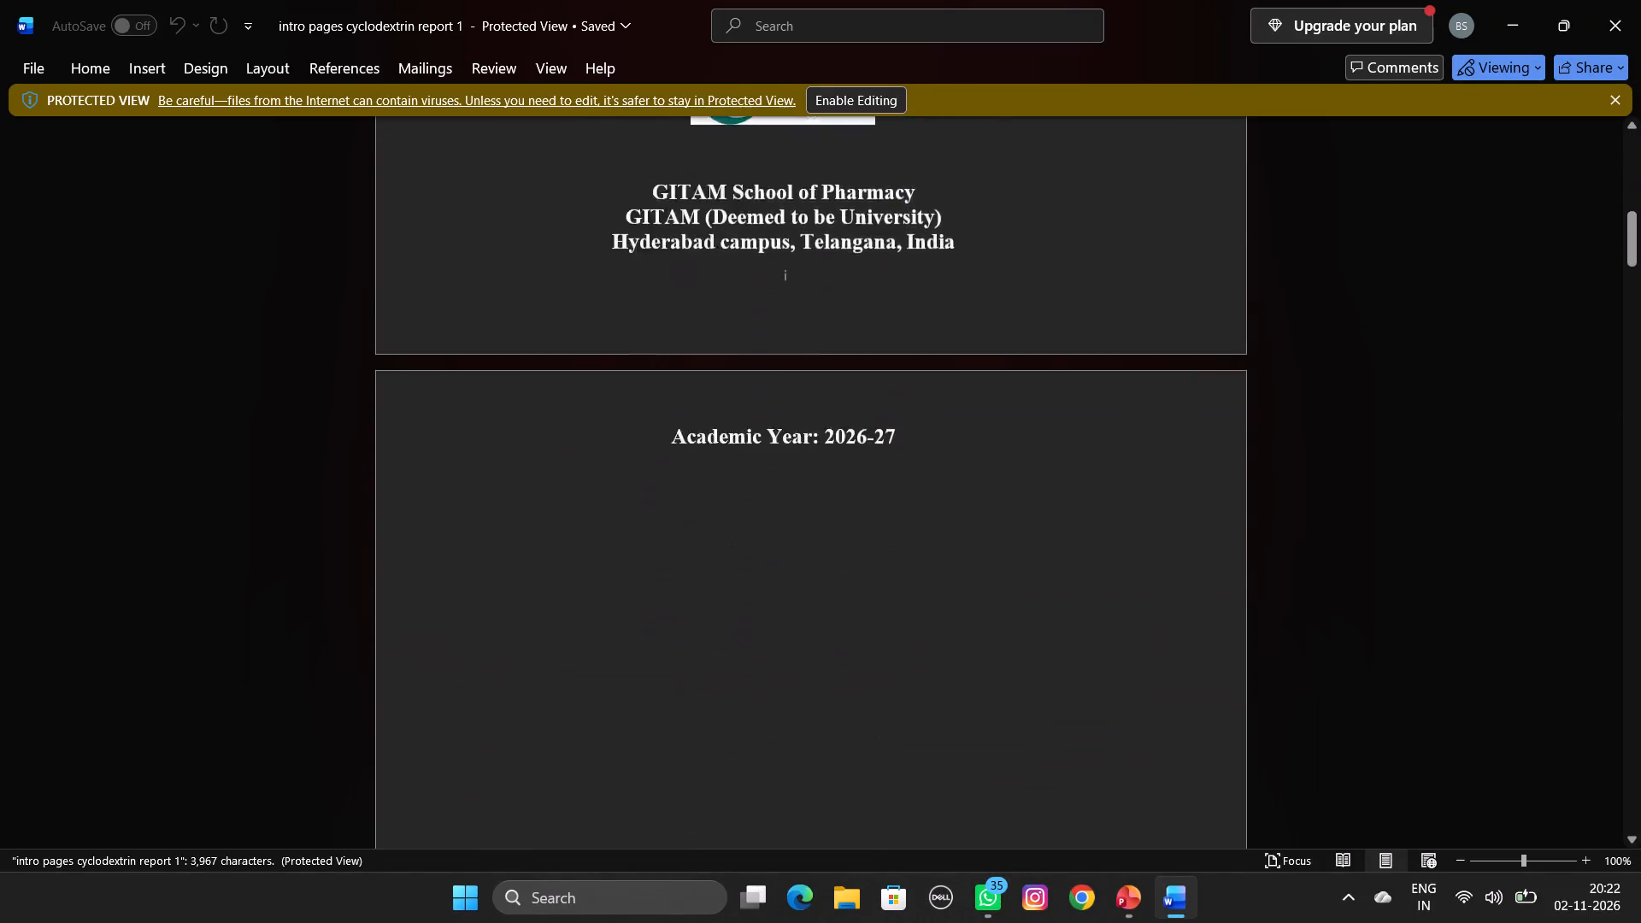
scroll(1091, 632, "down", 6)
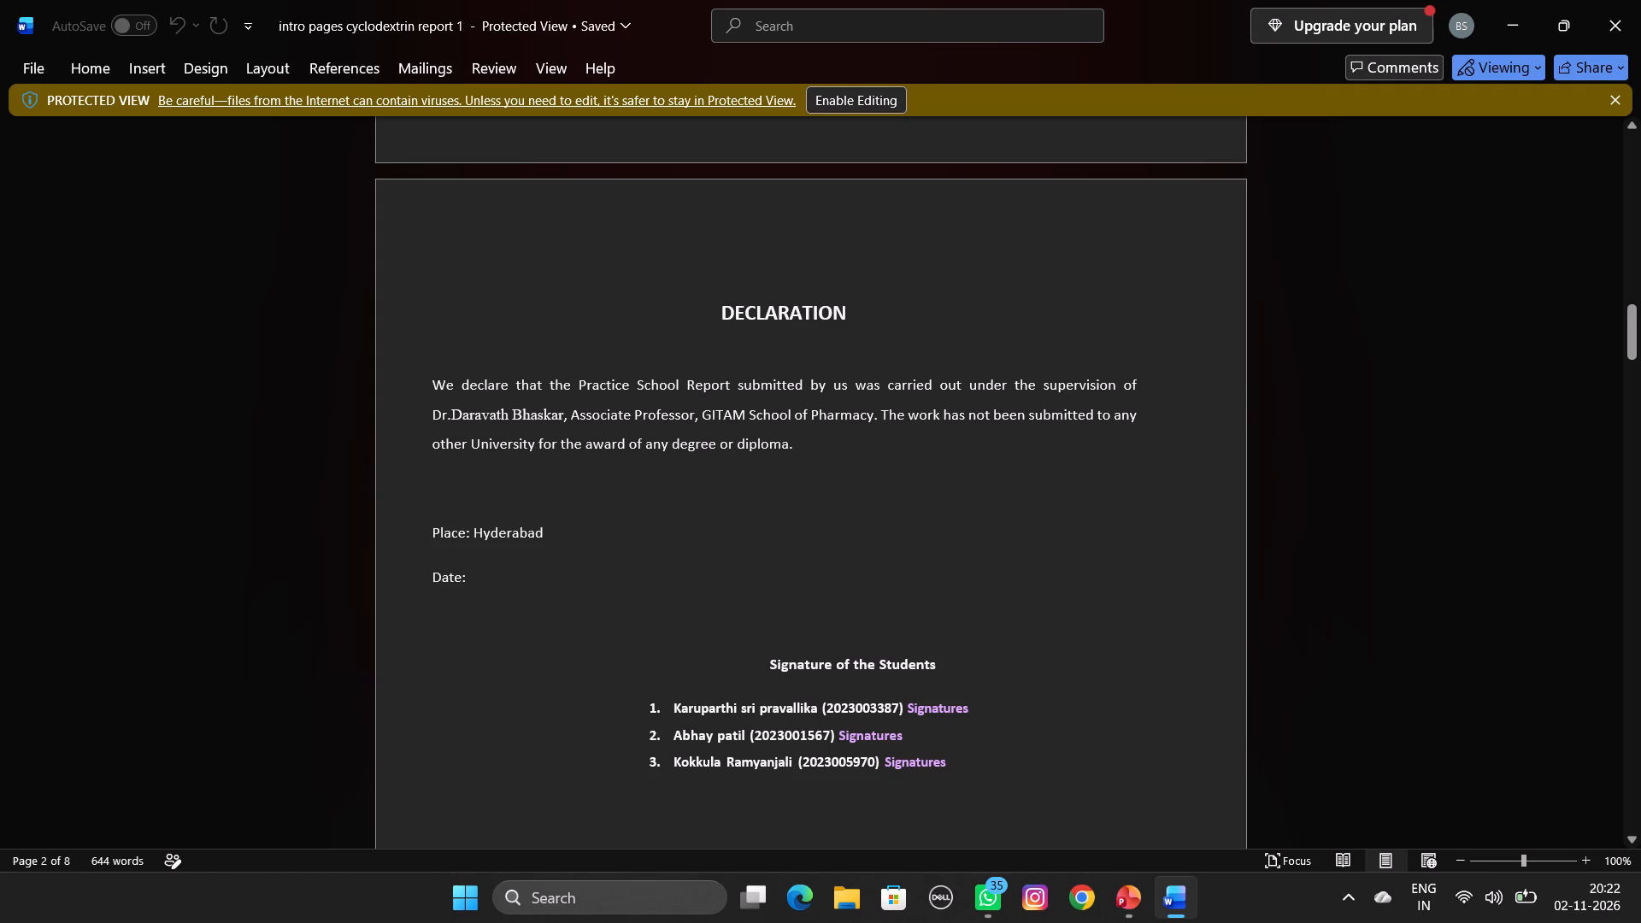
scroll(573, 484, "down", 7)
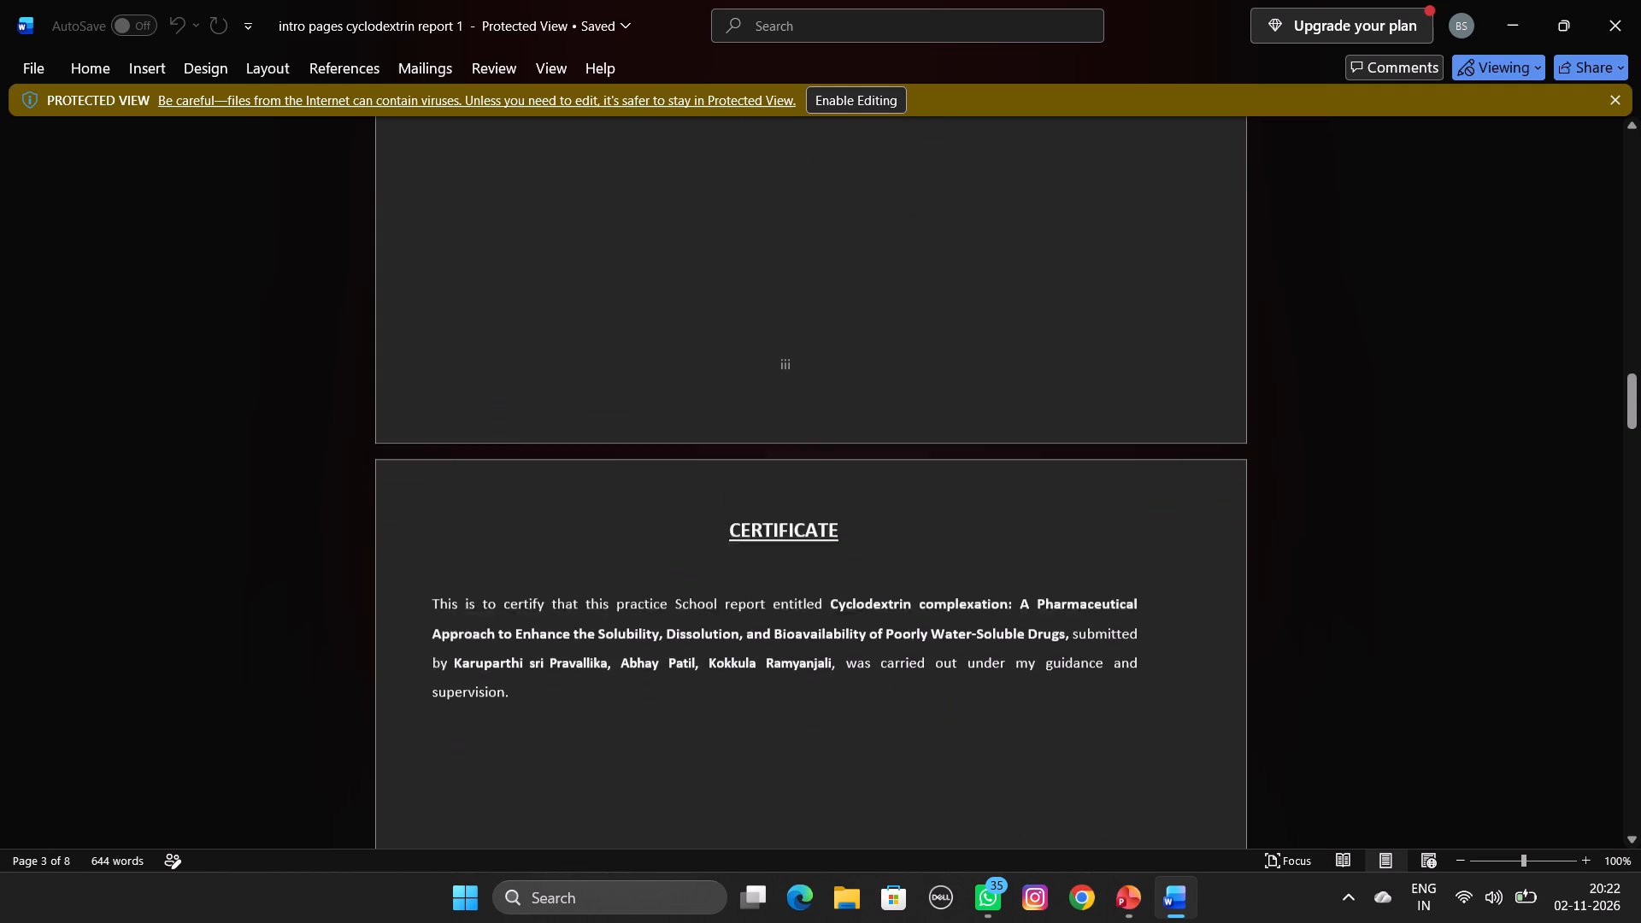
scroll(573, 484, "down", 1)
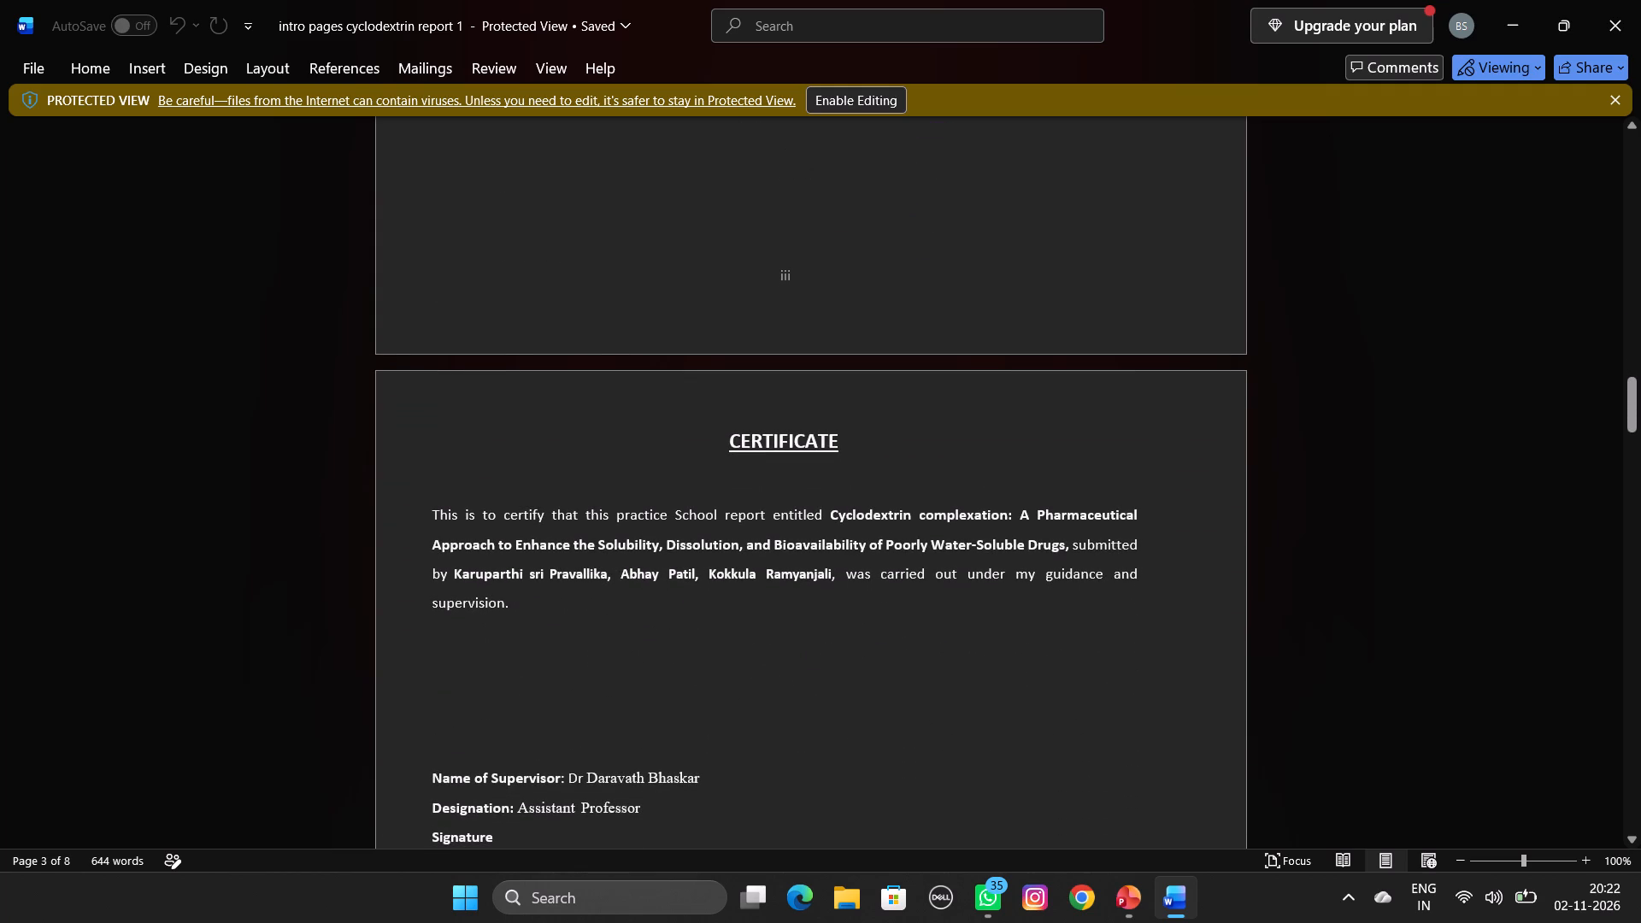
Enable editing for the protected intro pages document.
scroll(721, 698, "down", 2)
left_click(644, 680)
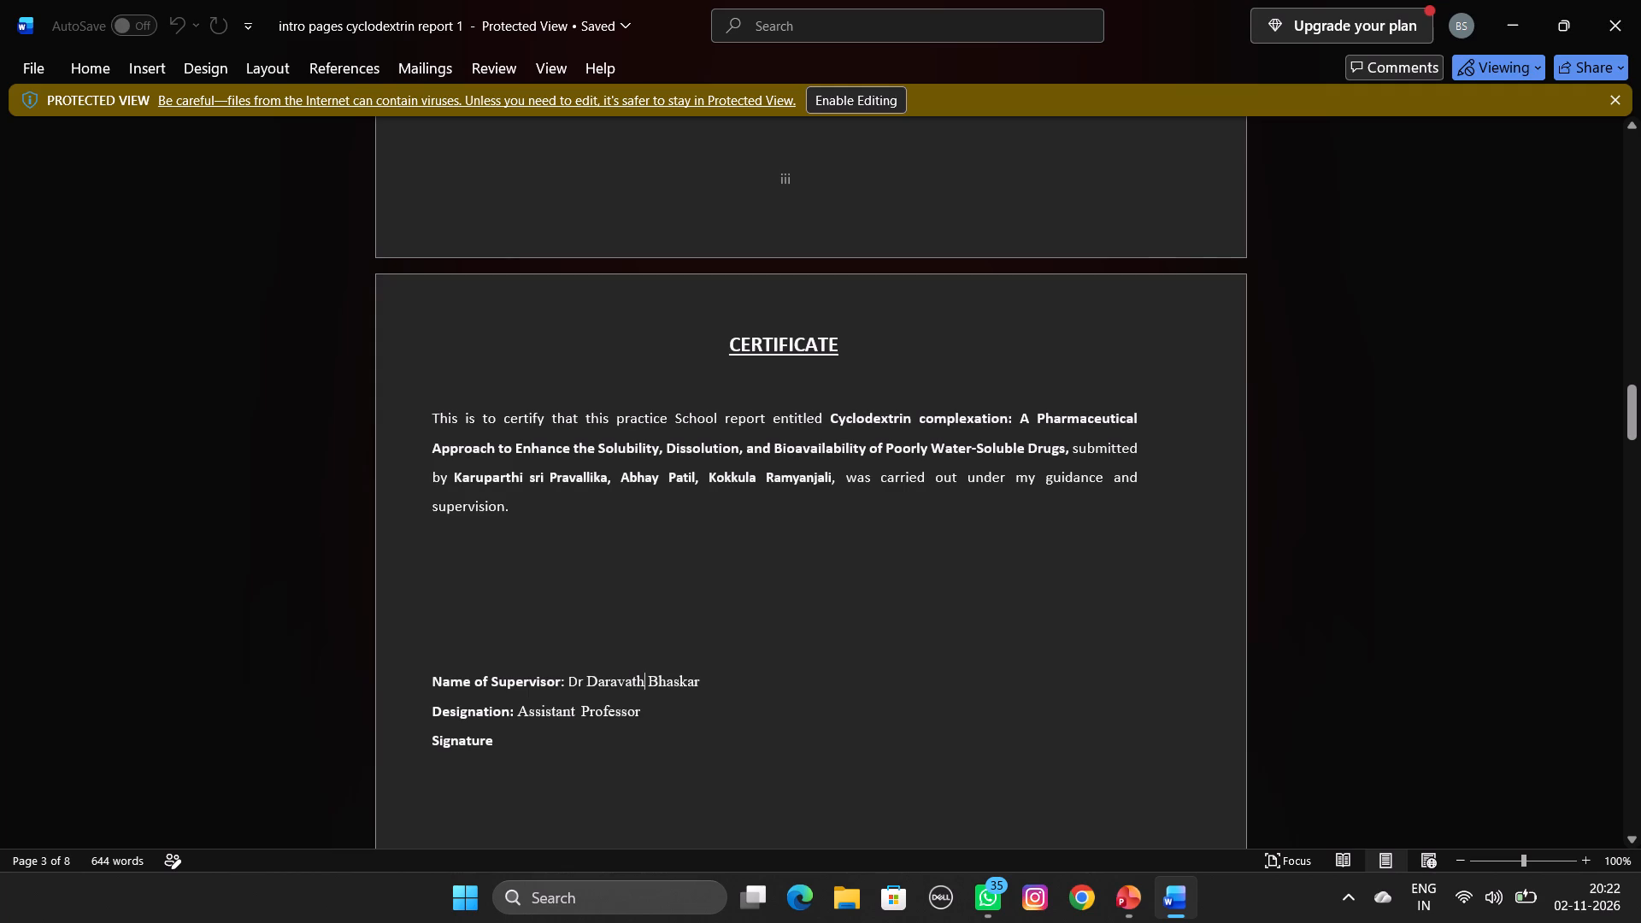
left_click(860, 92)
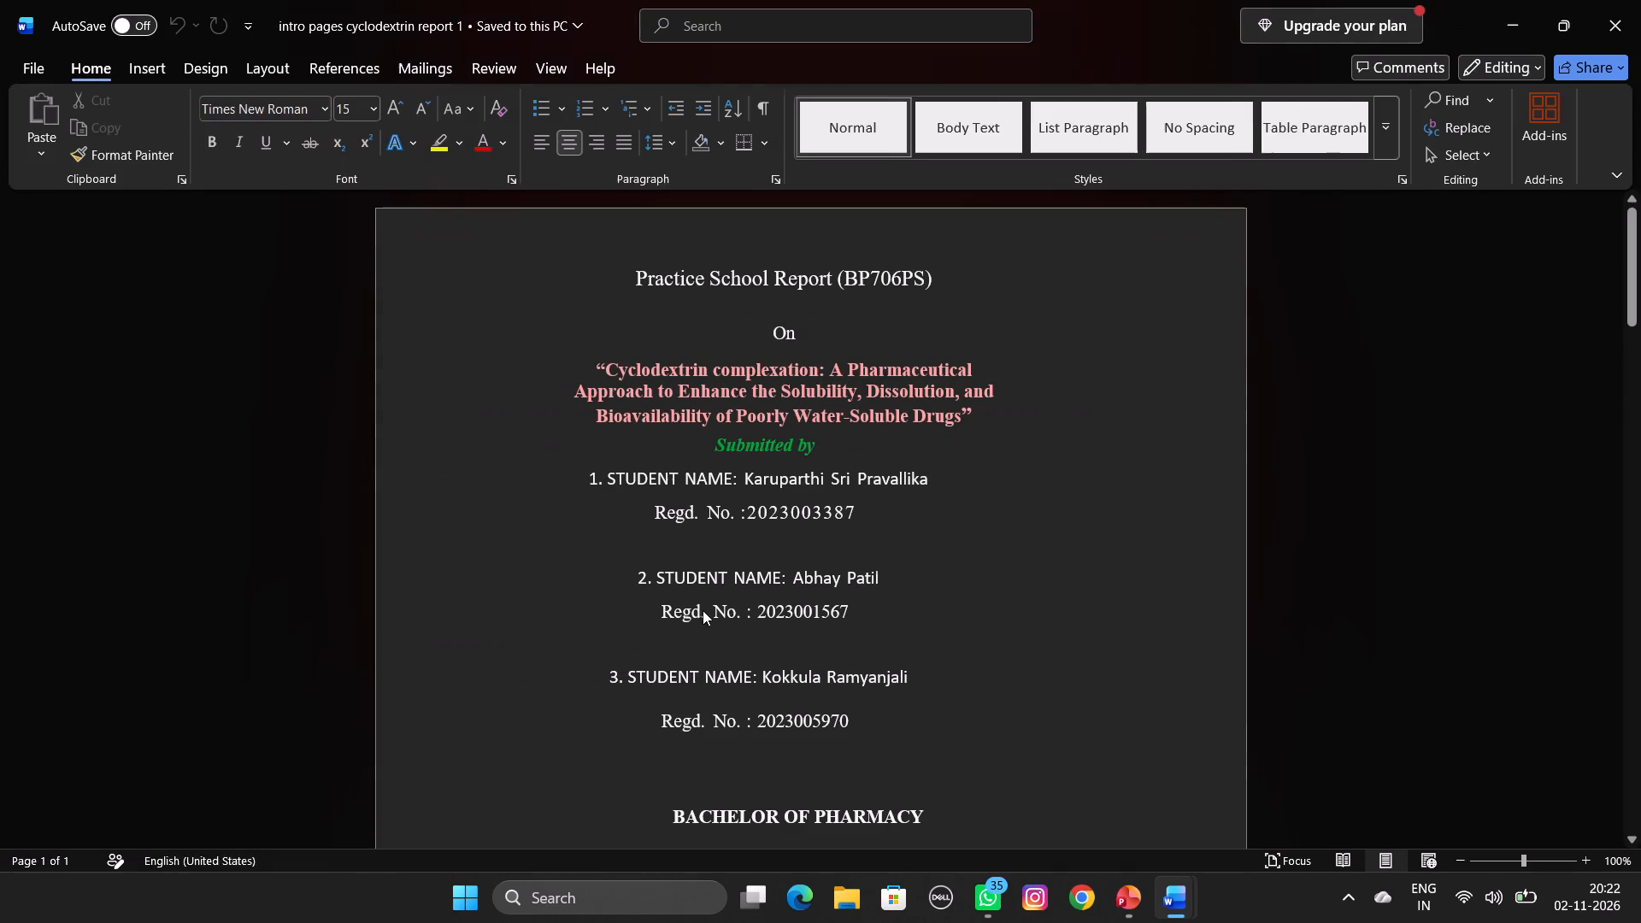
In the Certificate page's supervisor line, move the first word after "Dr" to the end of the supervisor's name.
scroll(793, 645, "down", 7)
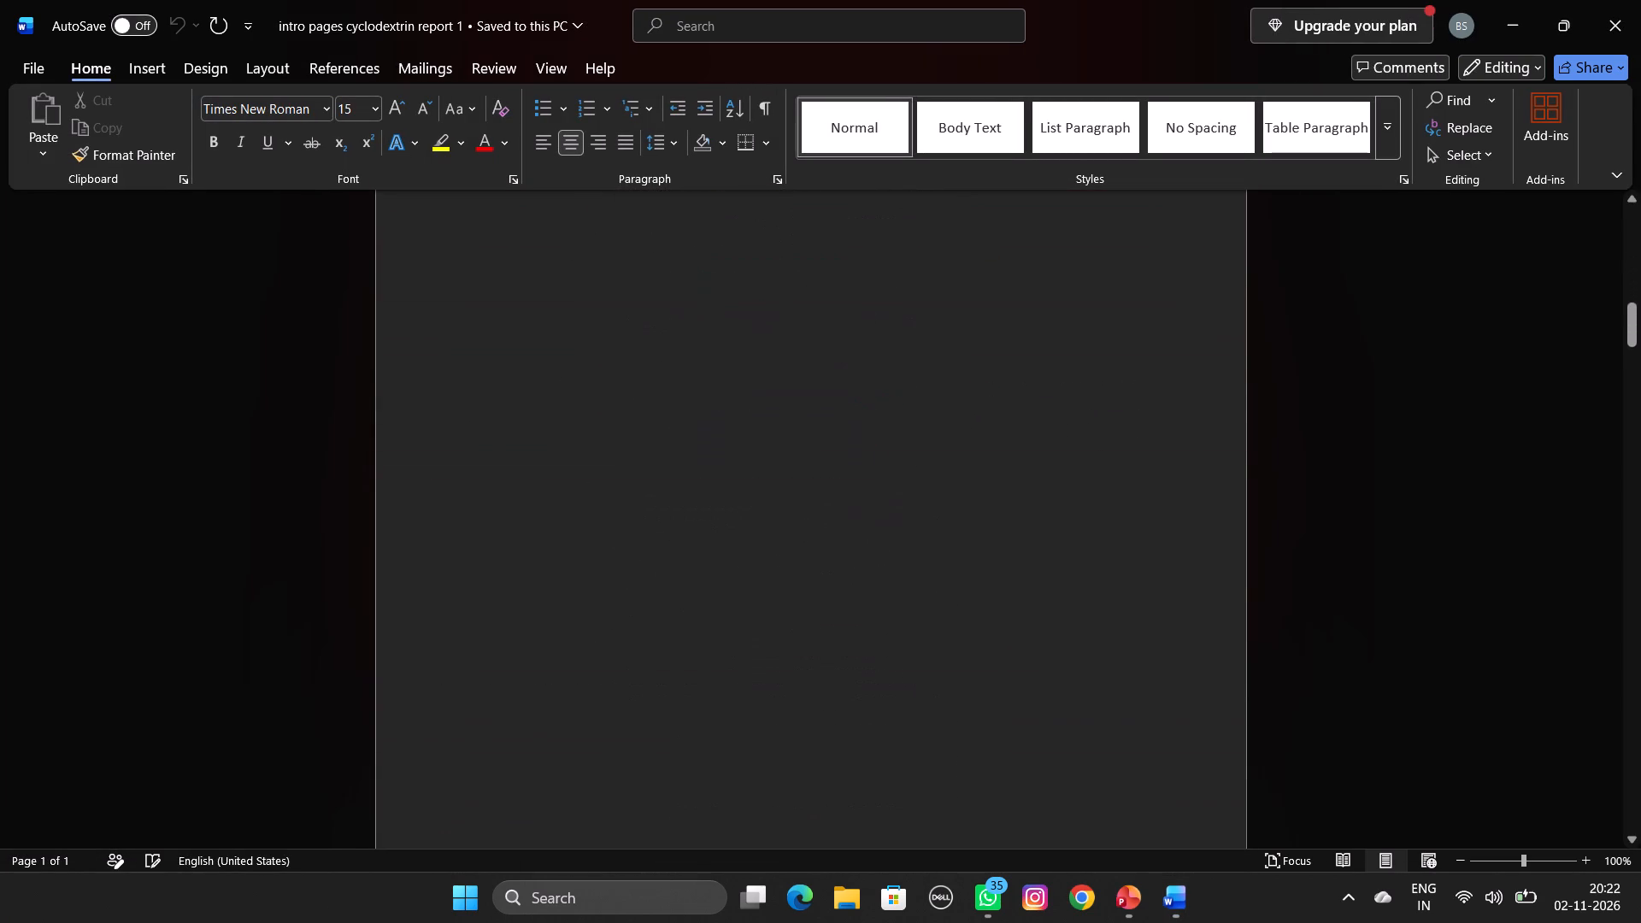
scroll(793, 645, "down", 5)
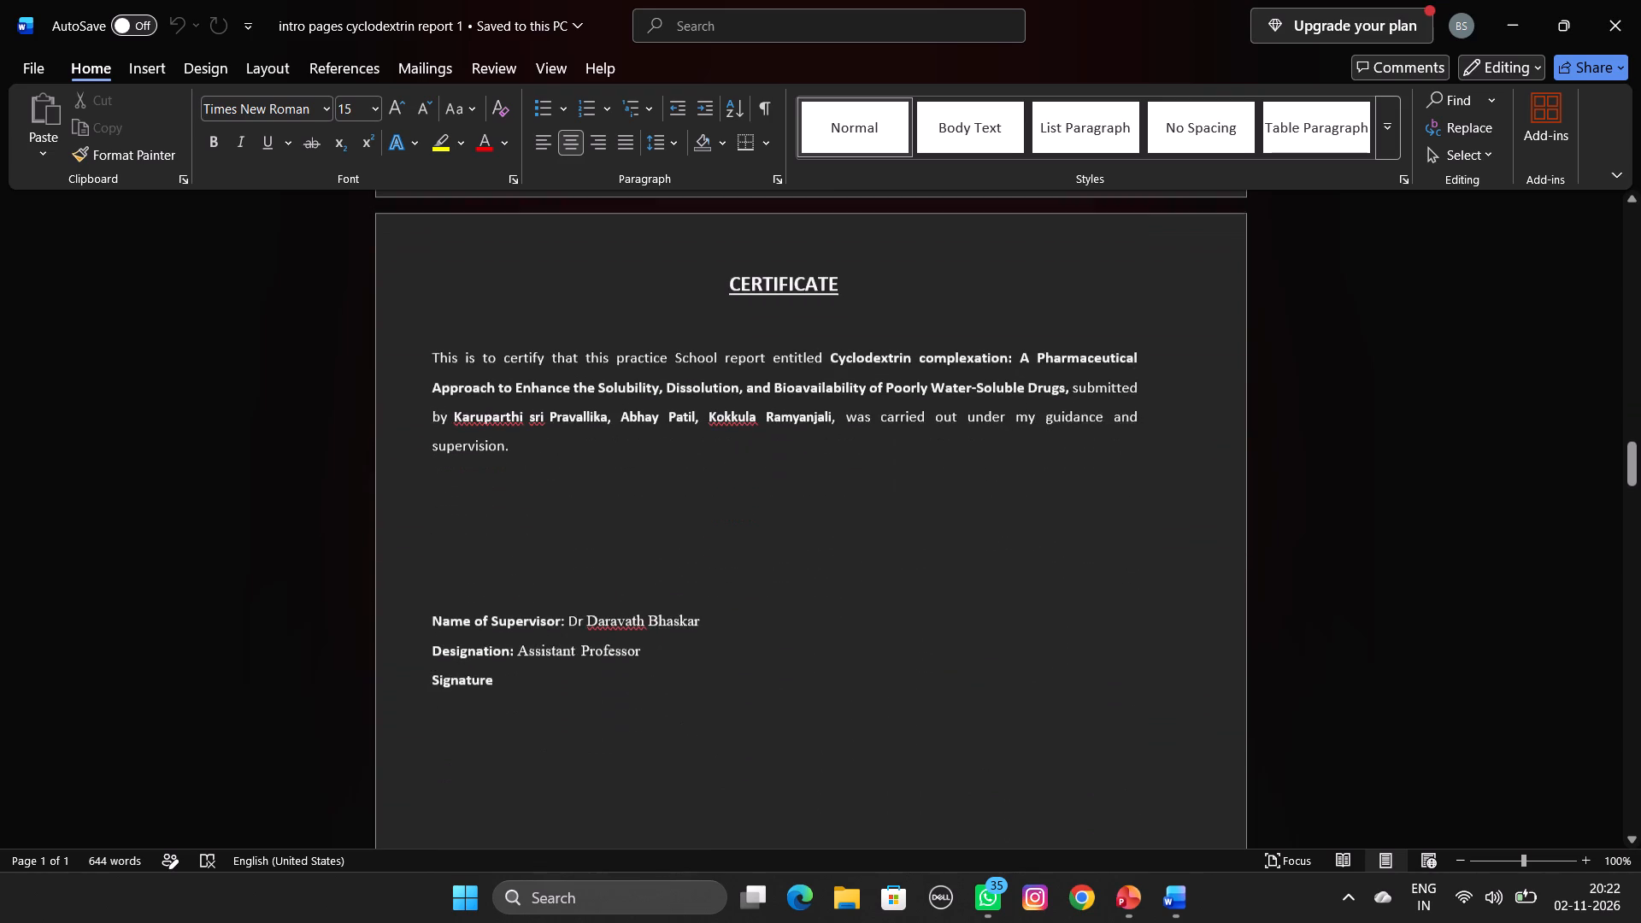
scroll(793, 645, "down", 1)
left_click(642, 600)
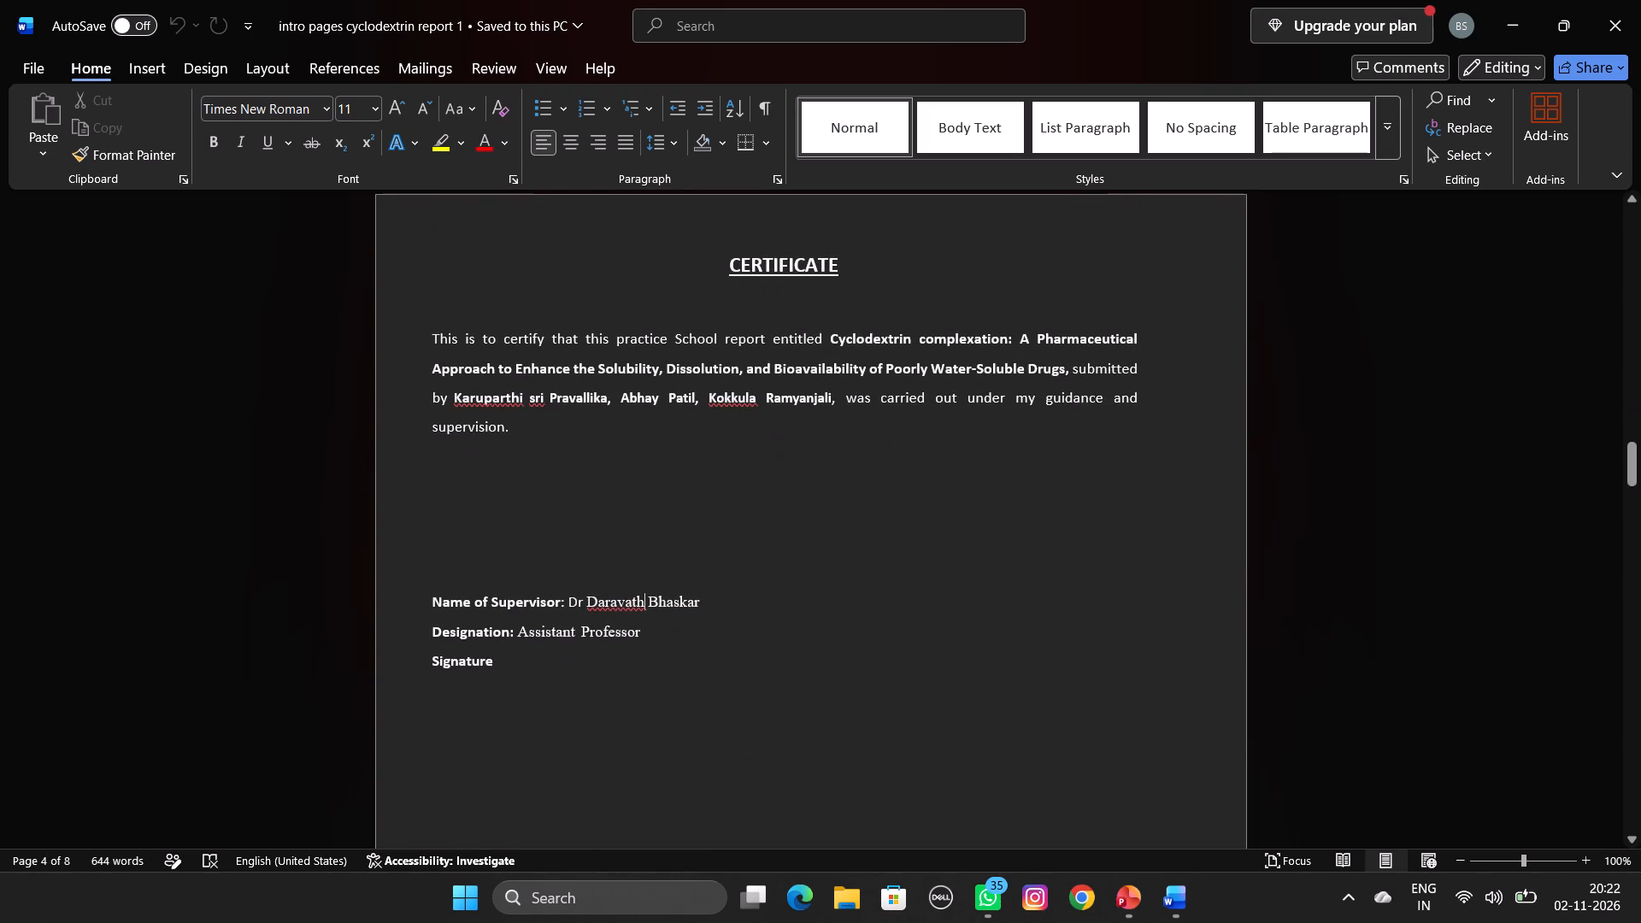
left_click(602, 603)
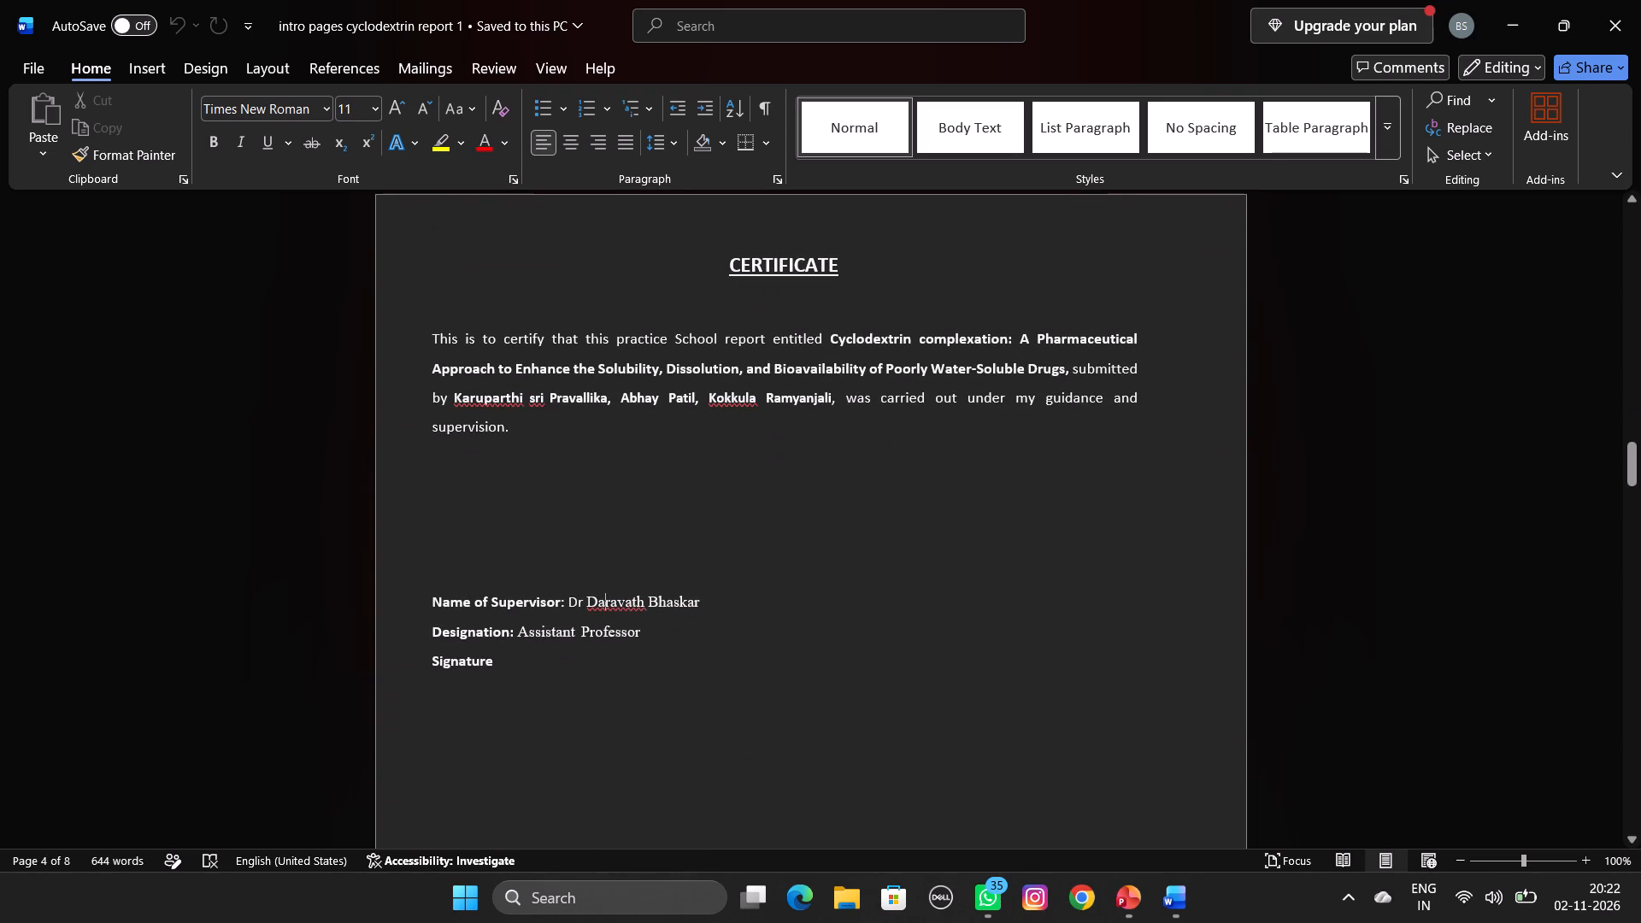
left_click(645, 603)
left_click_drag(645, 603, 590, 603)
left_click_drag(590, 603, 590, 599)
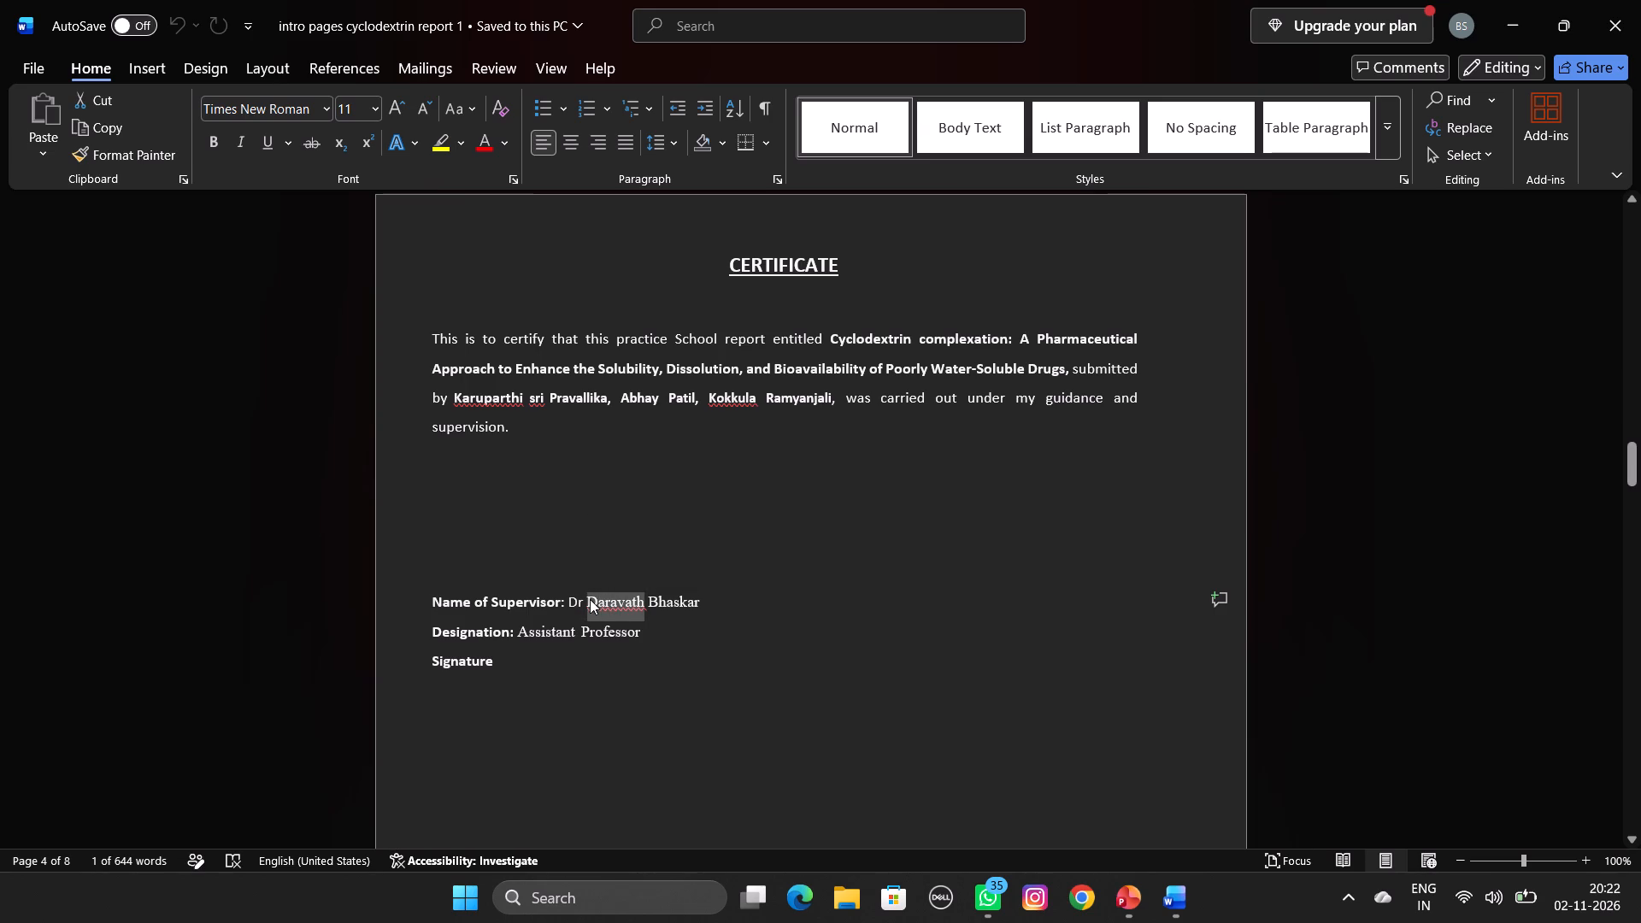
key("ctrl+c")
key("BackSpace")
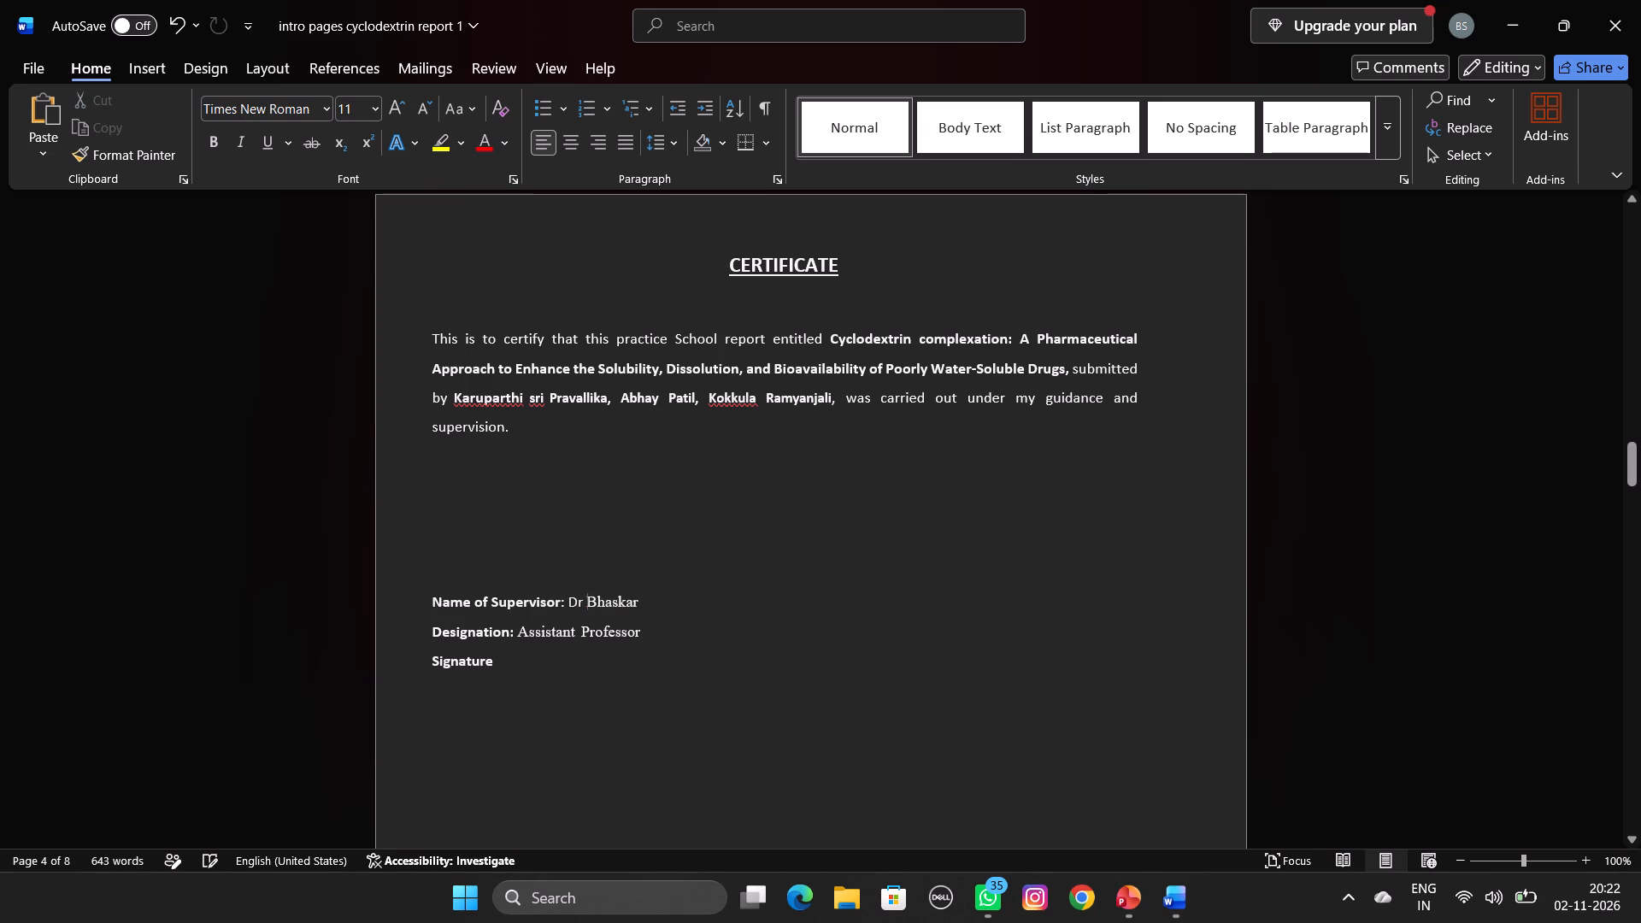
left_click(640, 603)
key("ctrl+v")
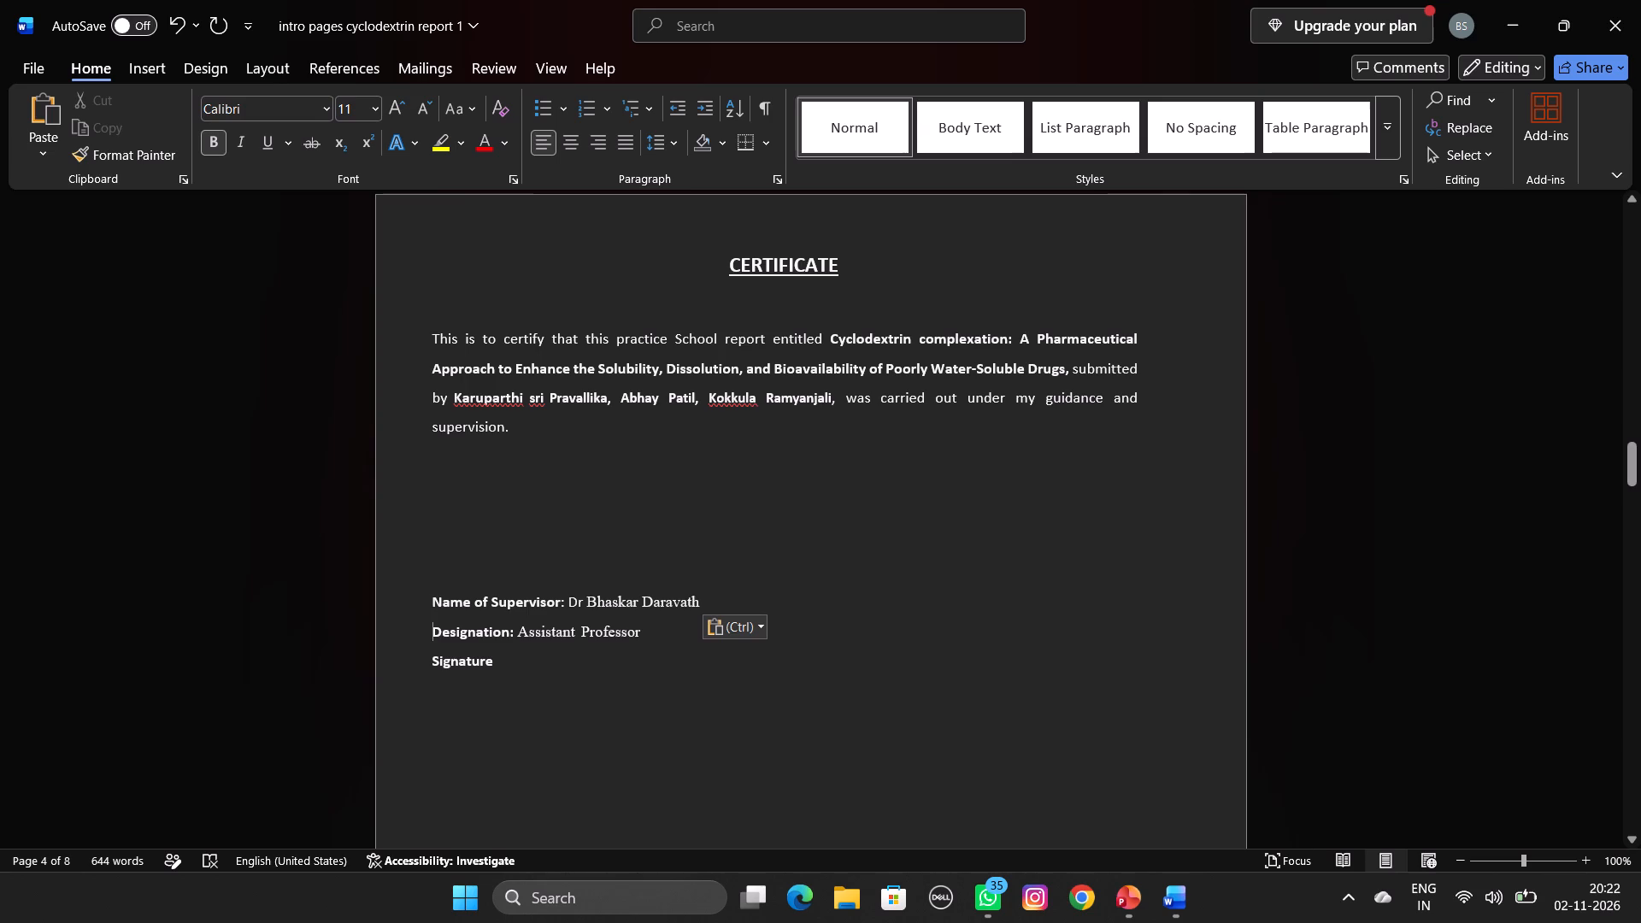
left_click(938, 632)
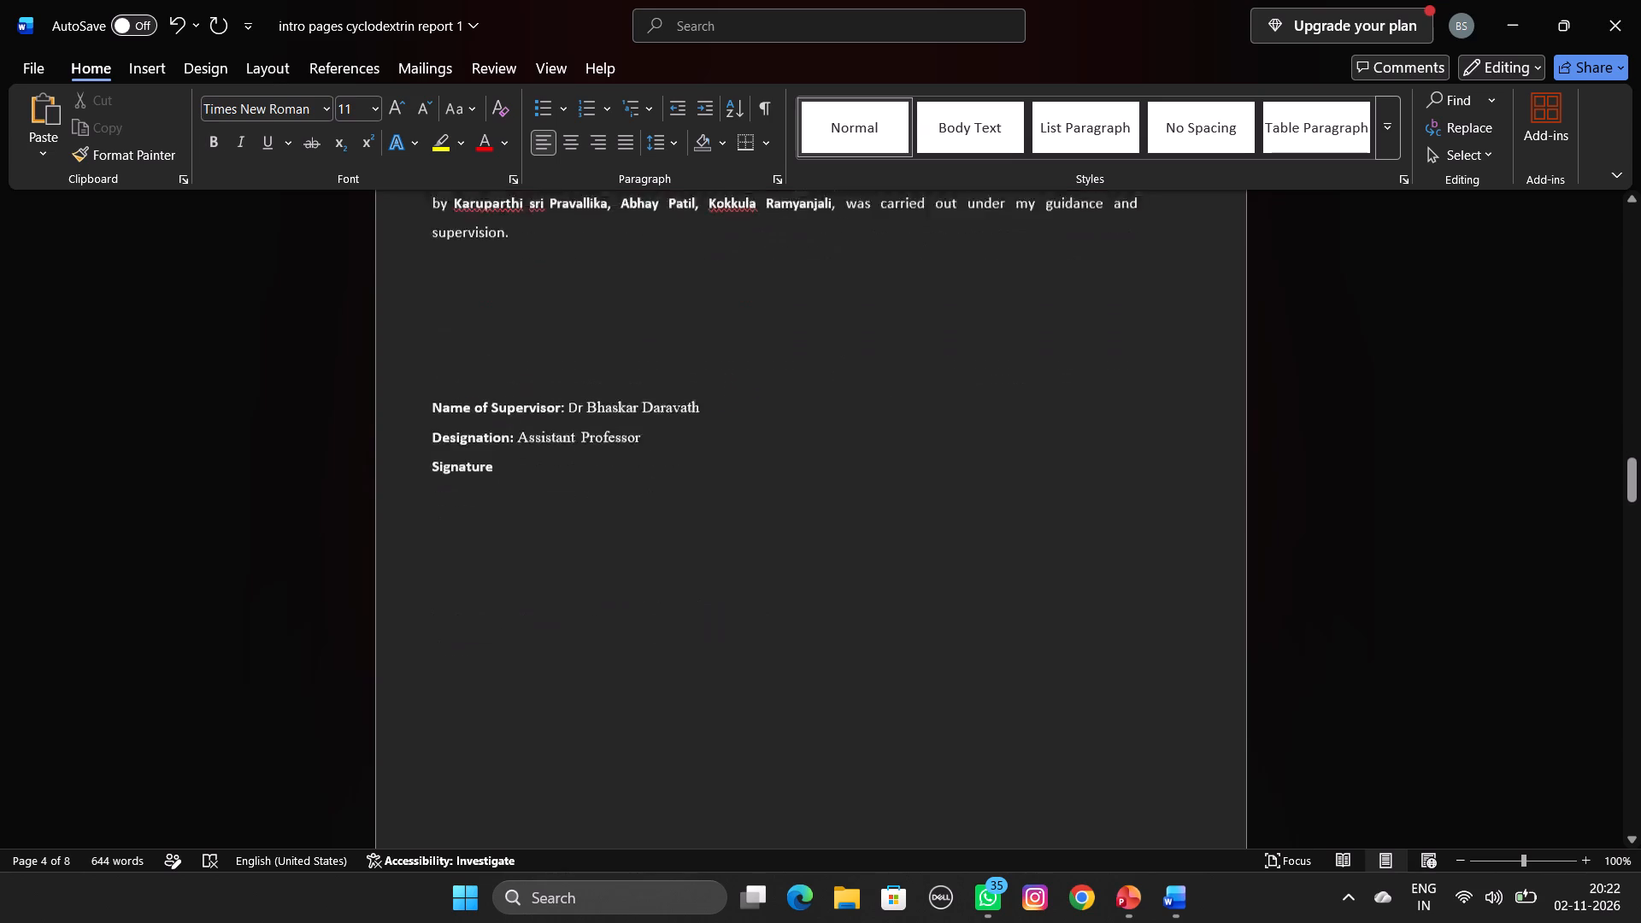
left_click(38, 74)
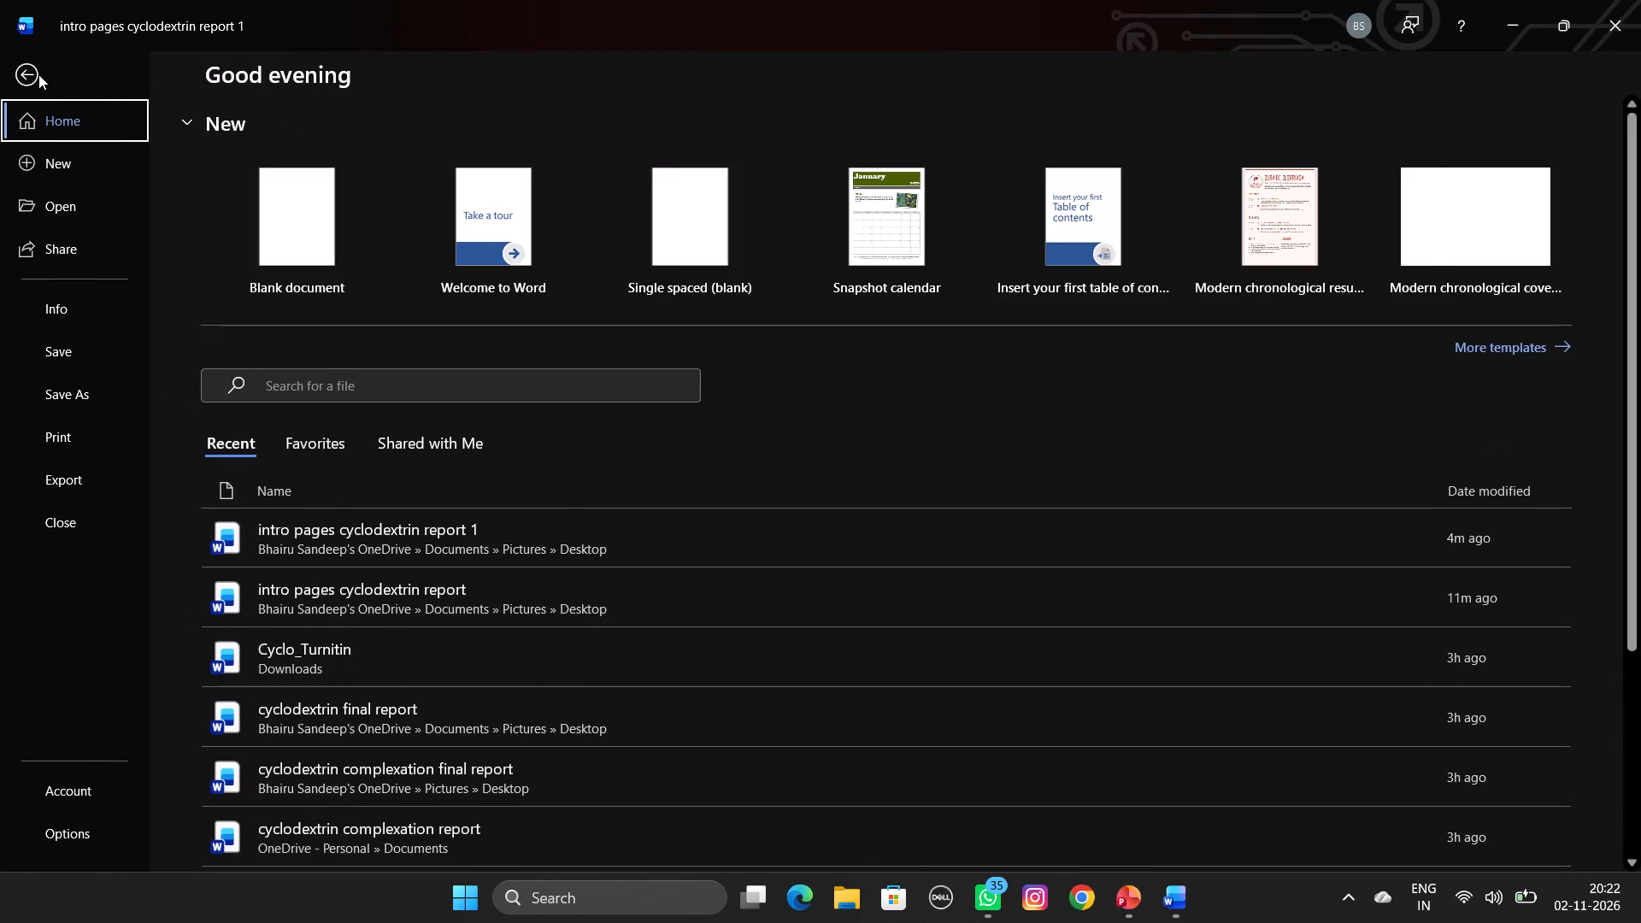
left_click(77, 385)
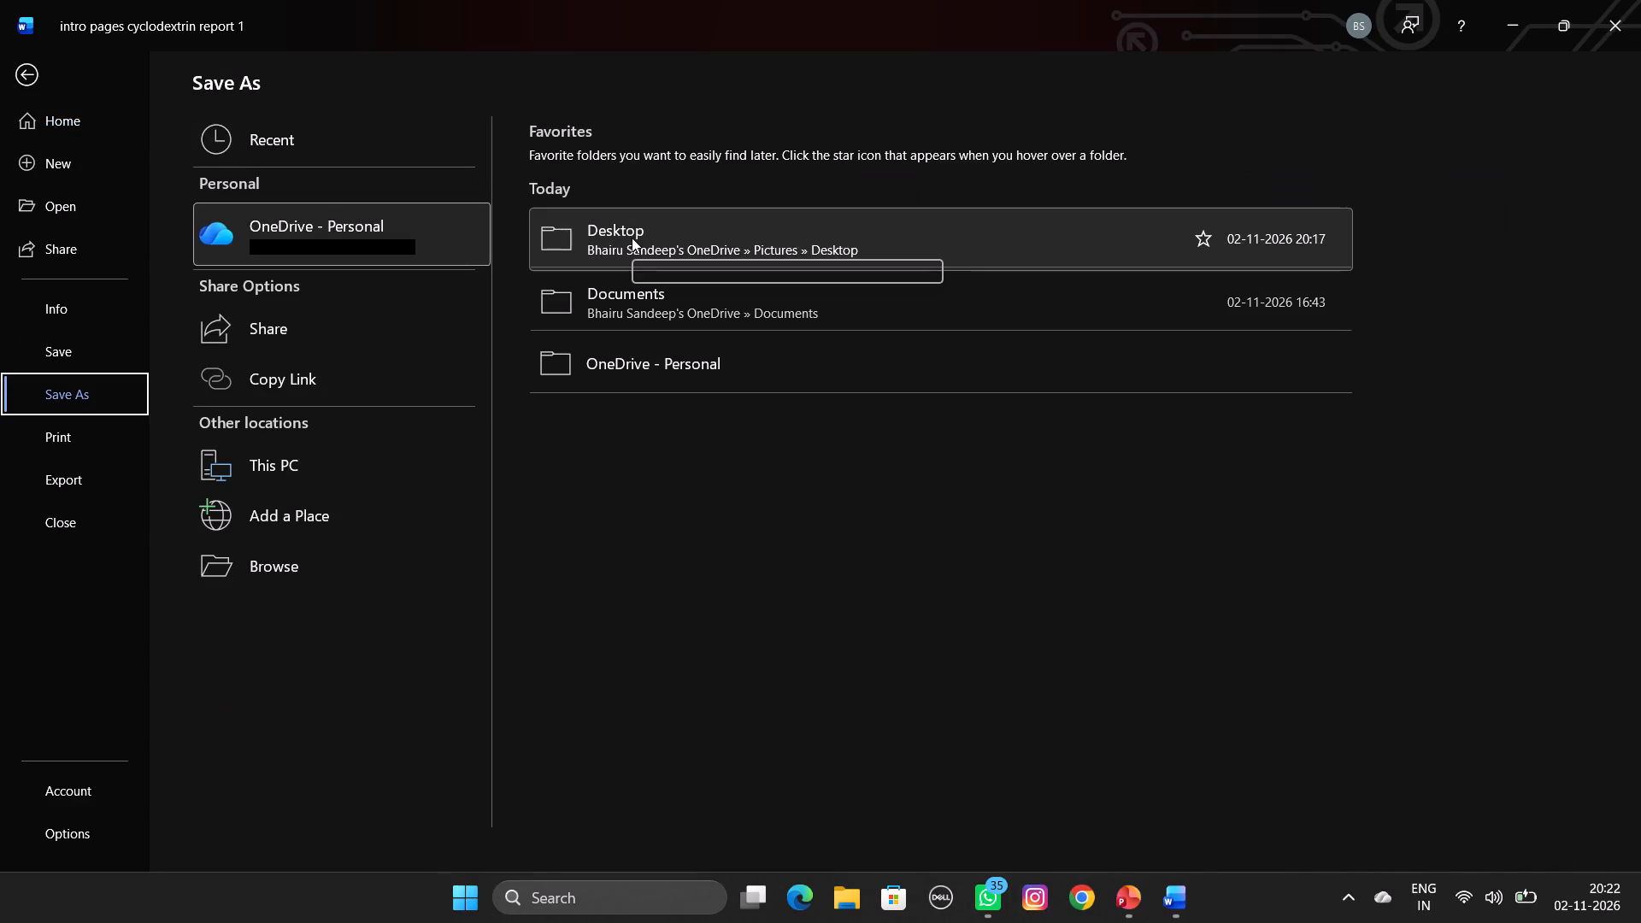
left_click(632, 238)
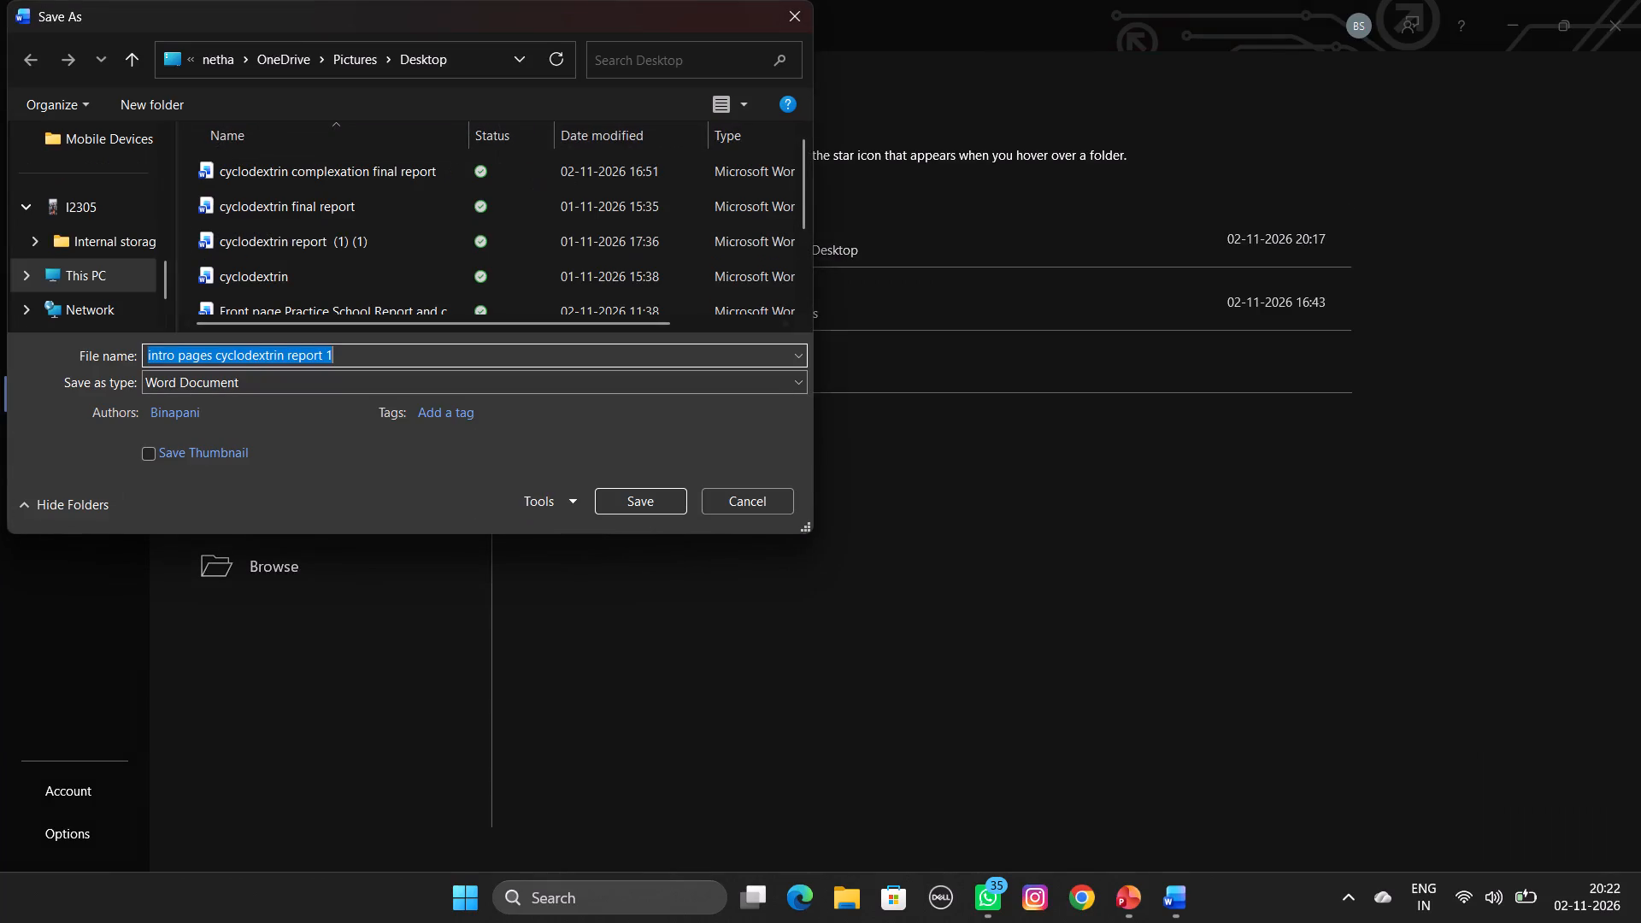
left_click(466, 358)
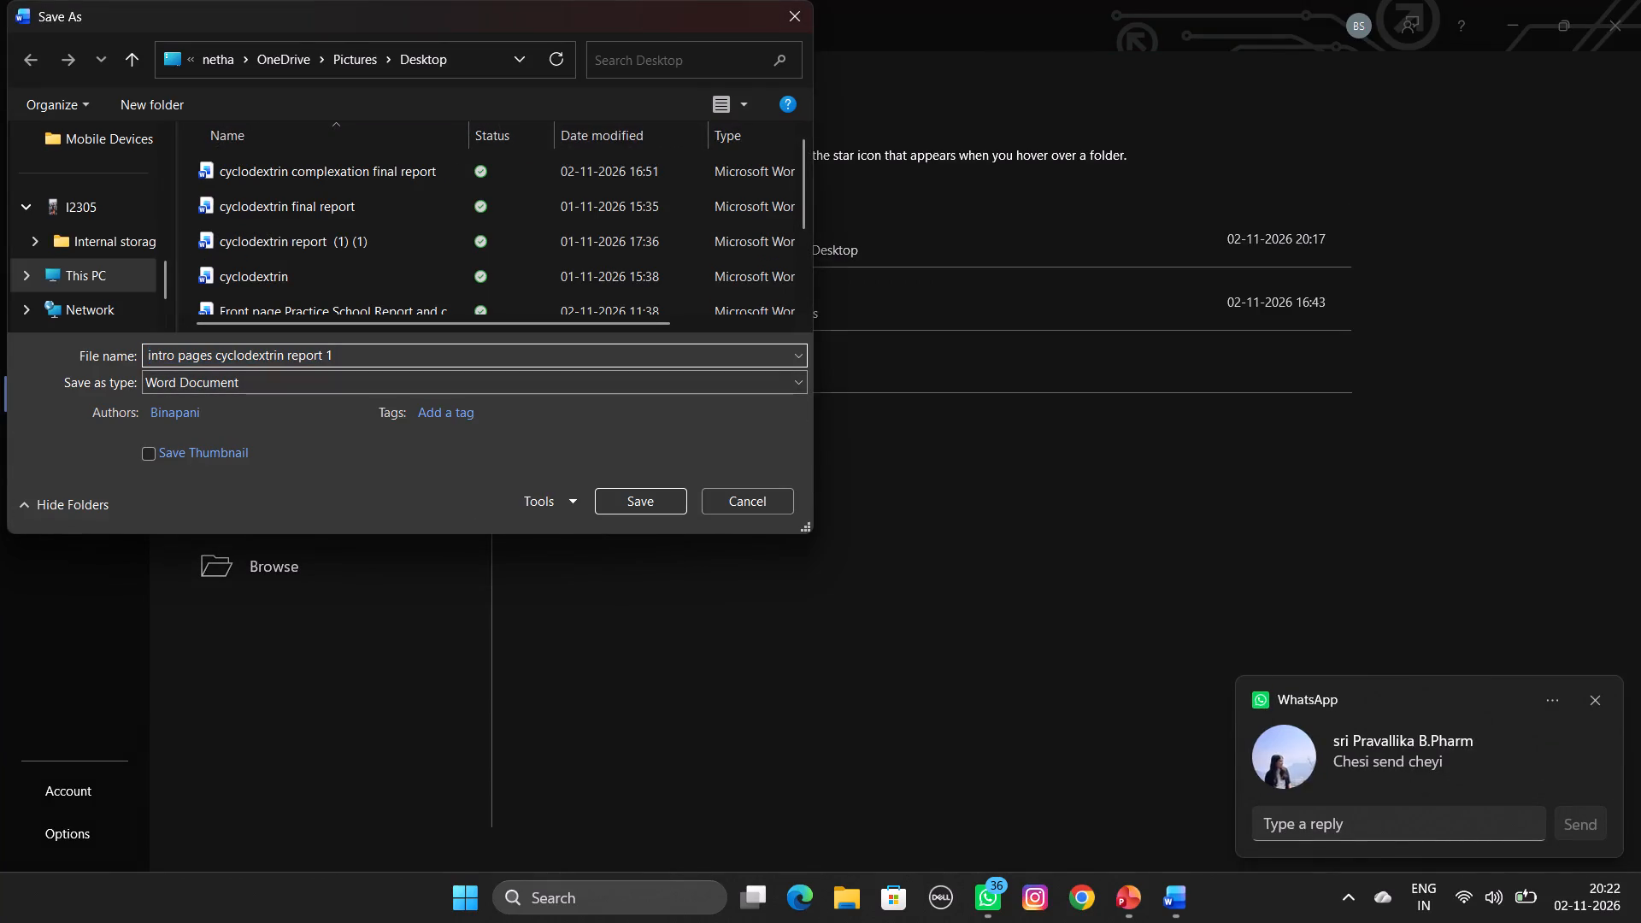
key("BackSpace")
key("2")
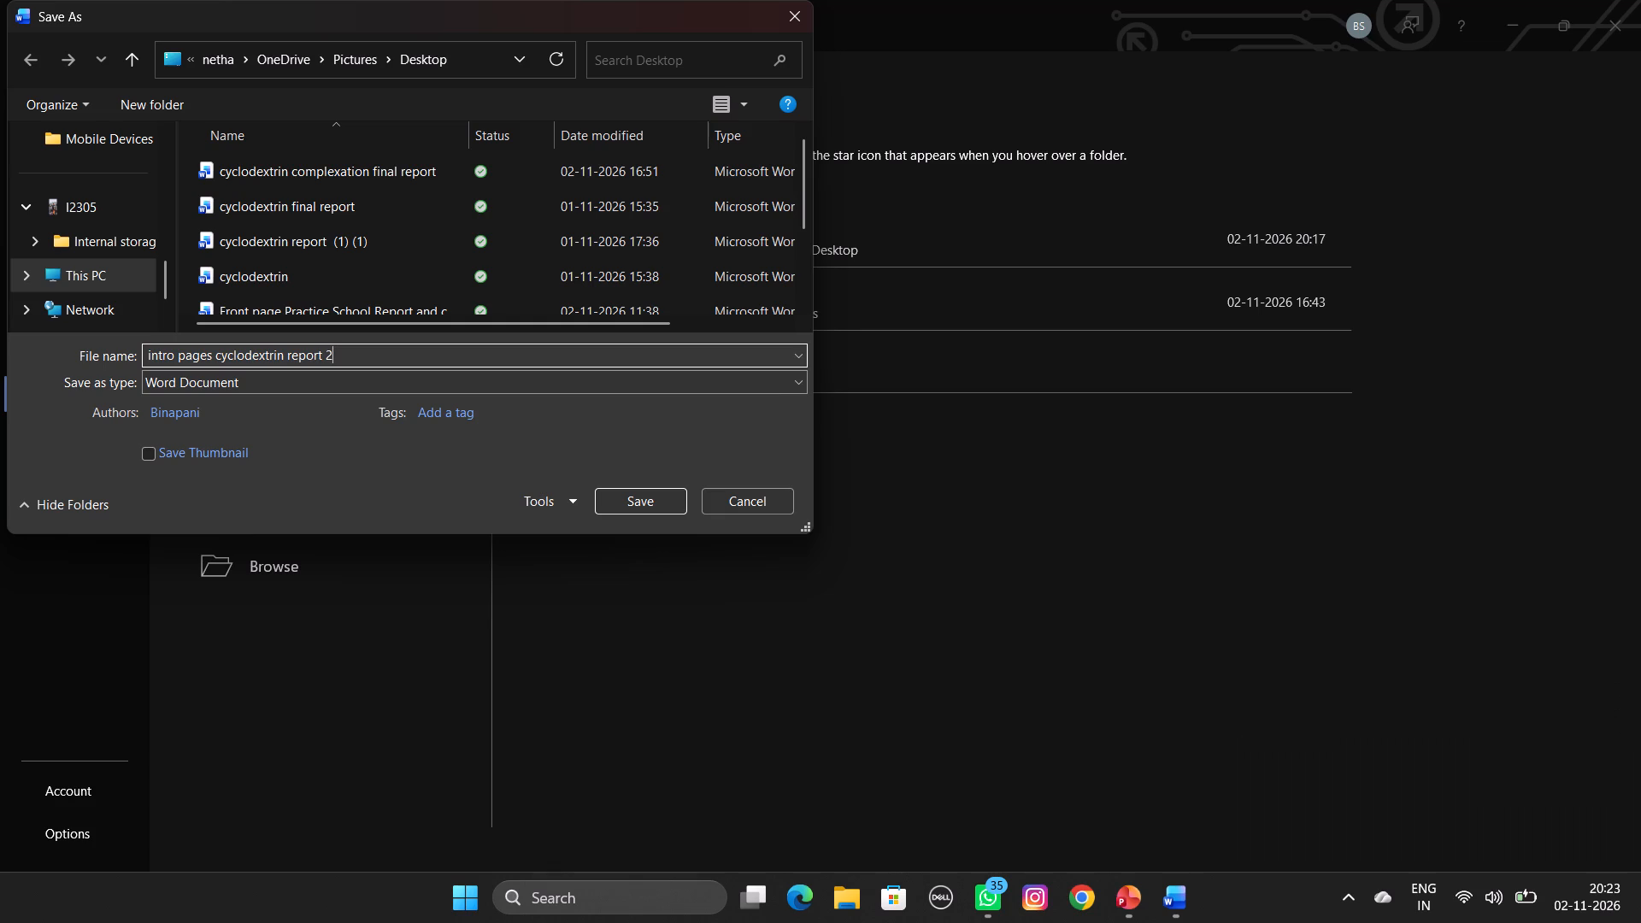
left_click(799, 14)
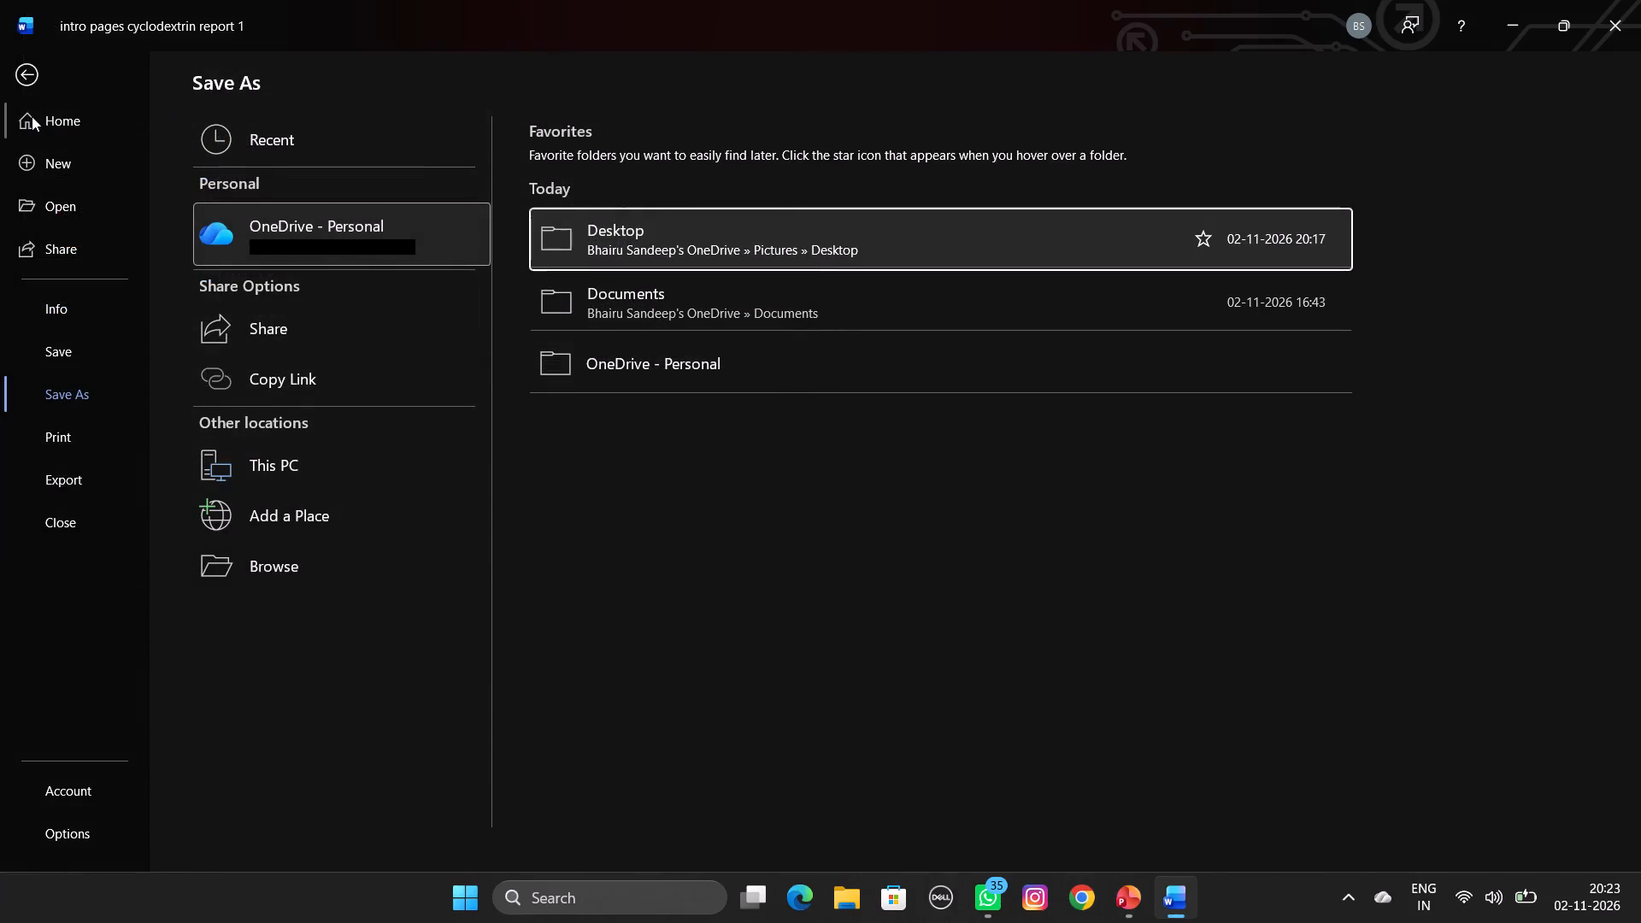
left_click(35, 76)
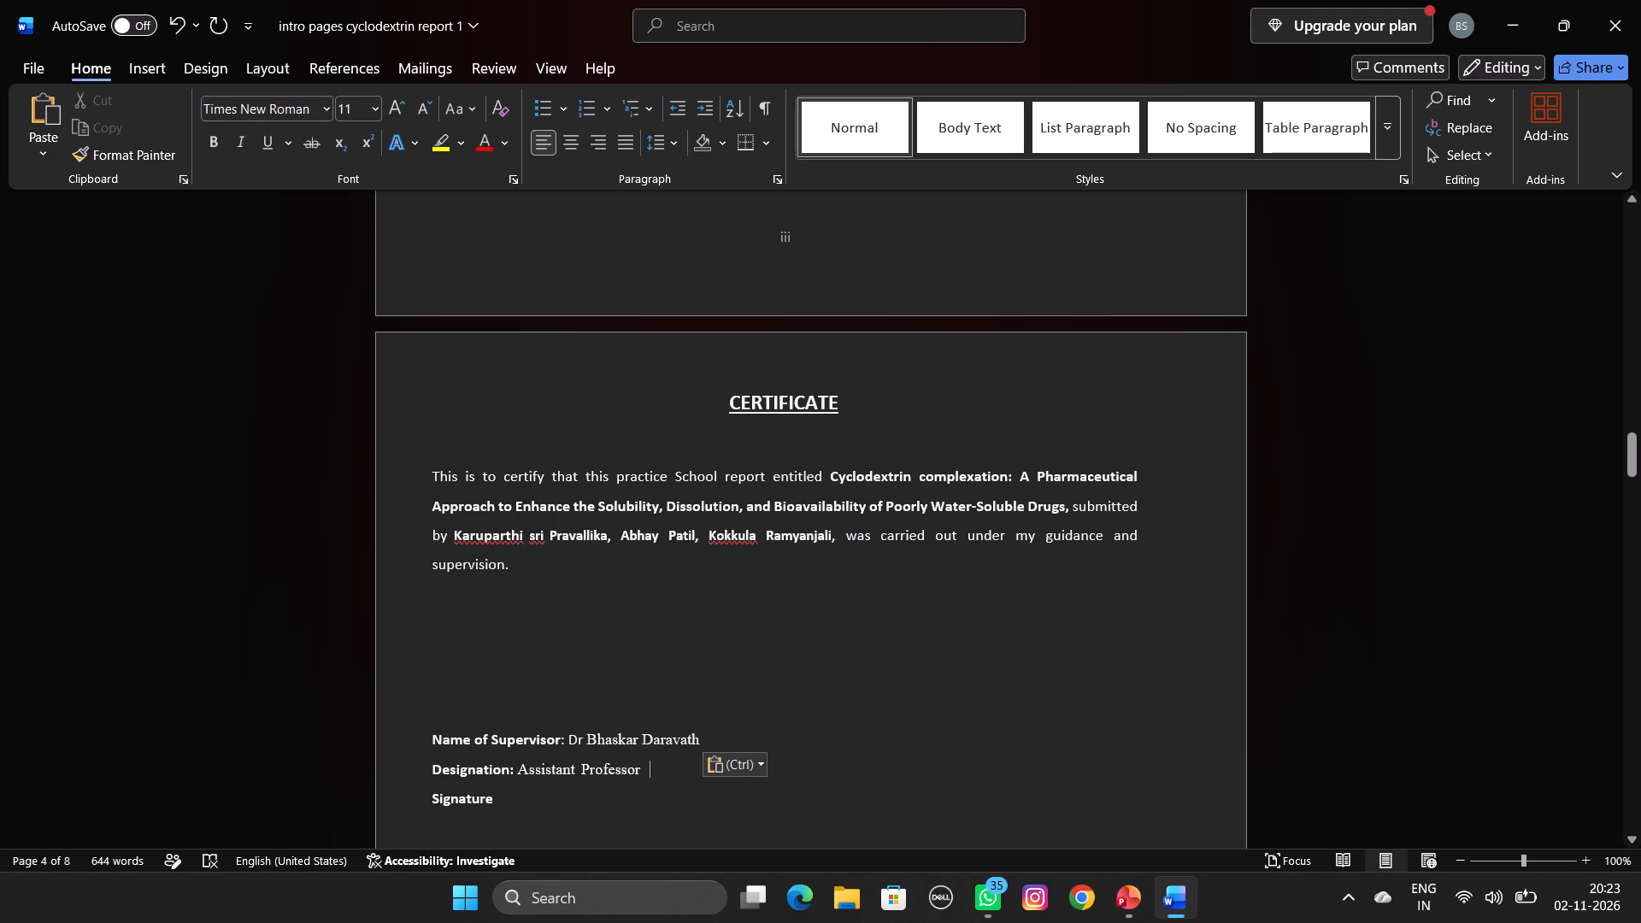
On the Certificate page, add a period after "Dr" and remove the space between it and the supervisor's name.
scroll(643, 410, "up", 2)
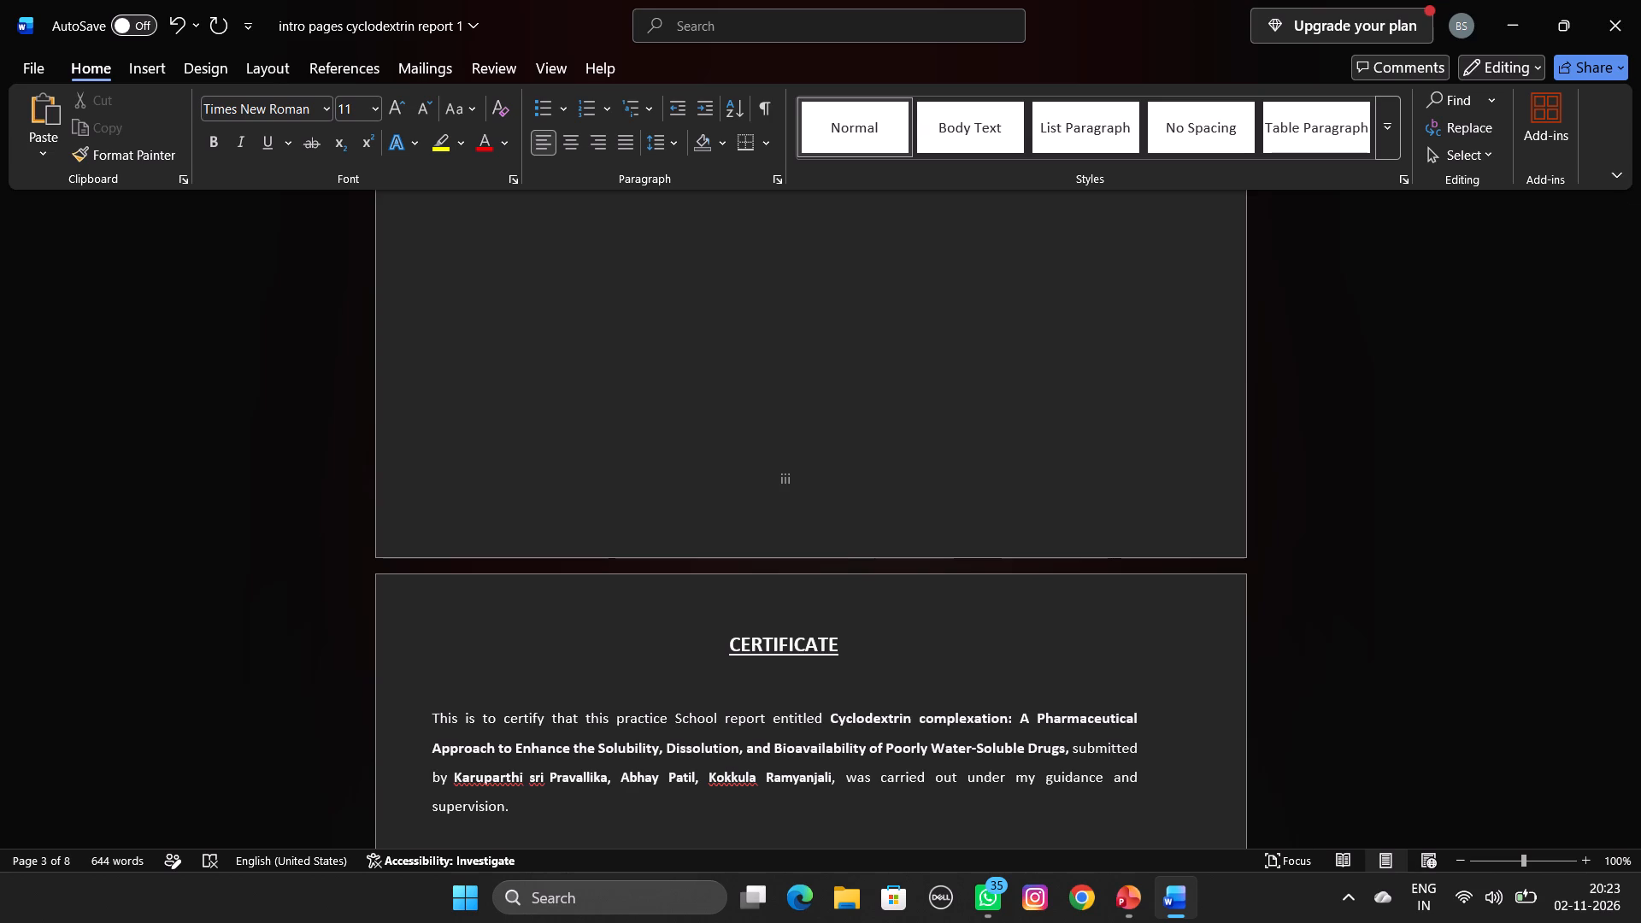
scroll(643, 410, "down", 1)
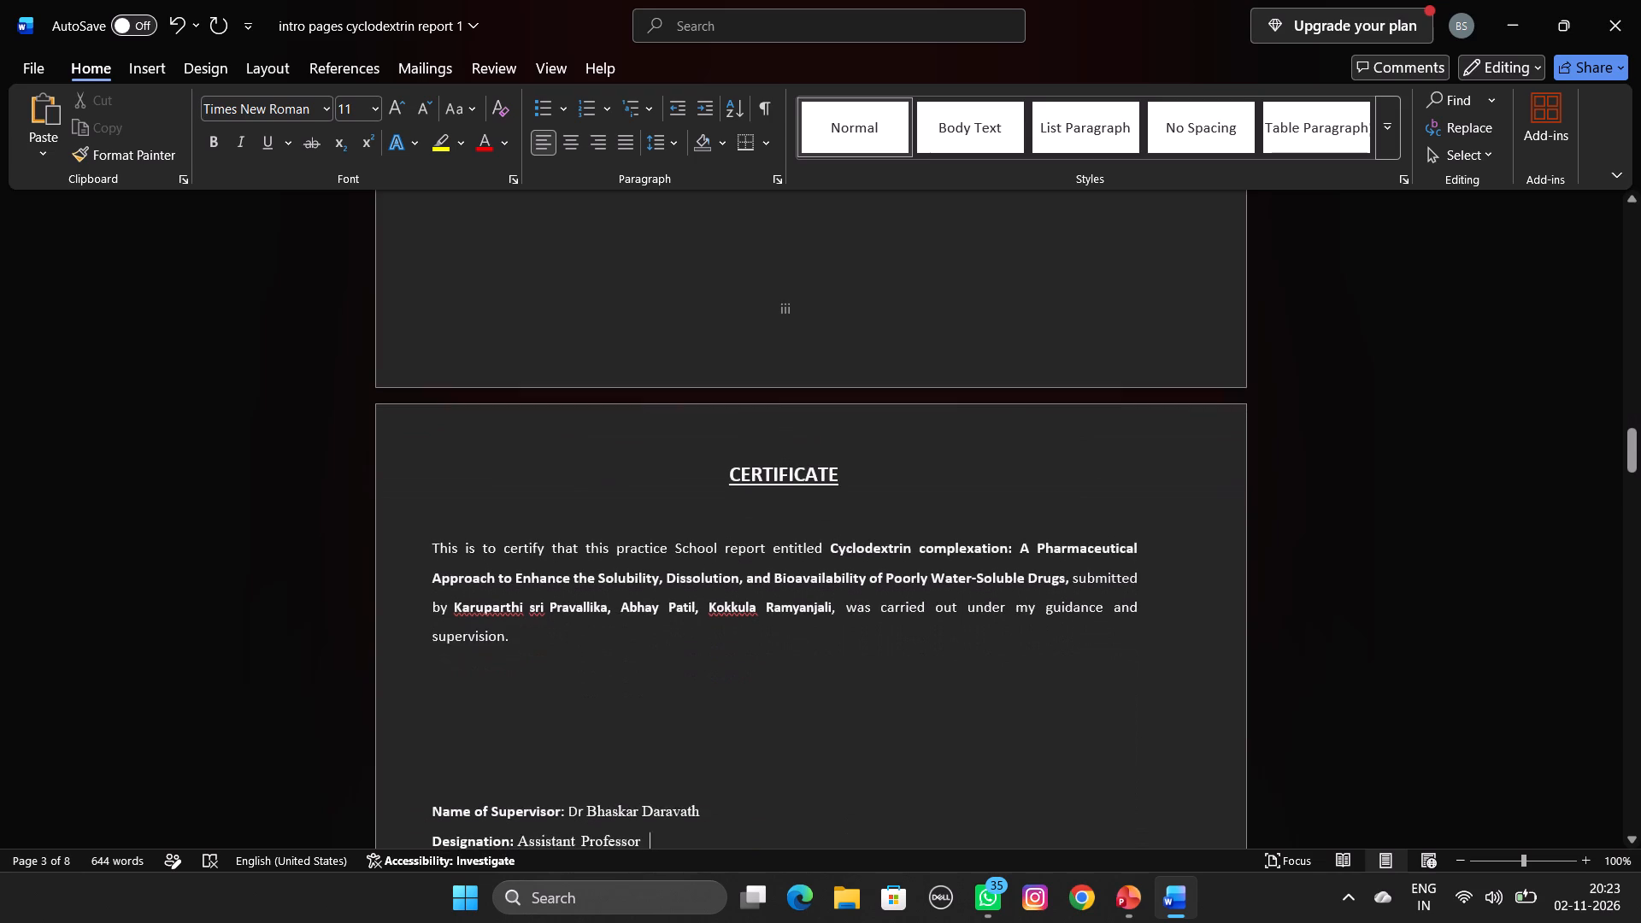
scroll(643, 410, "down", 1)
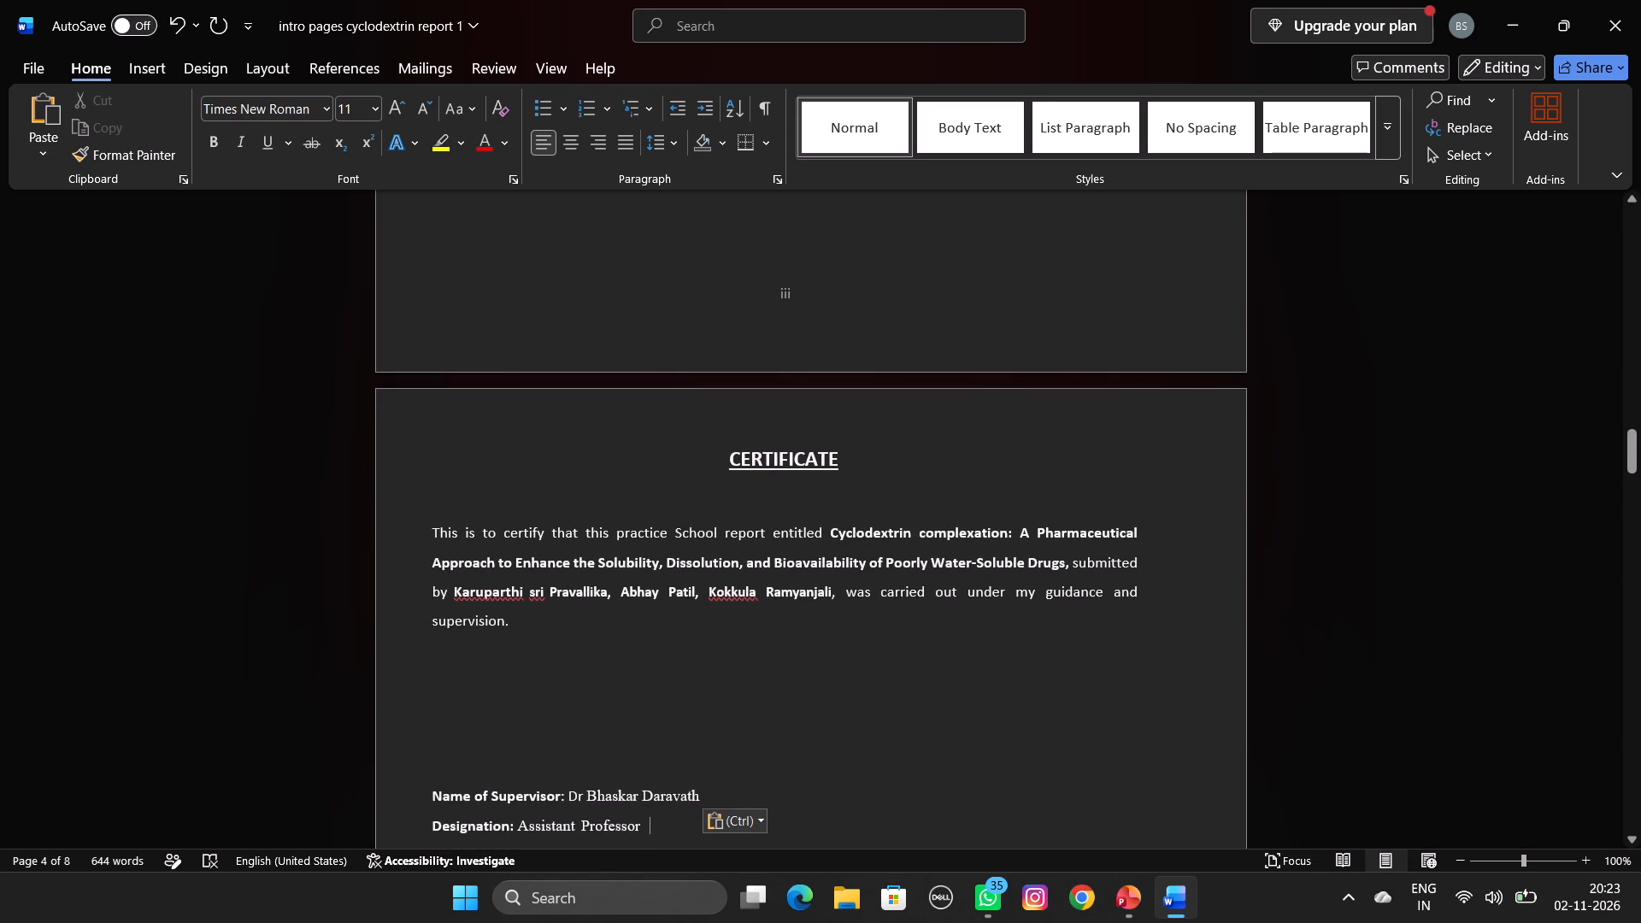
scroll(715, 732, "down", 1)
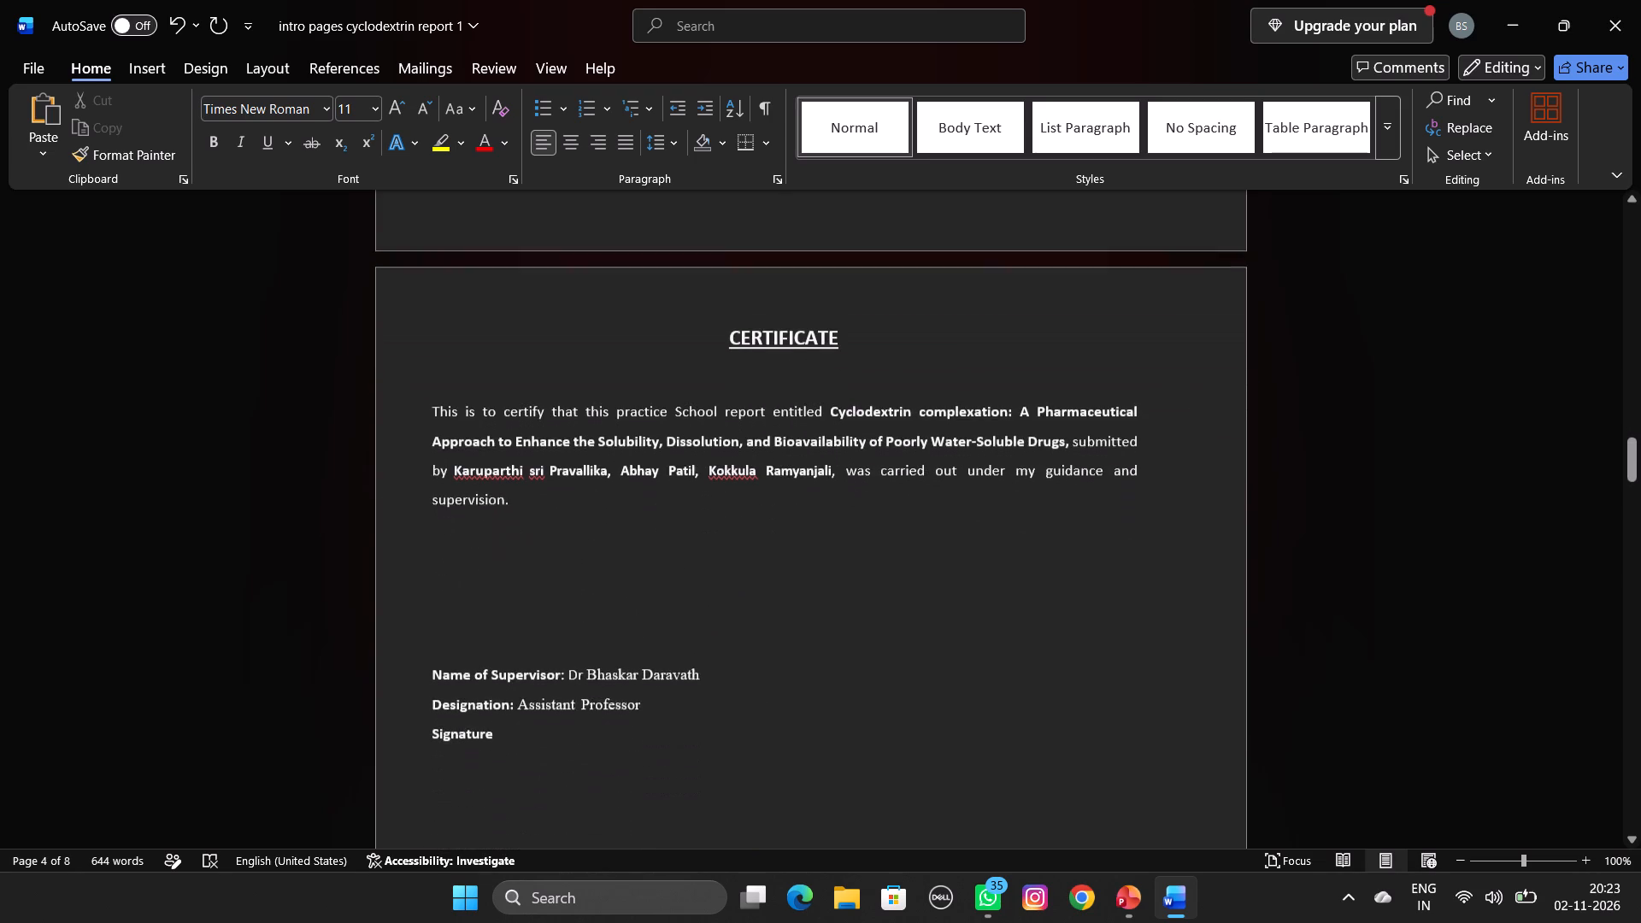
scroll(715, 732, "down", 1)
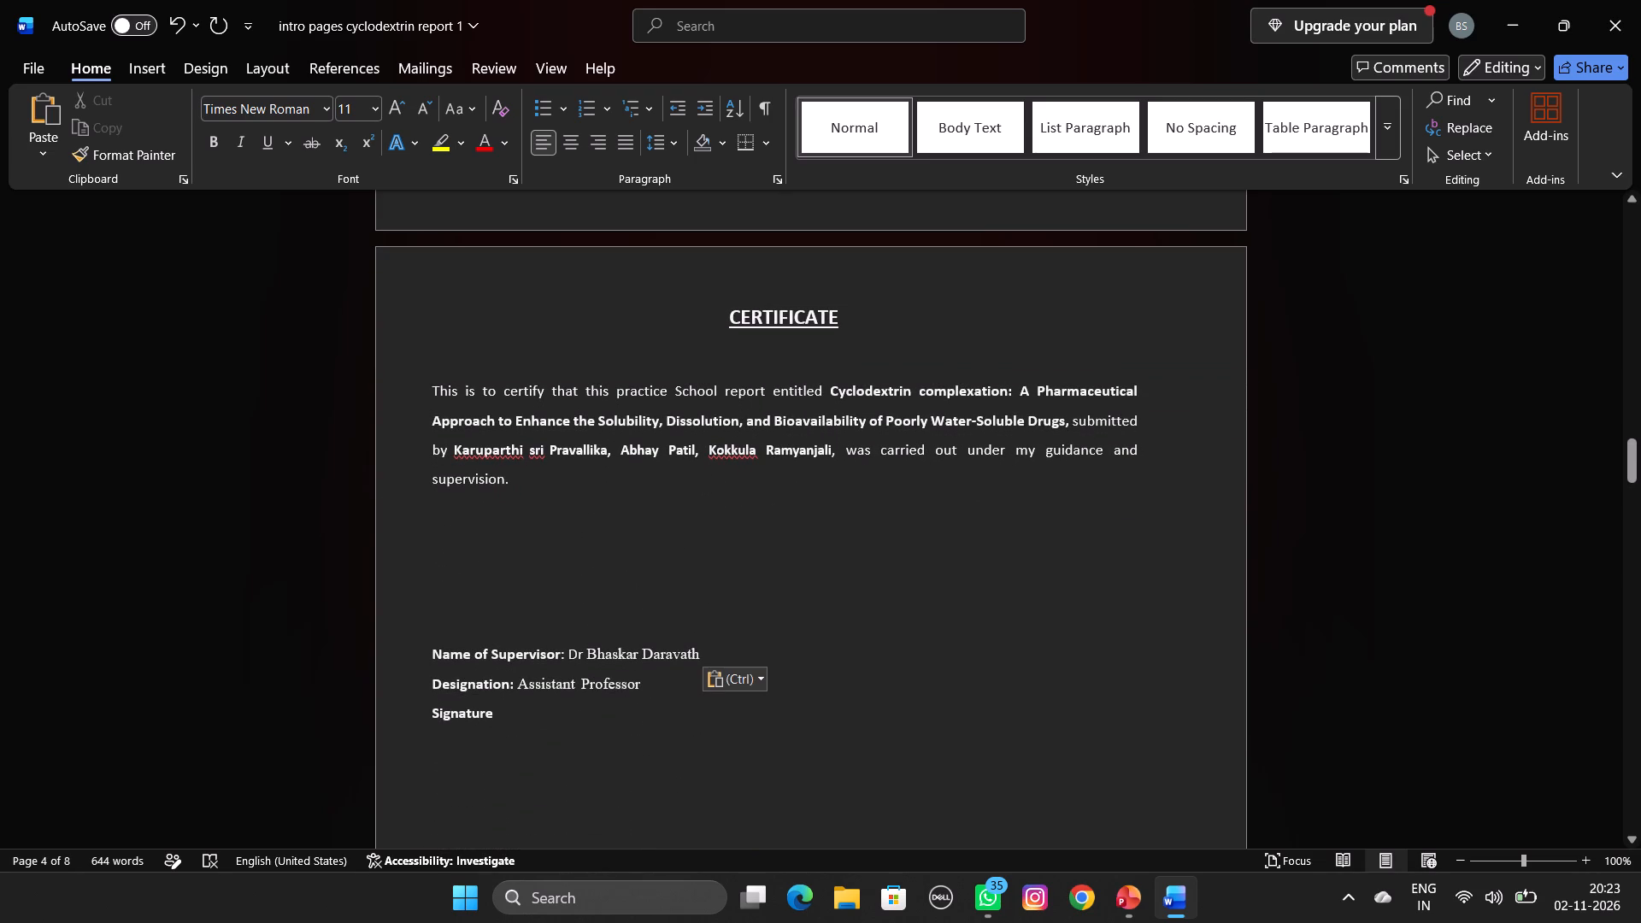
scroll(653, 767, "down", 2)
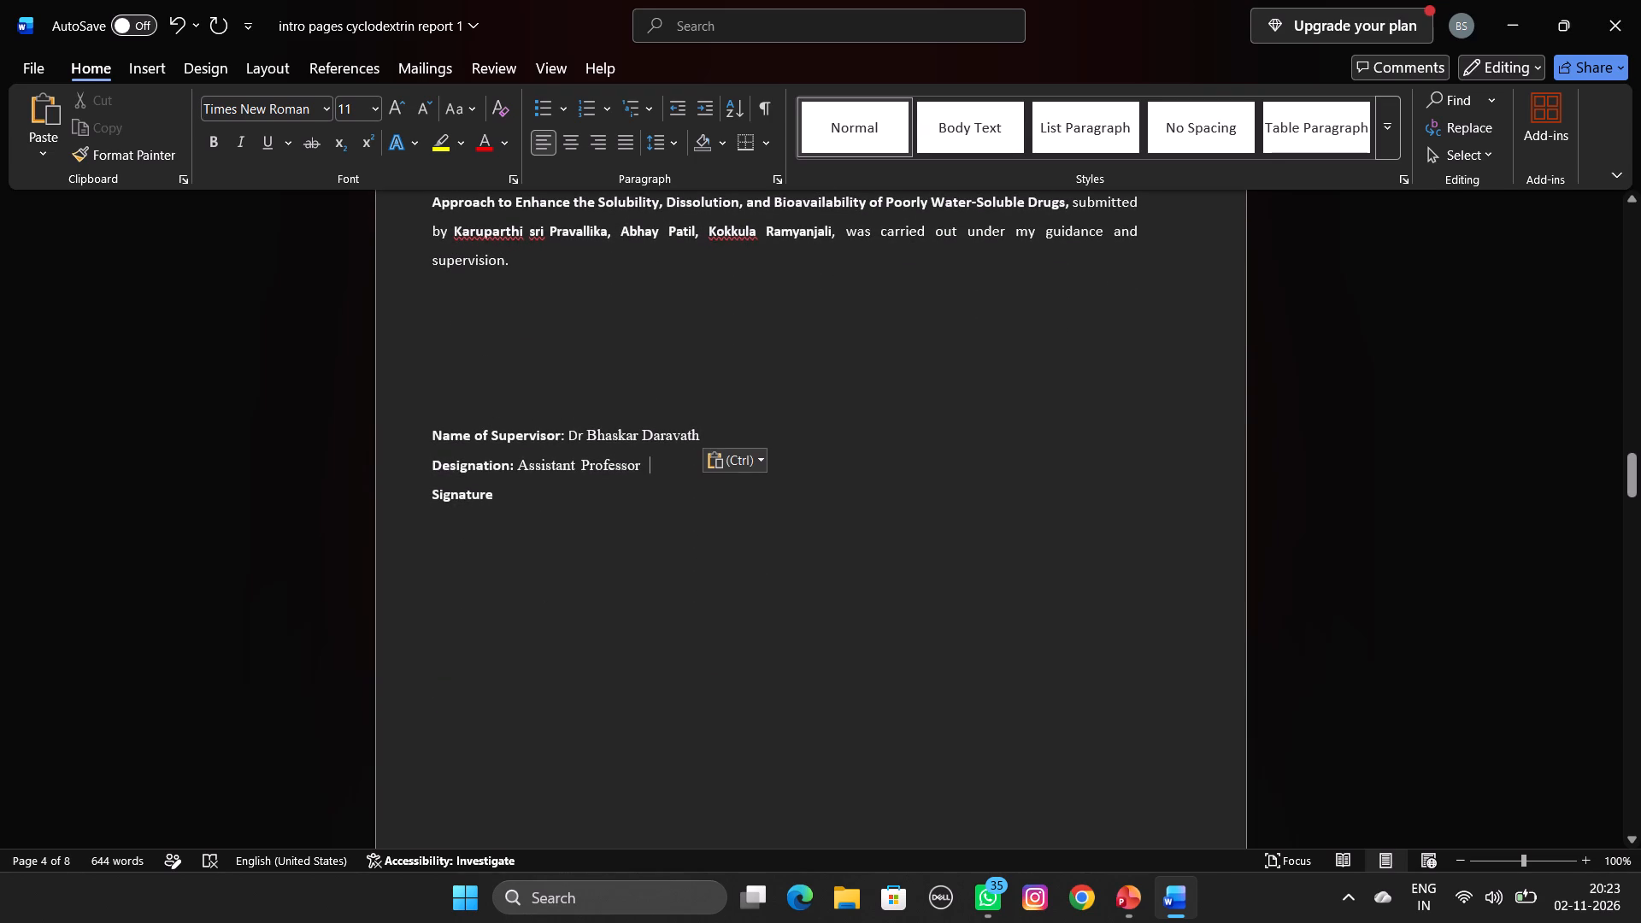
left_click(580, 436)
key("period")
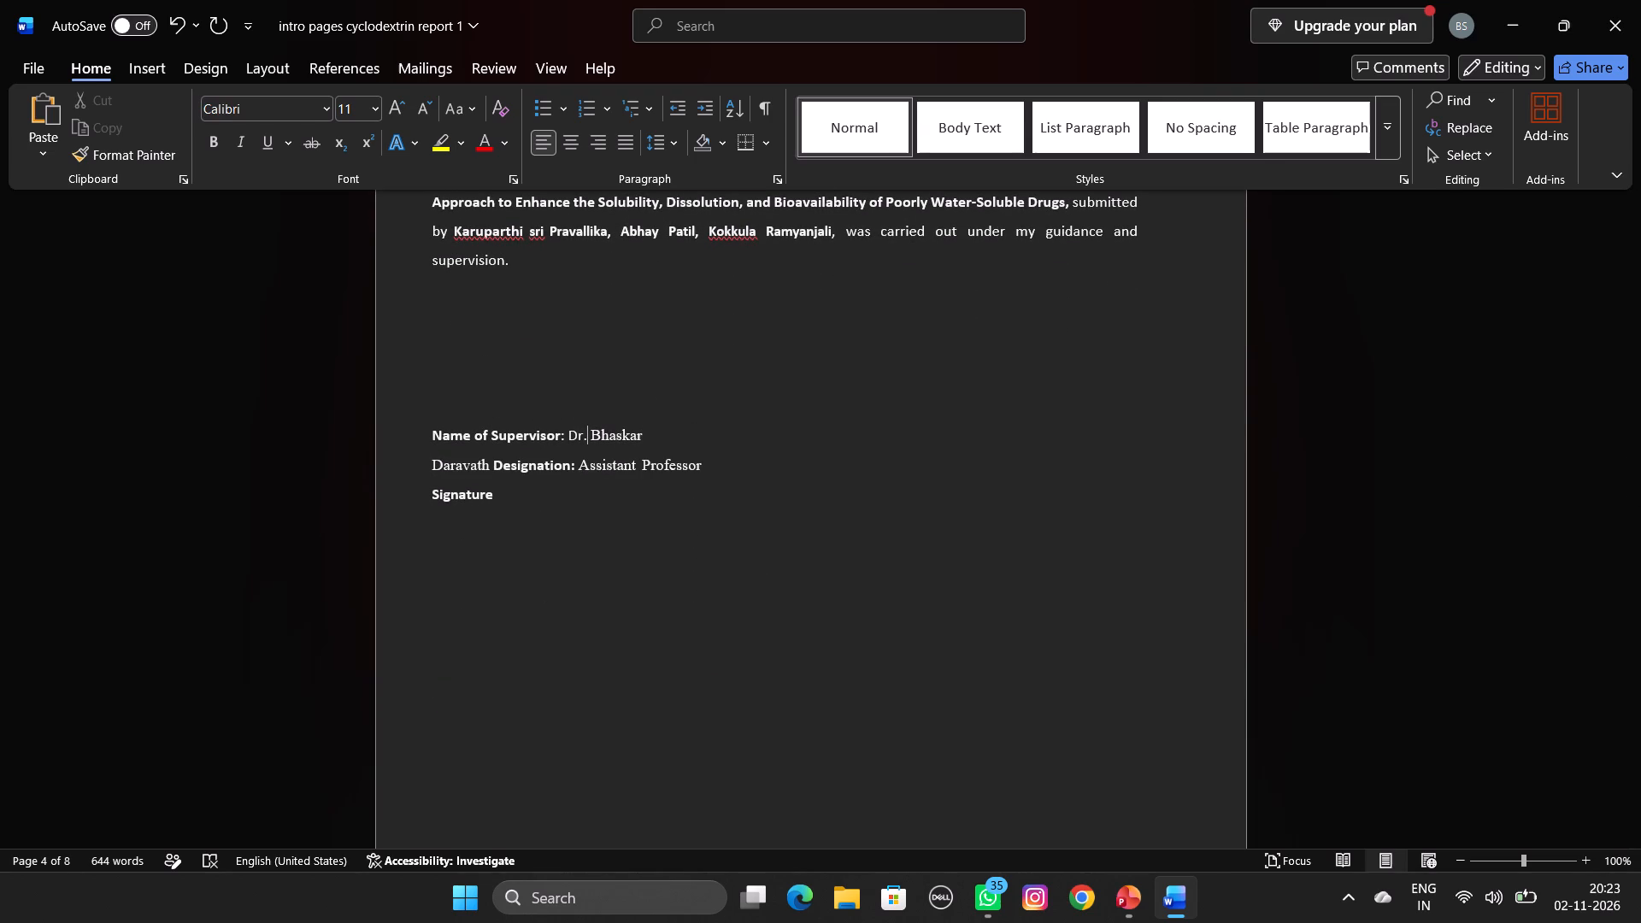
left_click(489, 466)
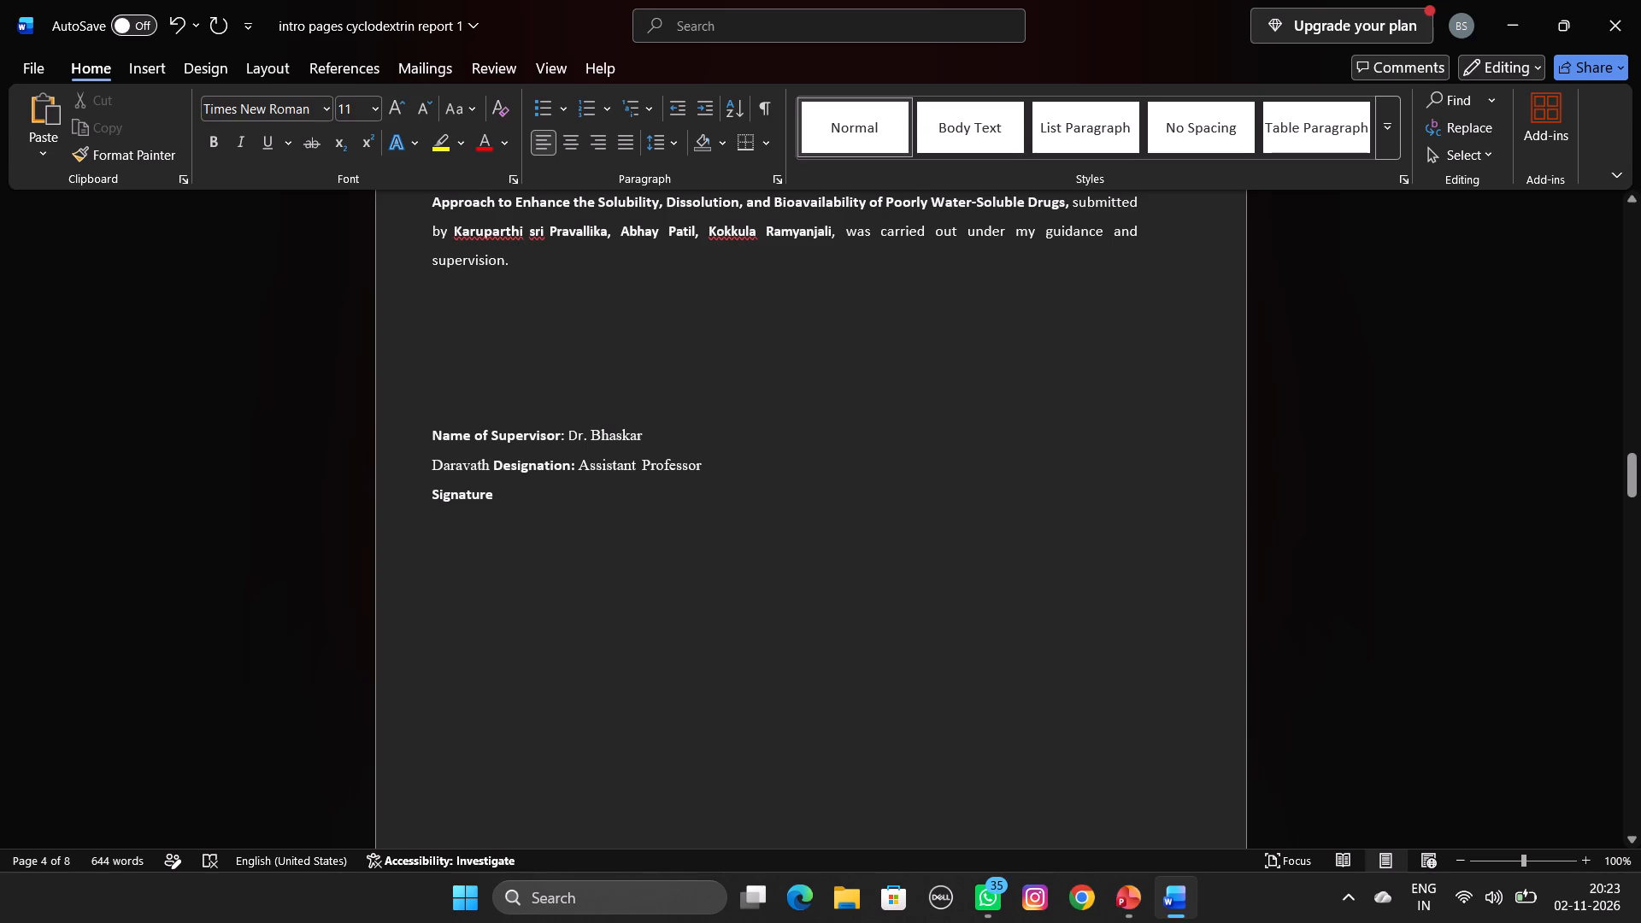
key("BackSpace")
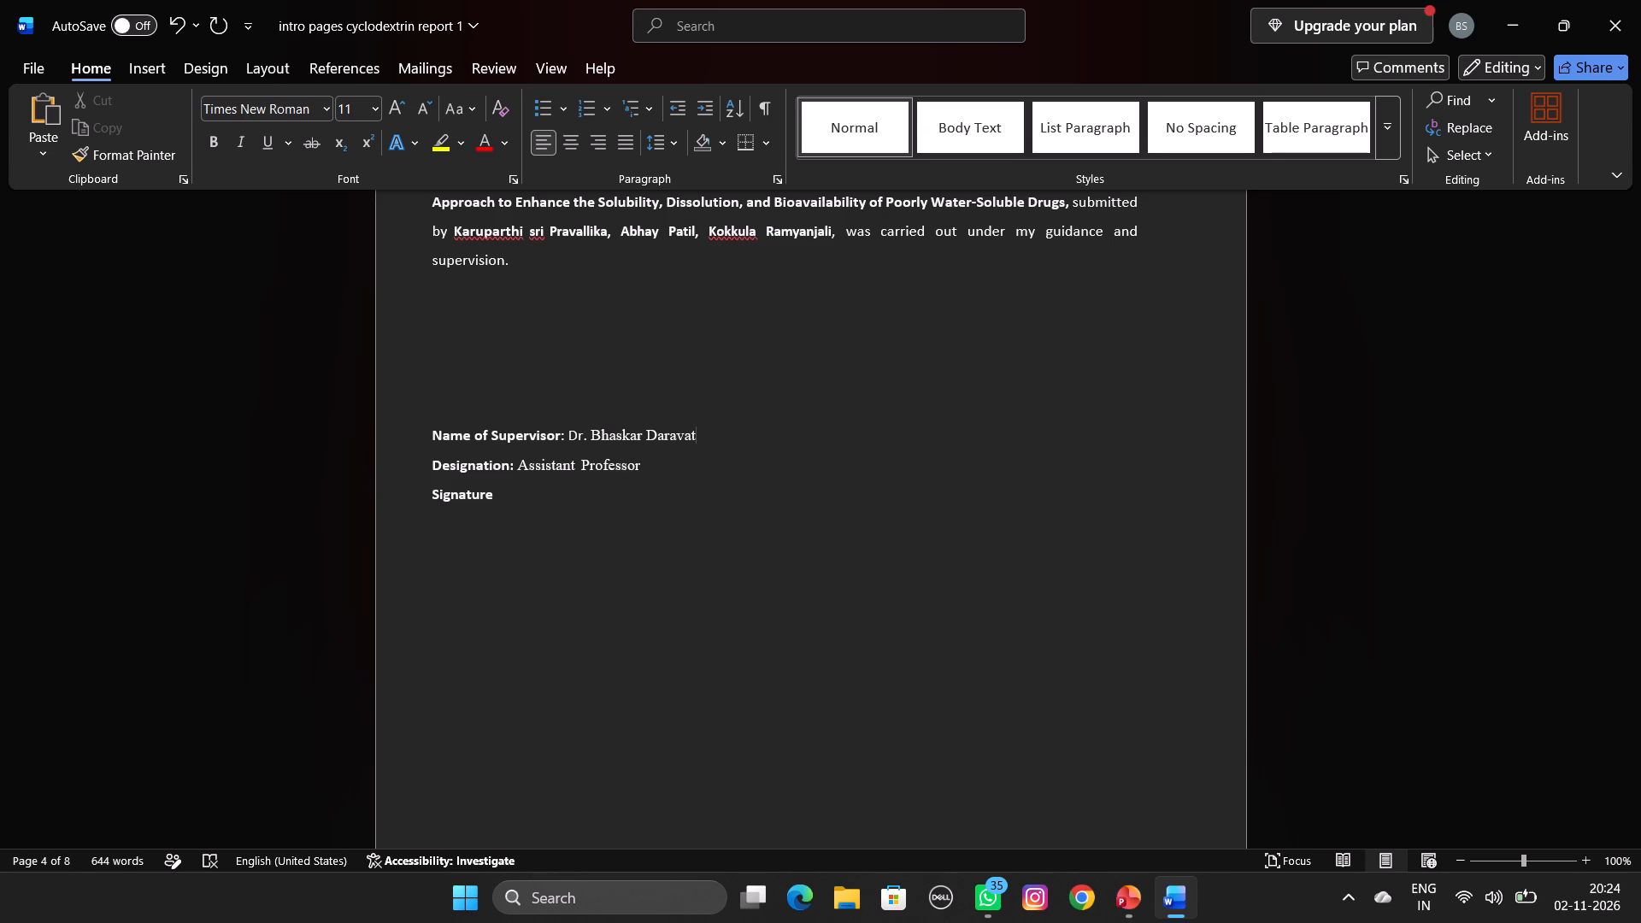
key("h")
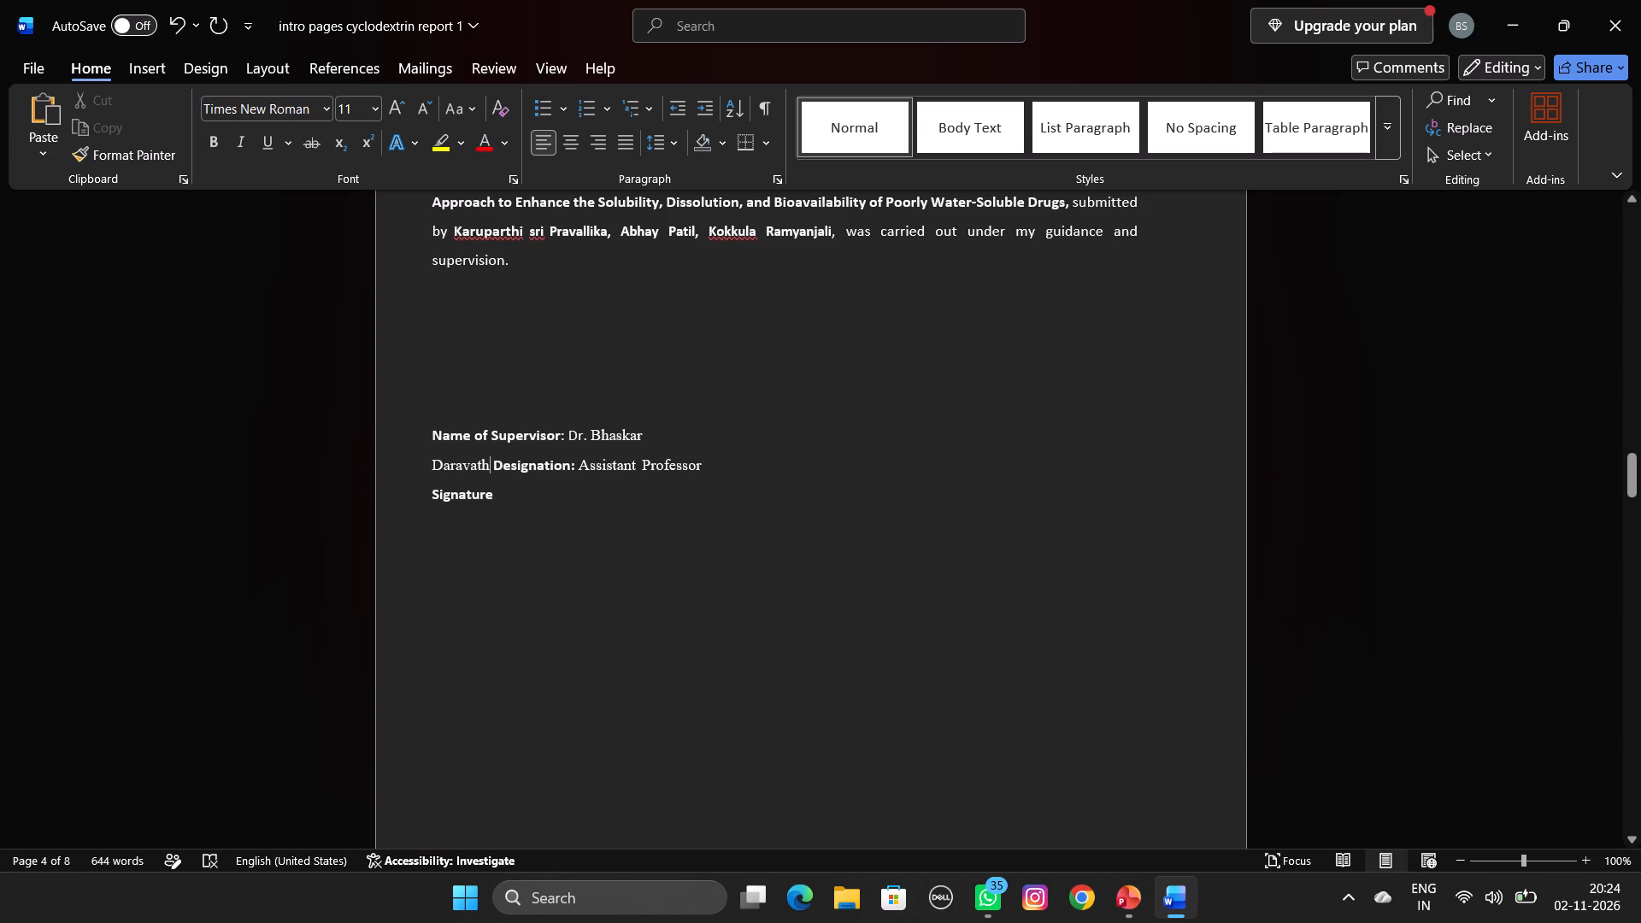
left_click(589, 437)
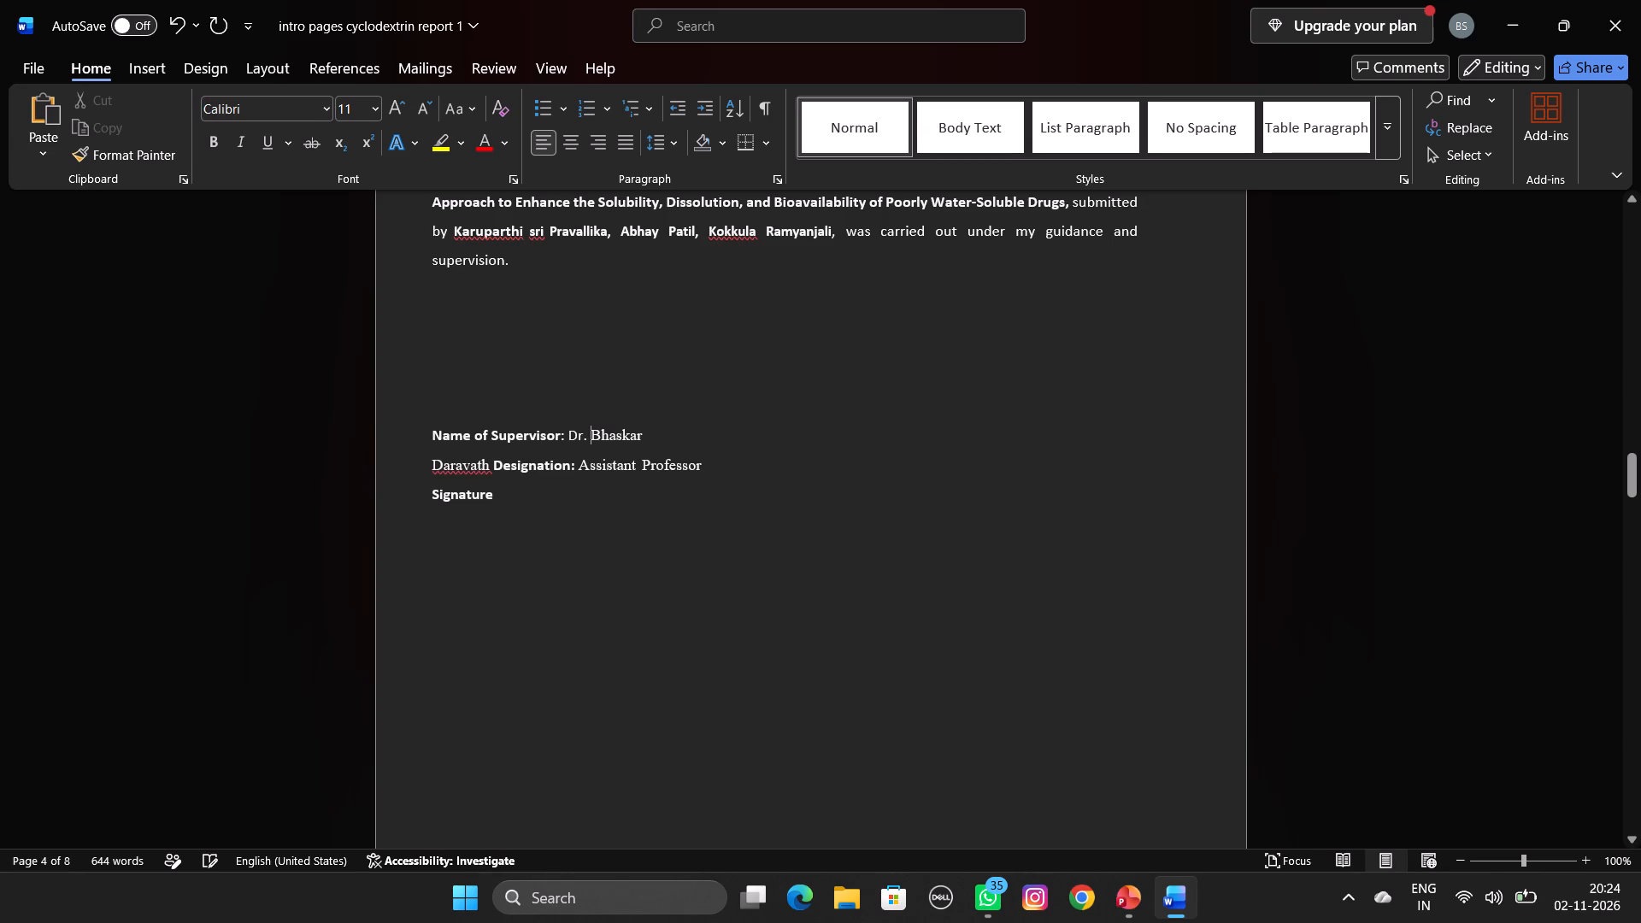
key("BackSpace")
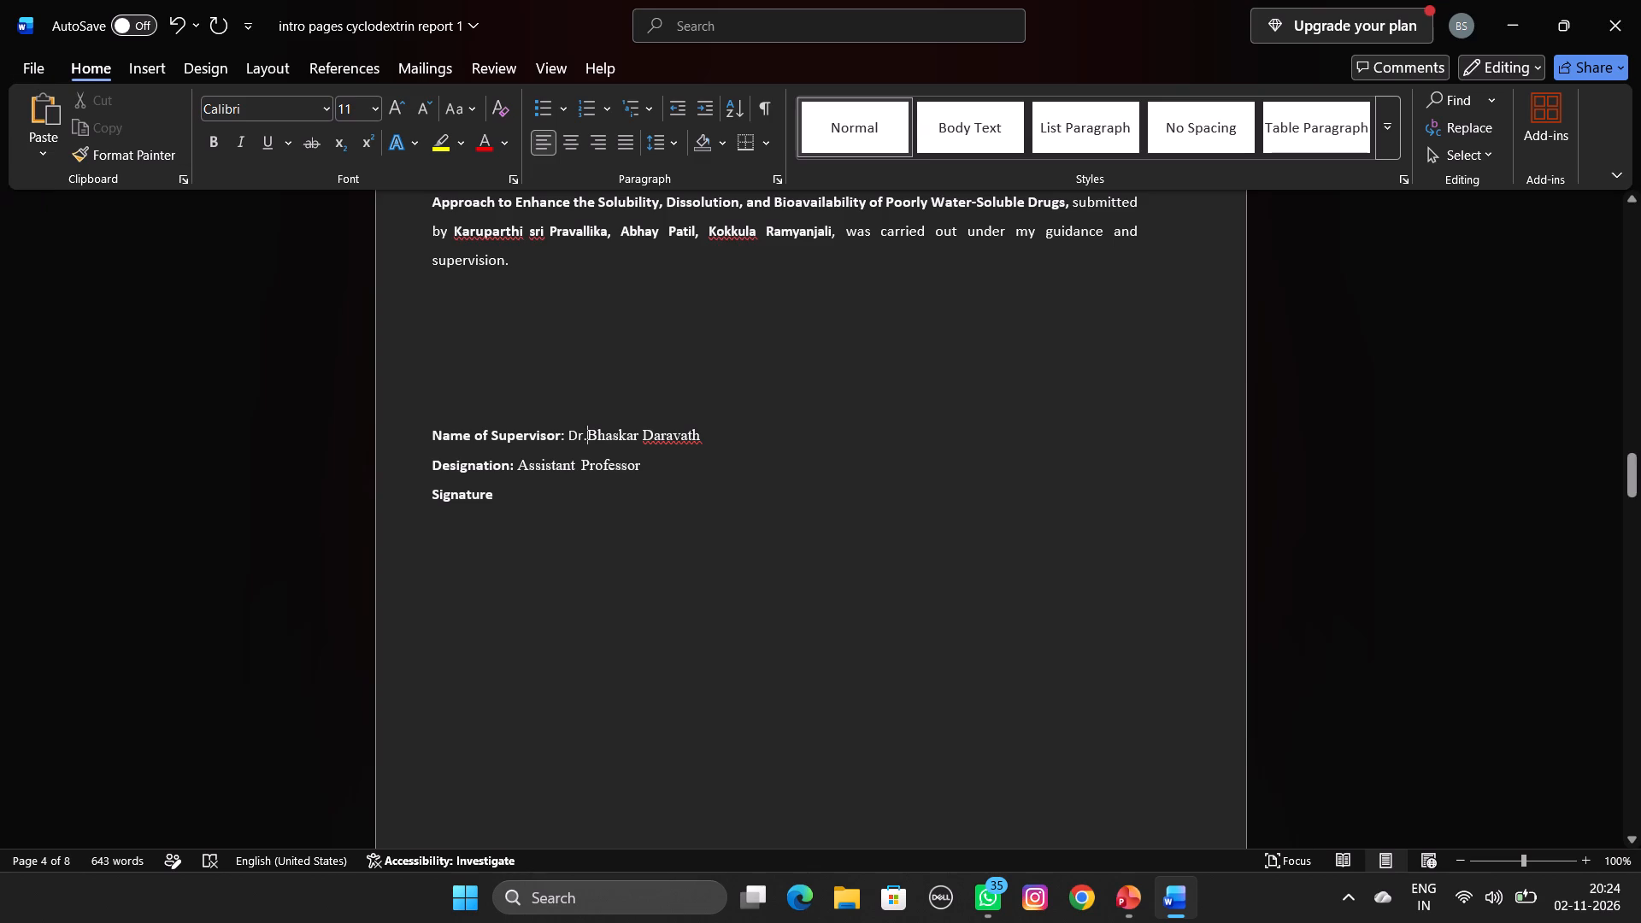
On the cover page, move the first word after "Dr." to the end of the supervisor's name under "Under The Supervision of".
scroll(802, 513, "down", 7)
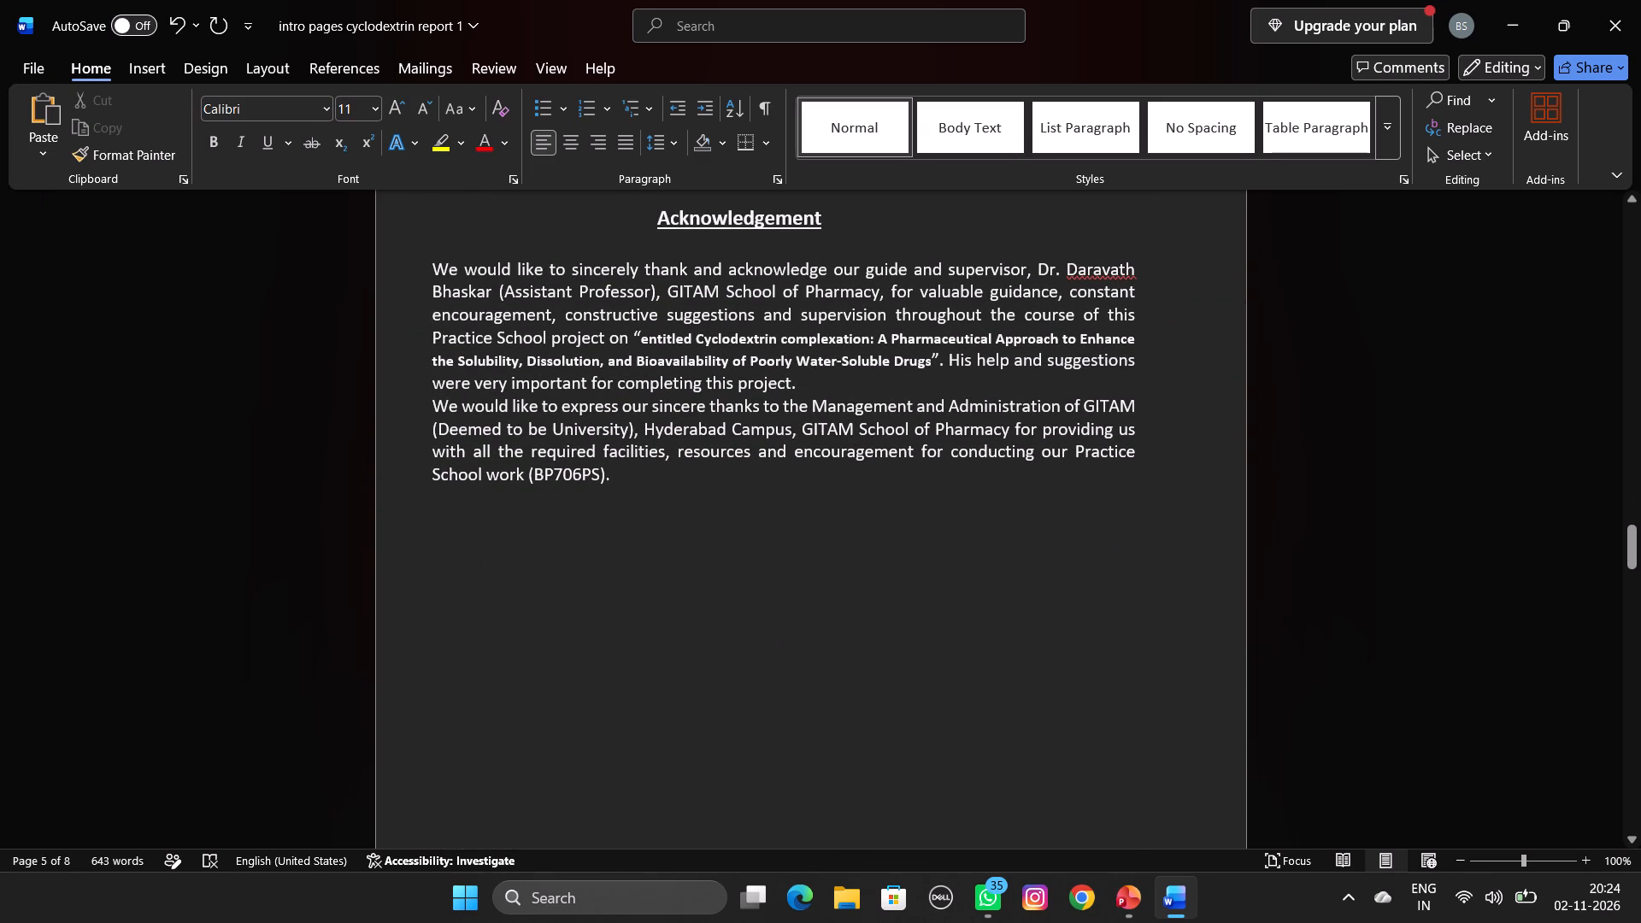
scroll(1137, 268, "up", 12)
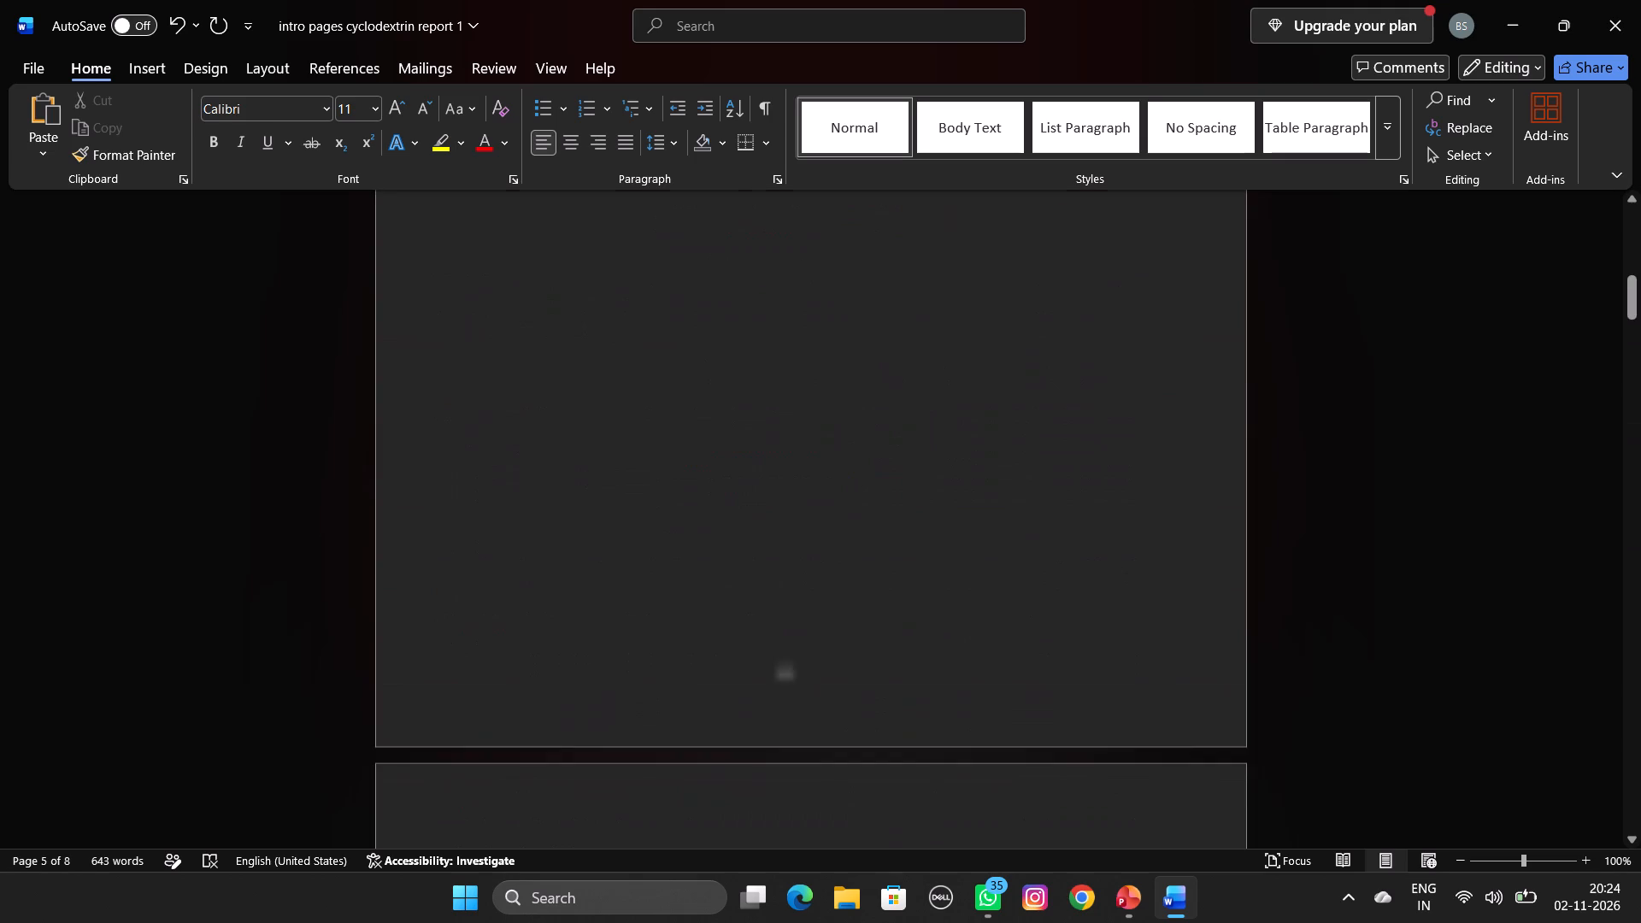
scroll(1137, 268, "up", 5)
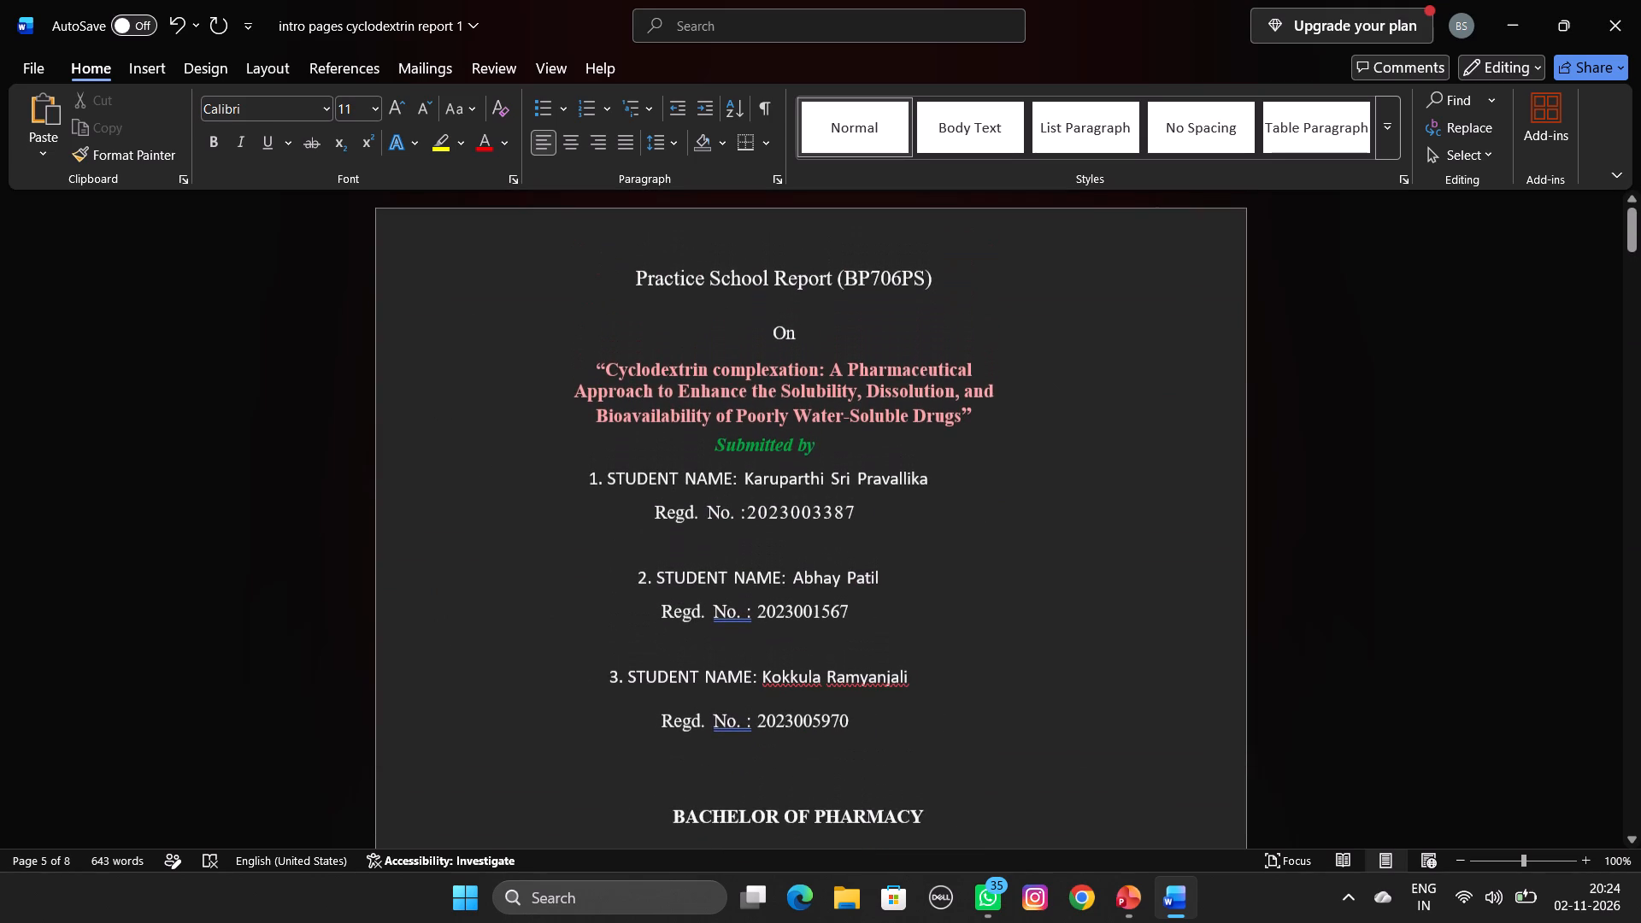
scroll(1137, 268, "up", 2)
scroll(1137, 268, "down", 3)
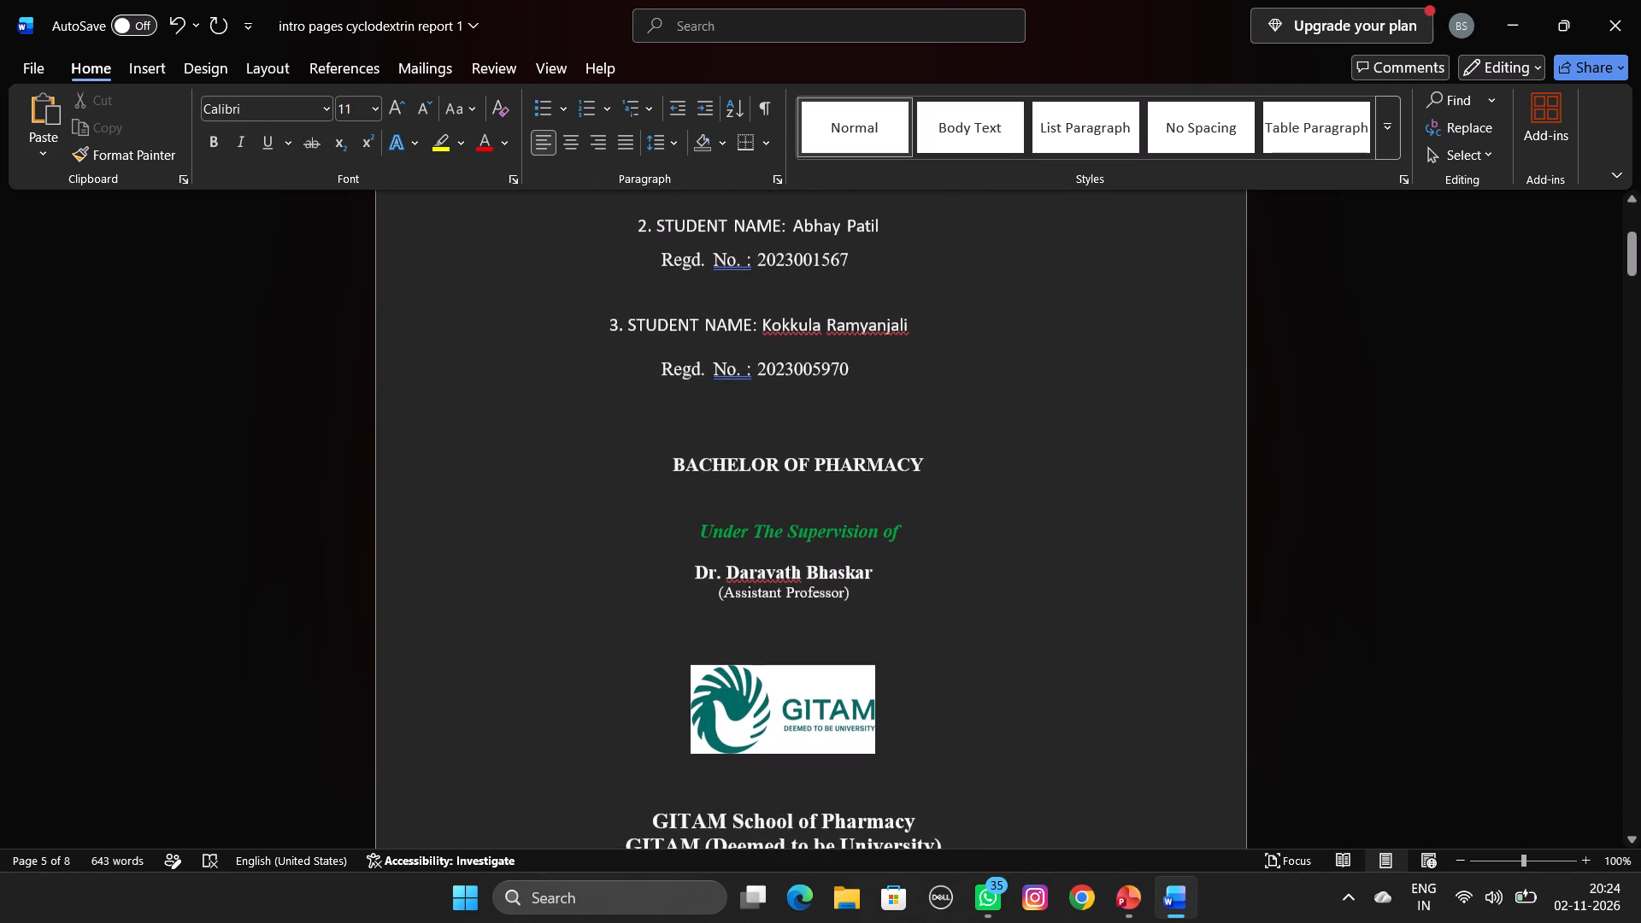
scroll(1137, 268, "down", 1)
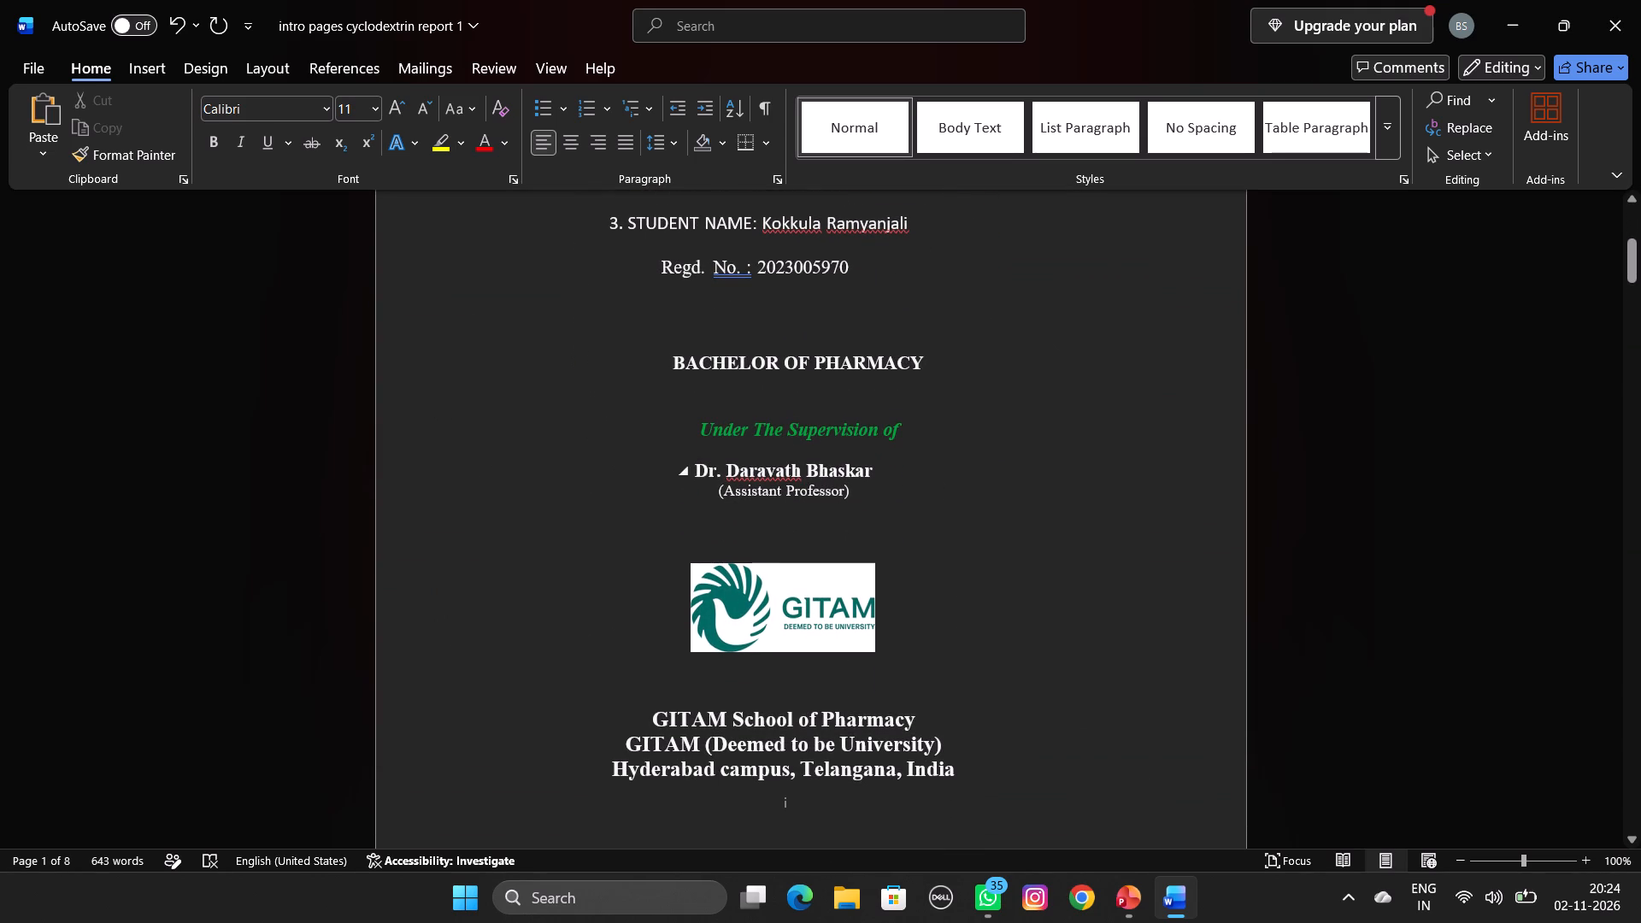
left_click(803, 471)
left_click_drag(803, 471, 727, 479)
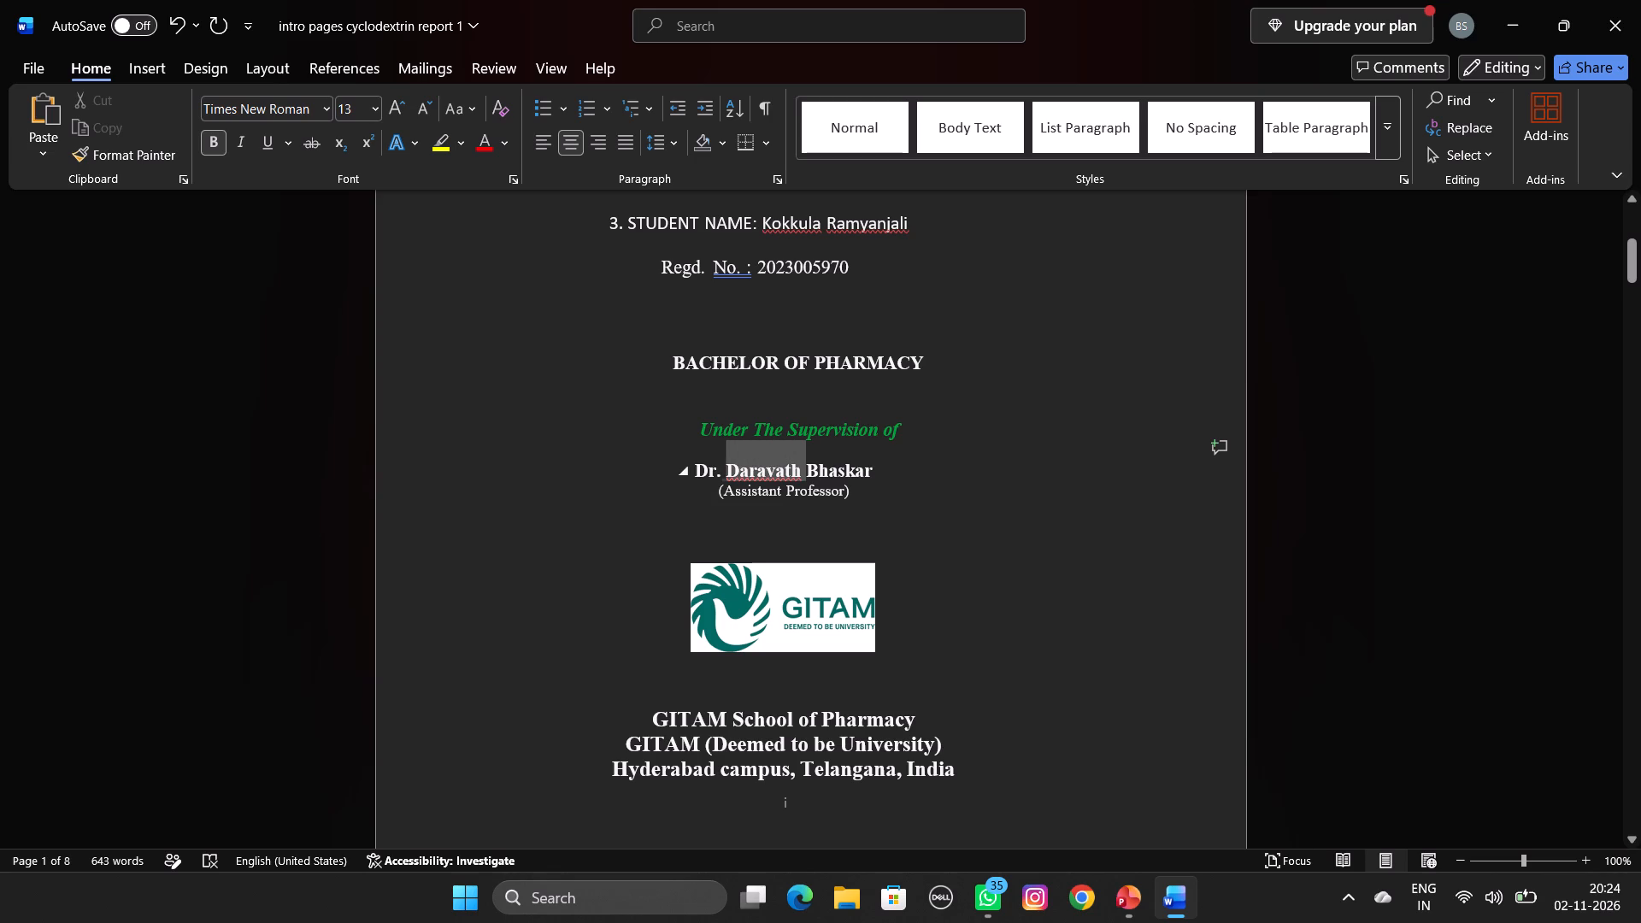
left_click_drag(727, 479, 728, 478)
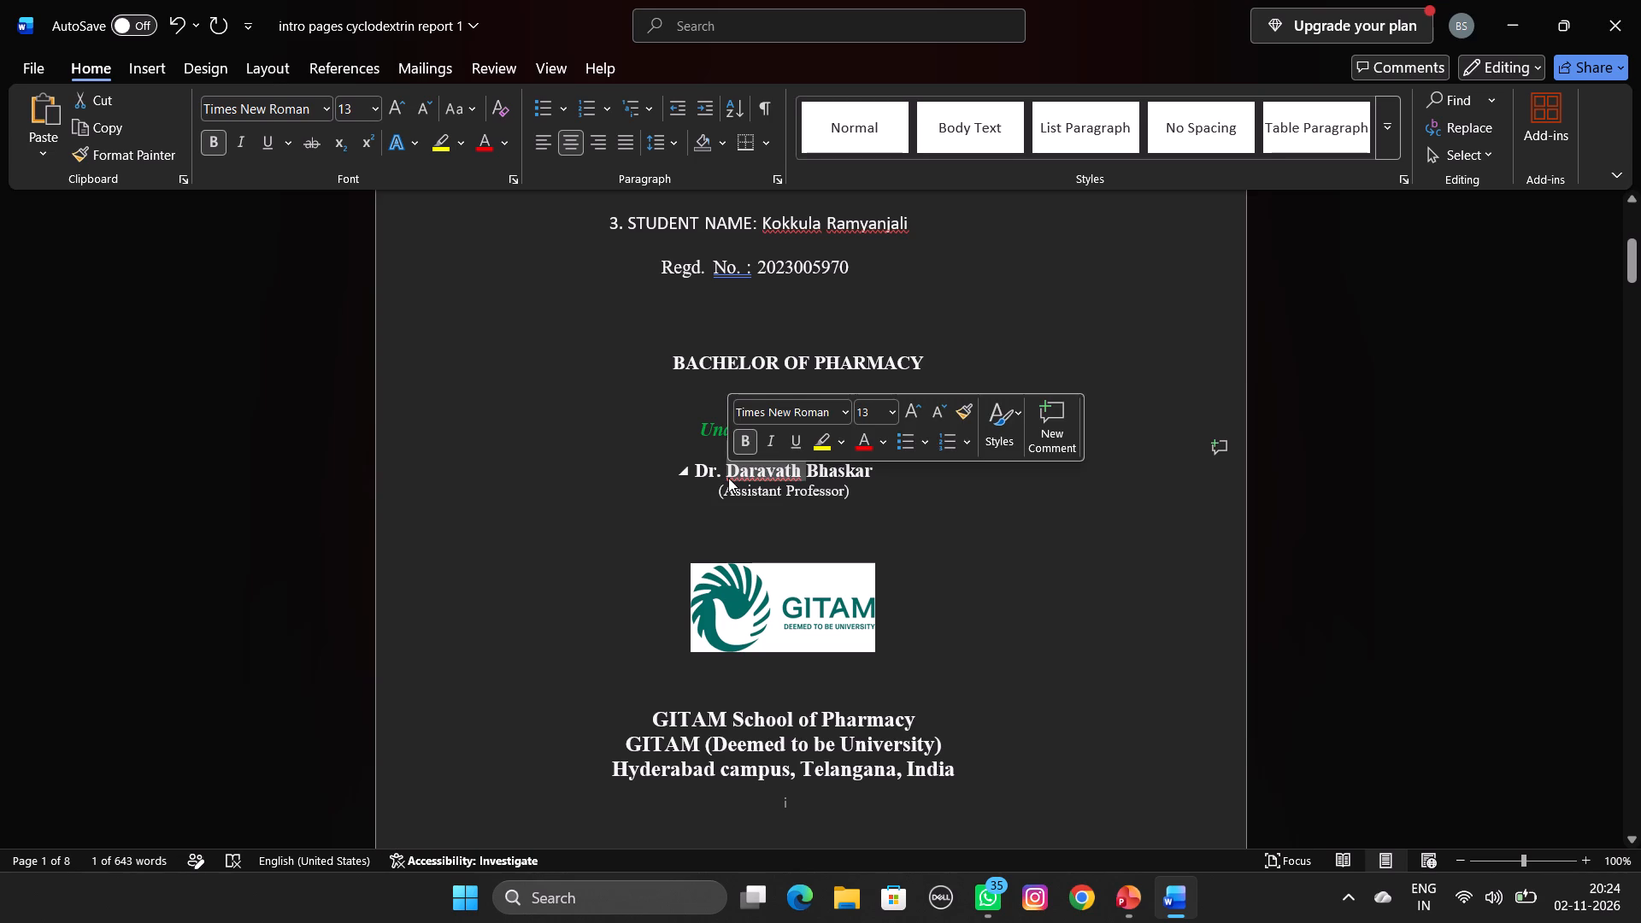
key("ctrl+c")
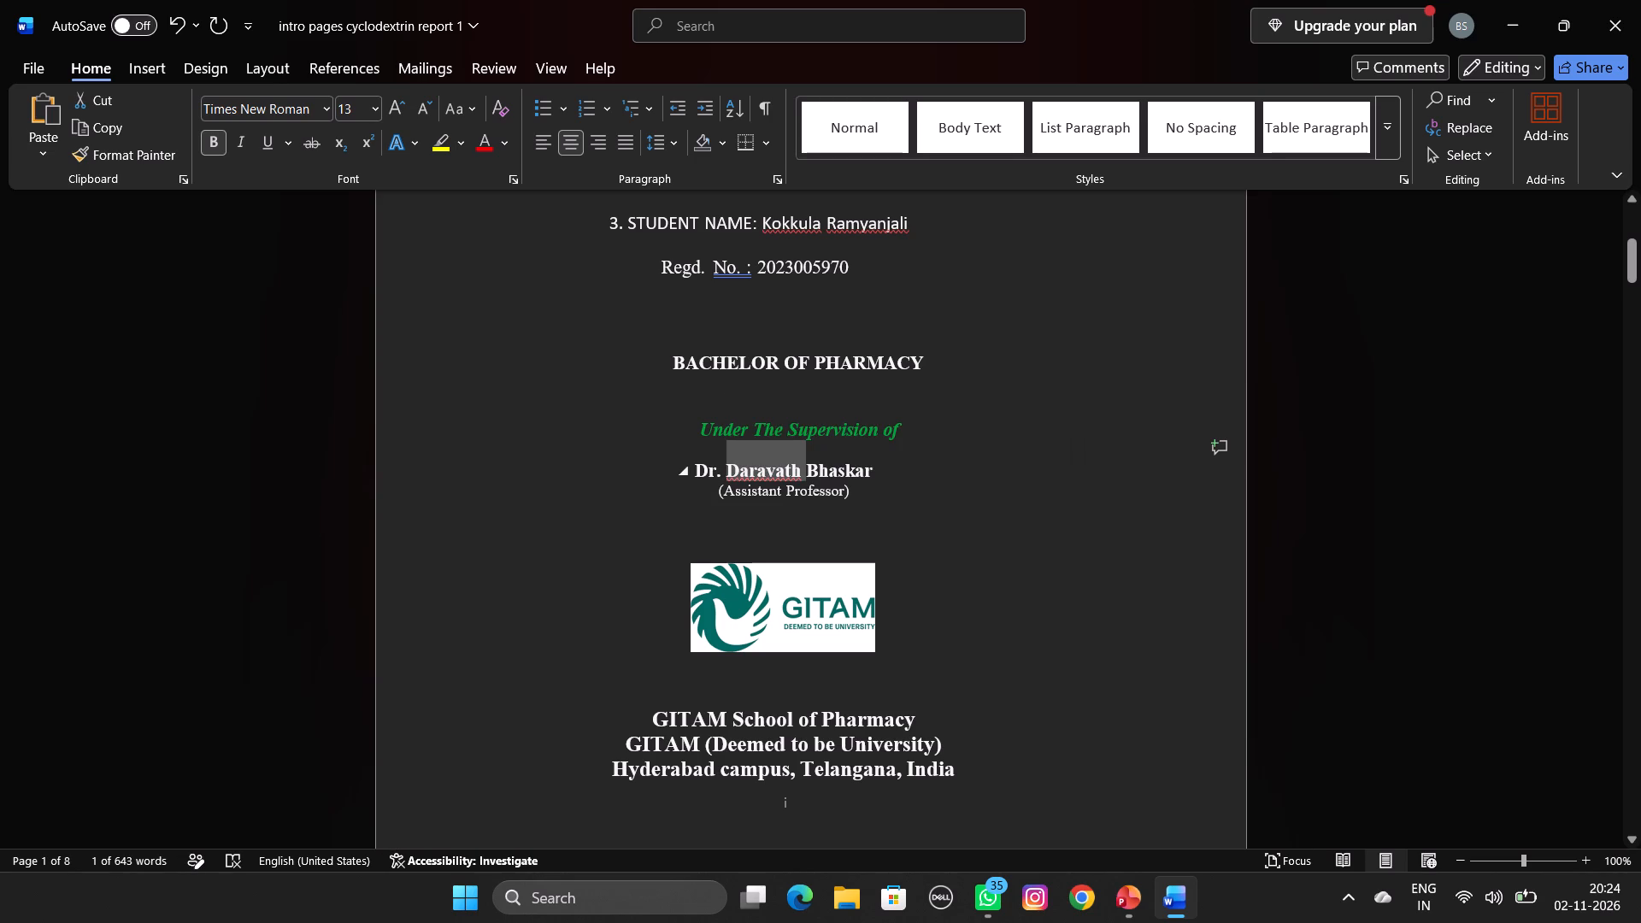
key("BackSpace")
left_click(841, 471)
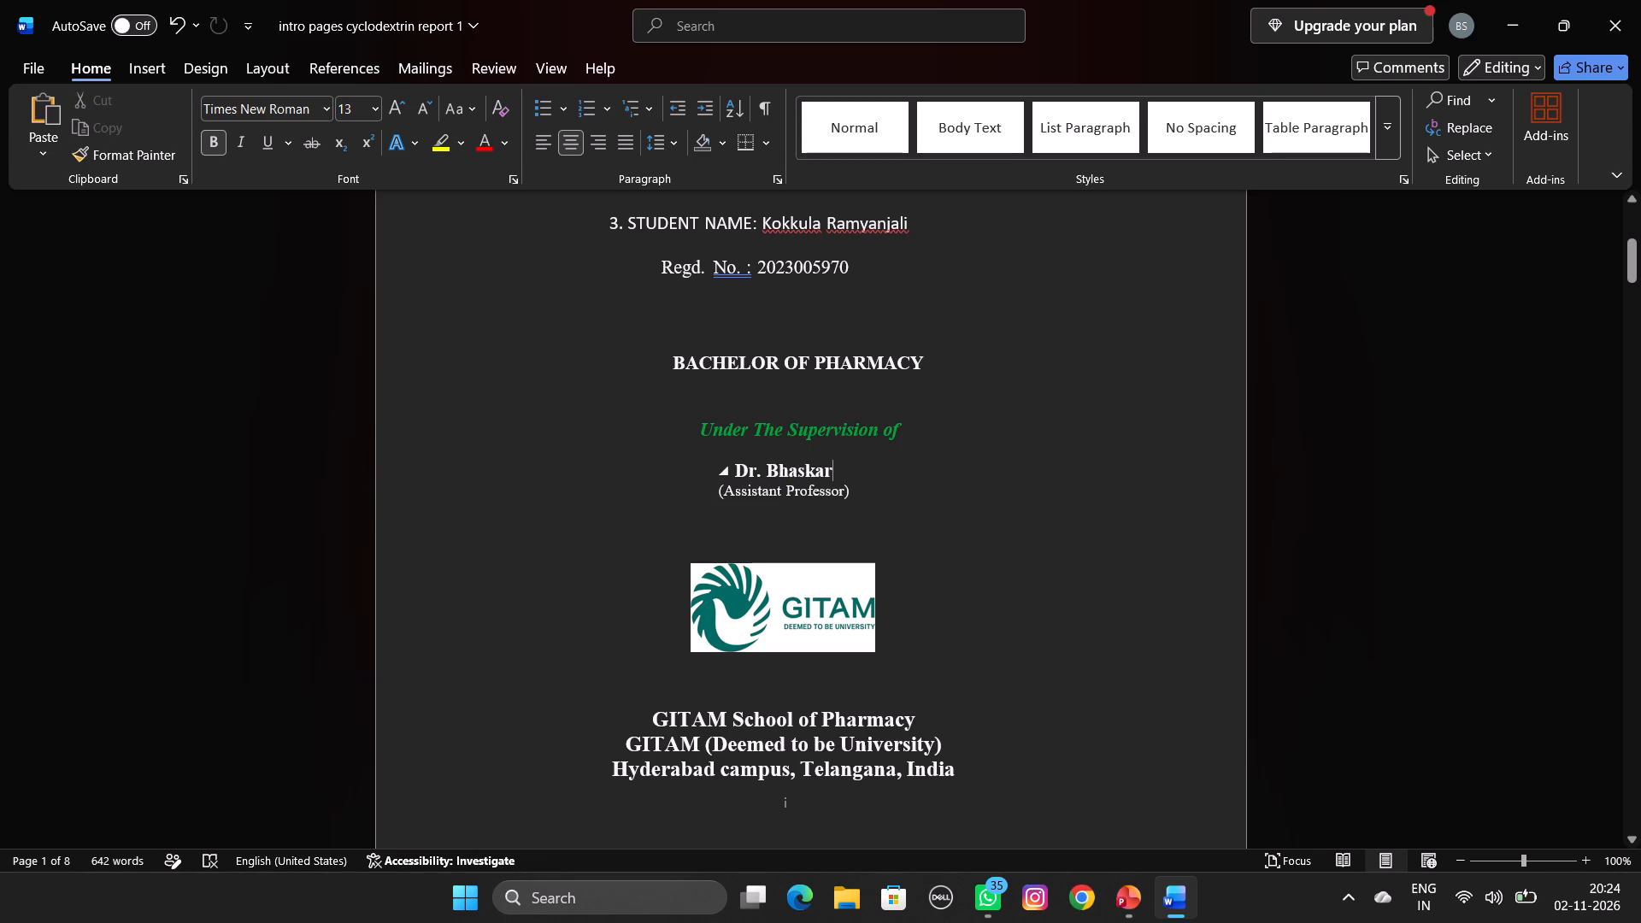
key("ctrl+v")
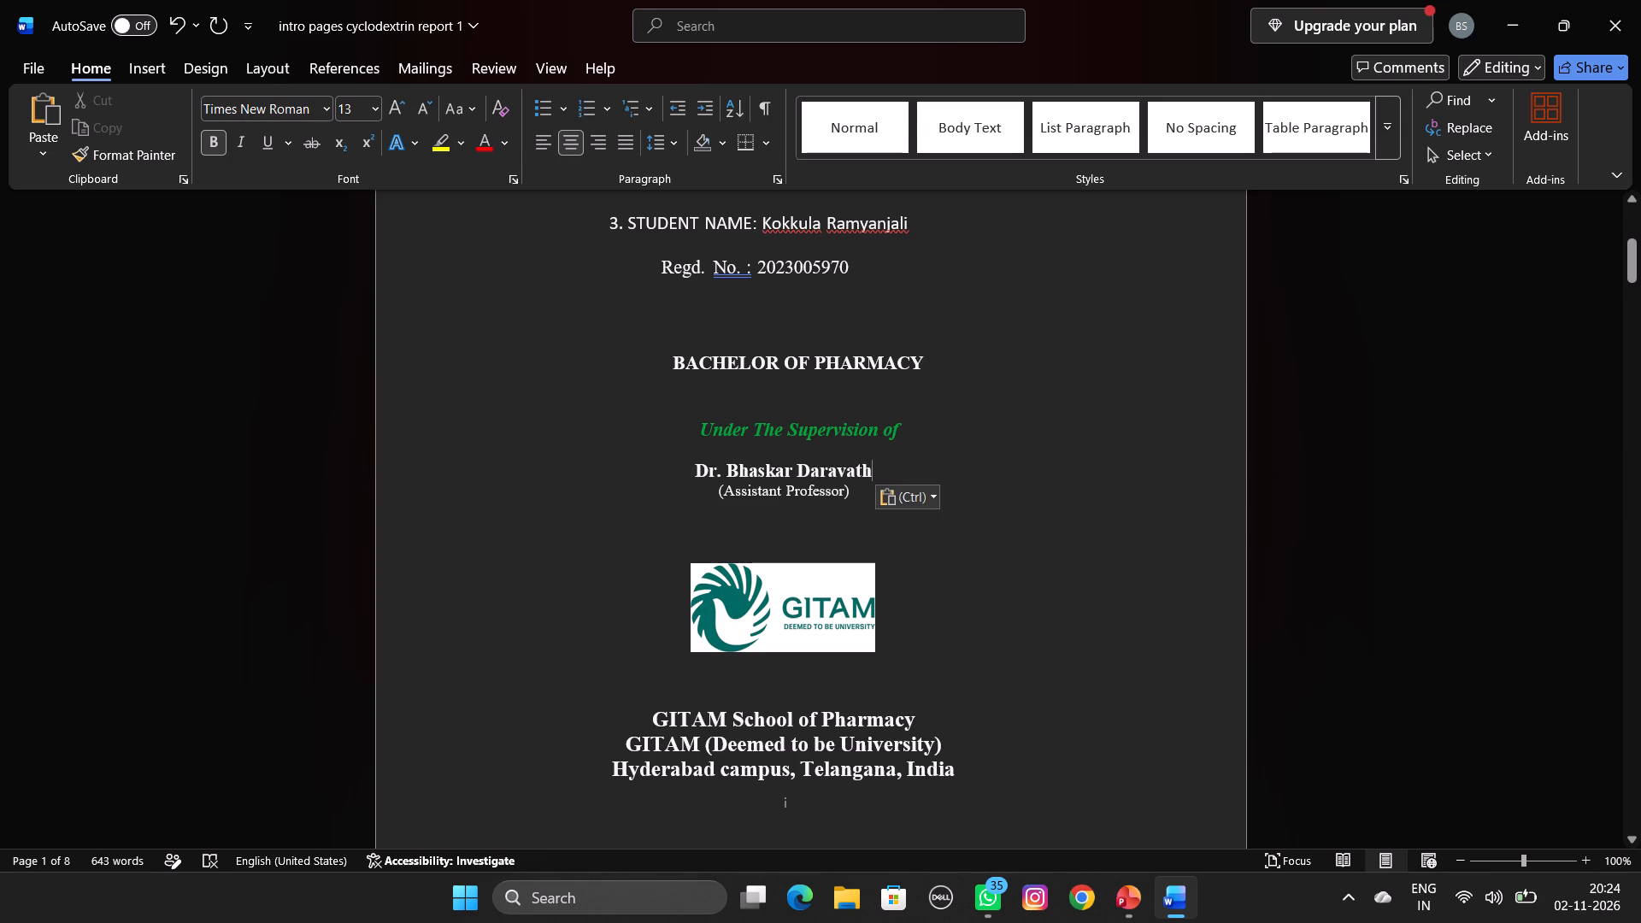
In the Declaration paragraph, move the first word after "Dr." to the end of the supervisor's name, before the comma.
scroll(1063, 569, "down", 6)
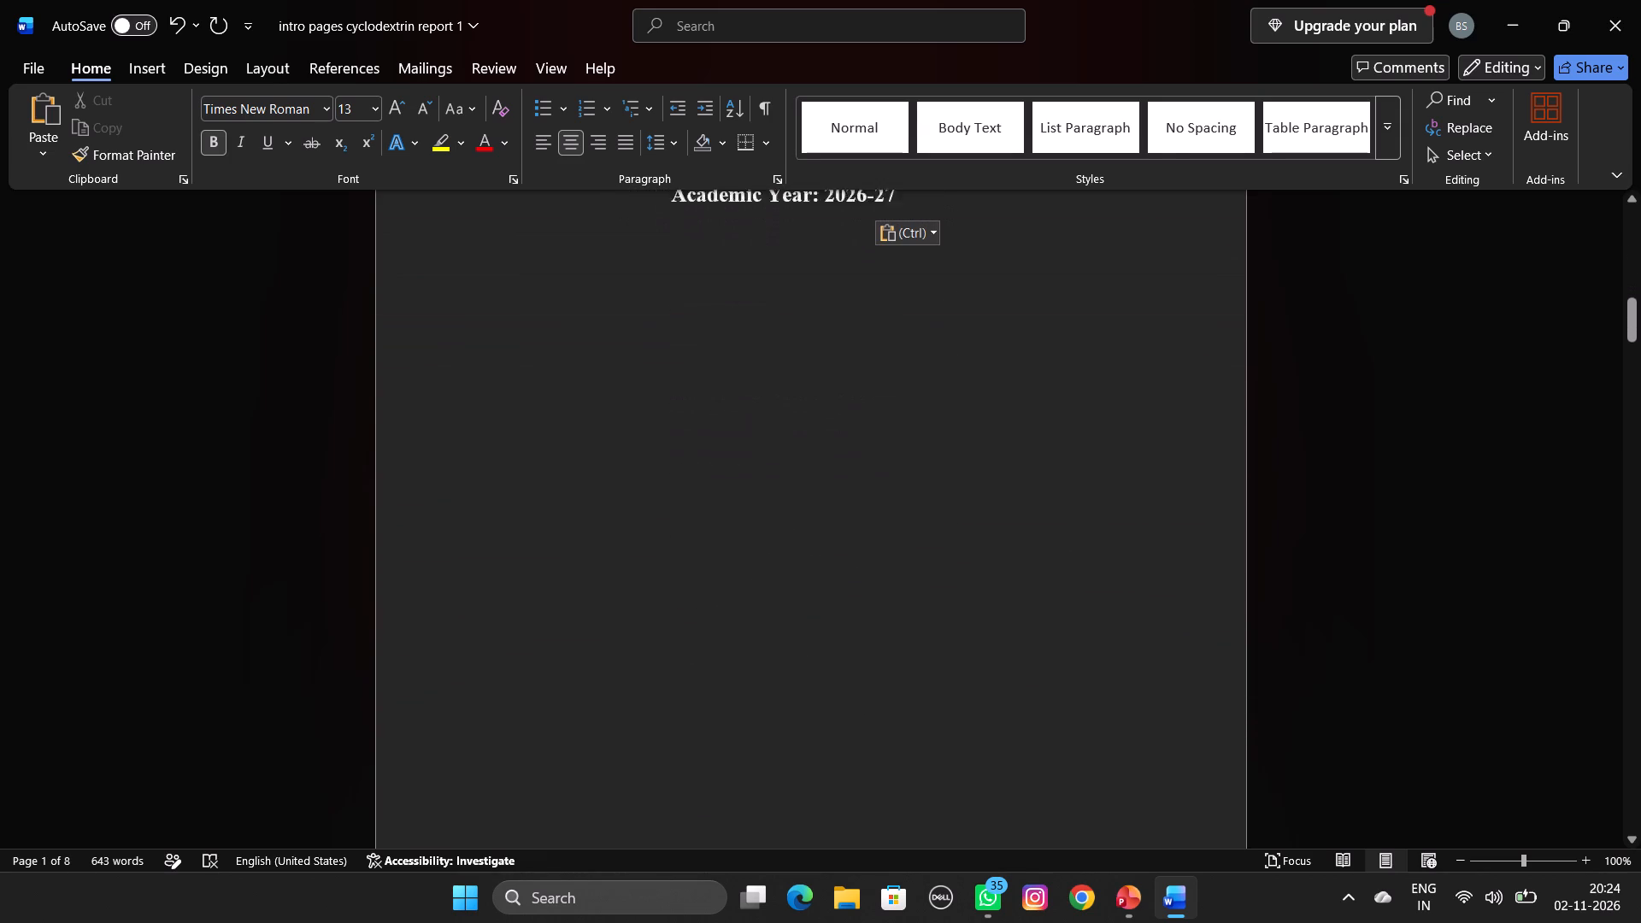
scroll(1063, 569, "down", 5)
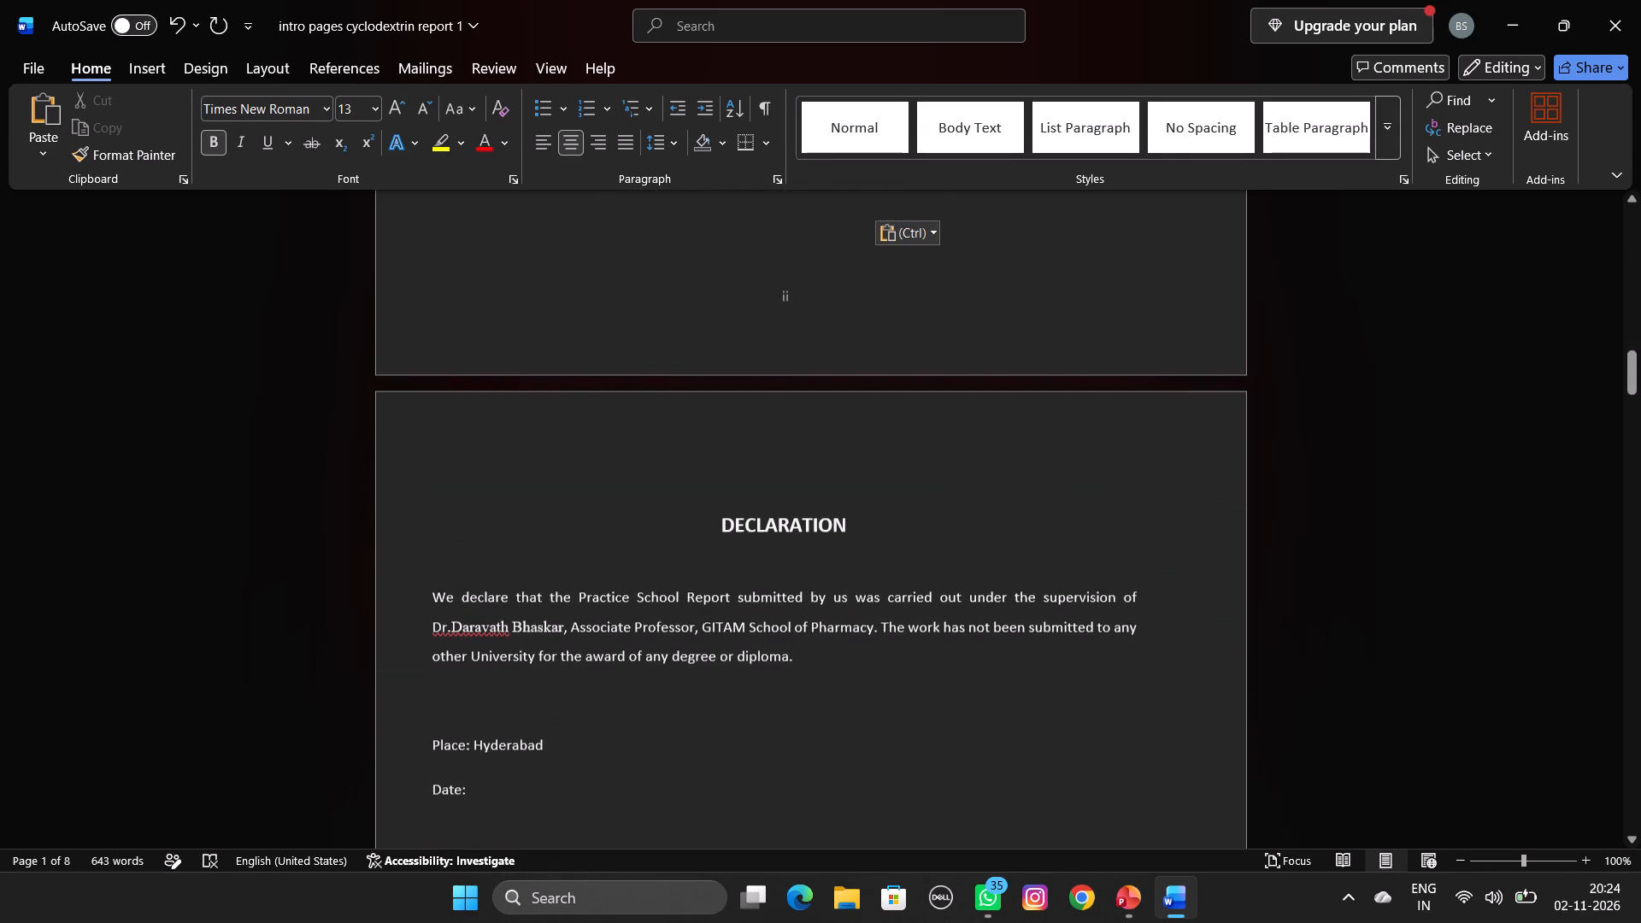
left_click(510, 626)
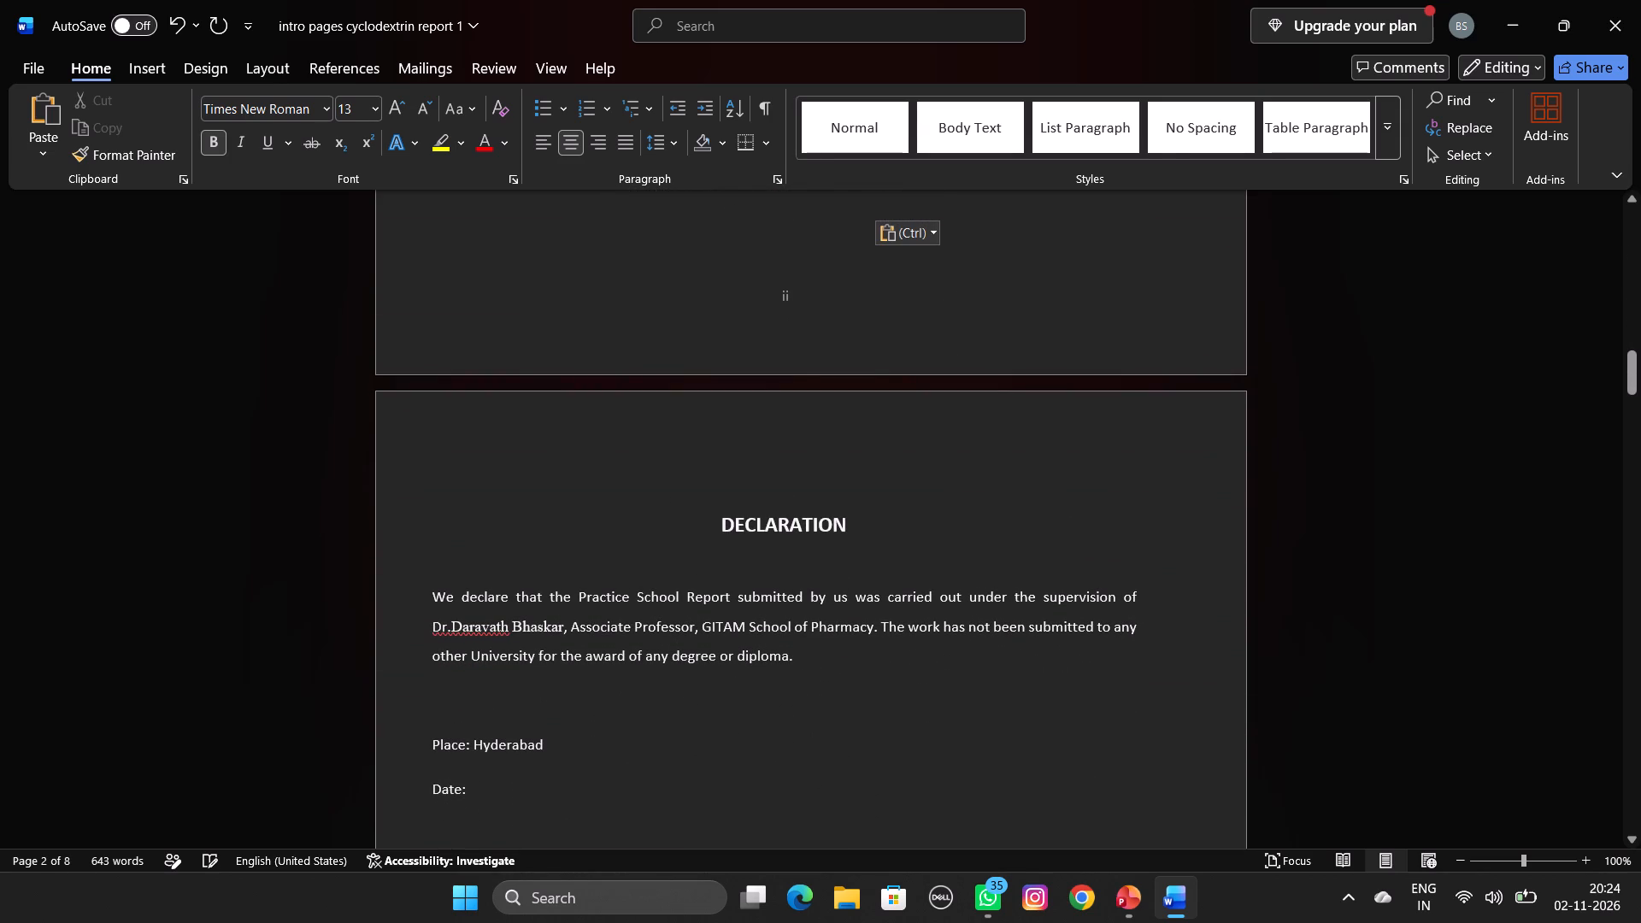
left_click(511, 627)
left_click(511, 627)
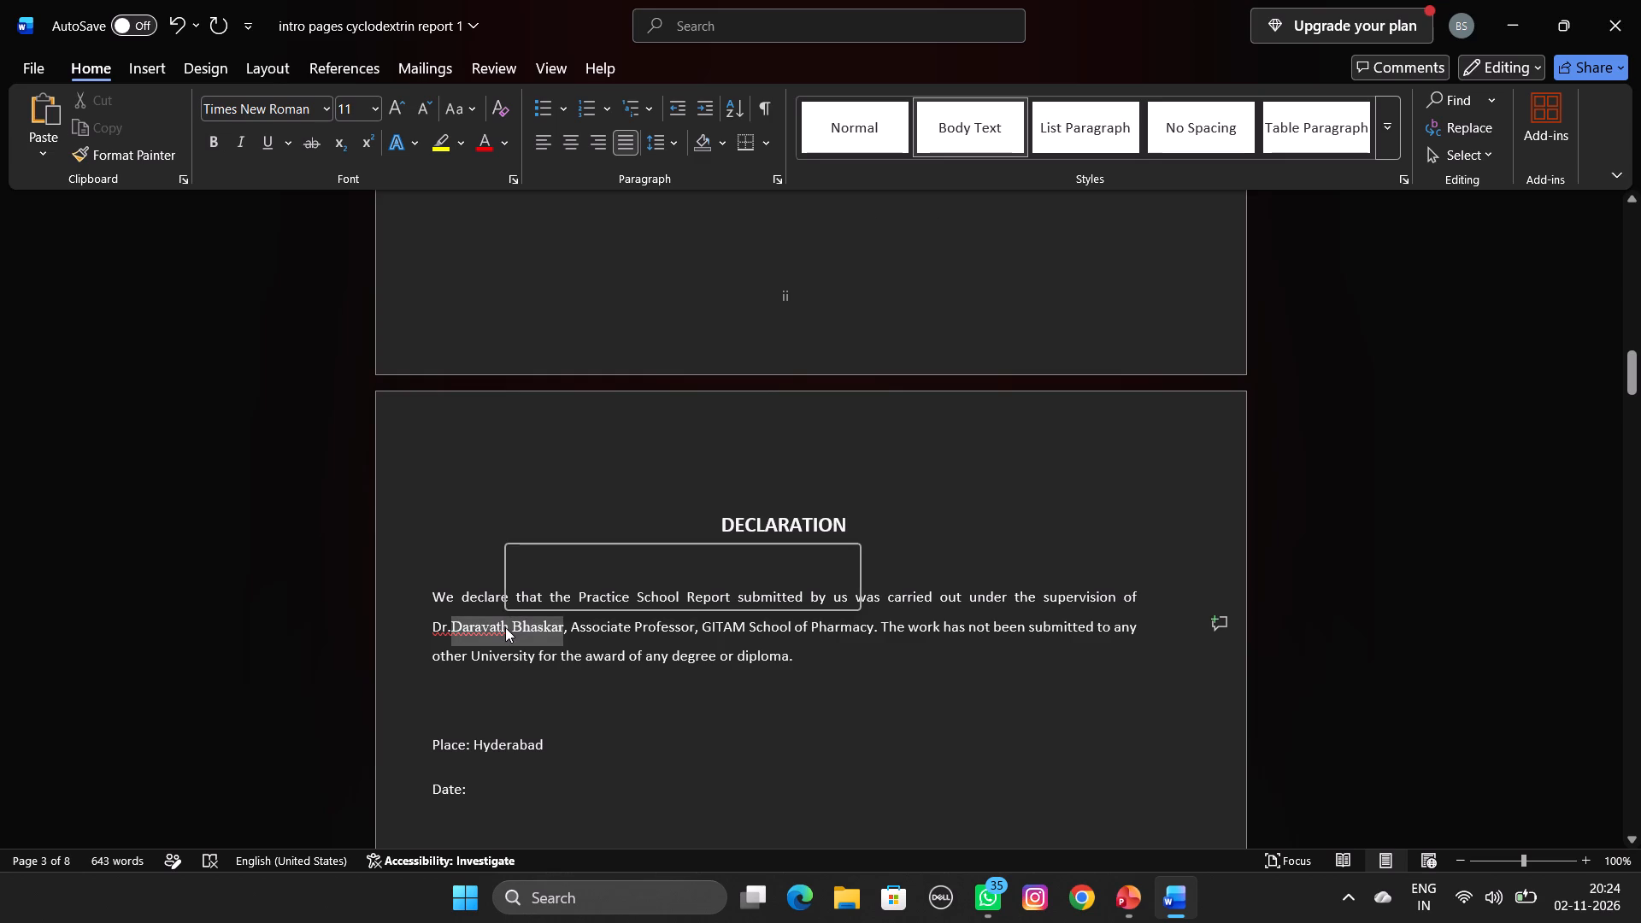
left_click_drag(676, 719, 648, 681)
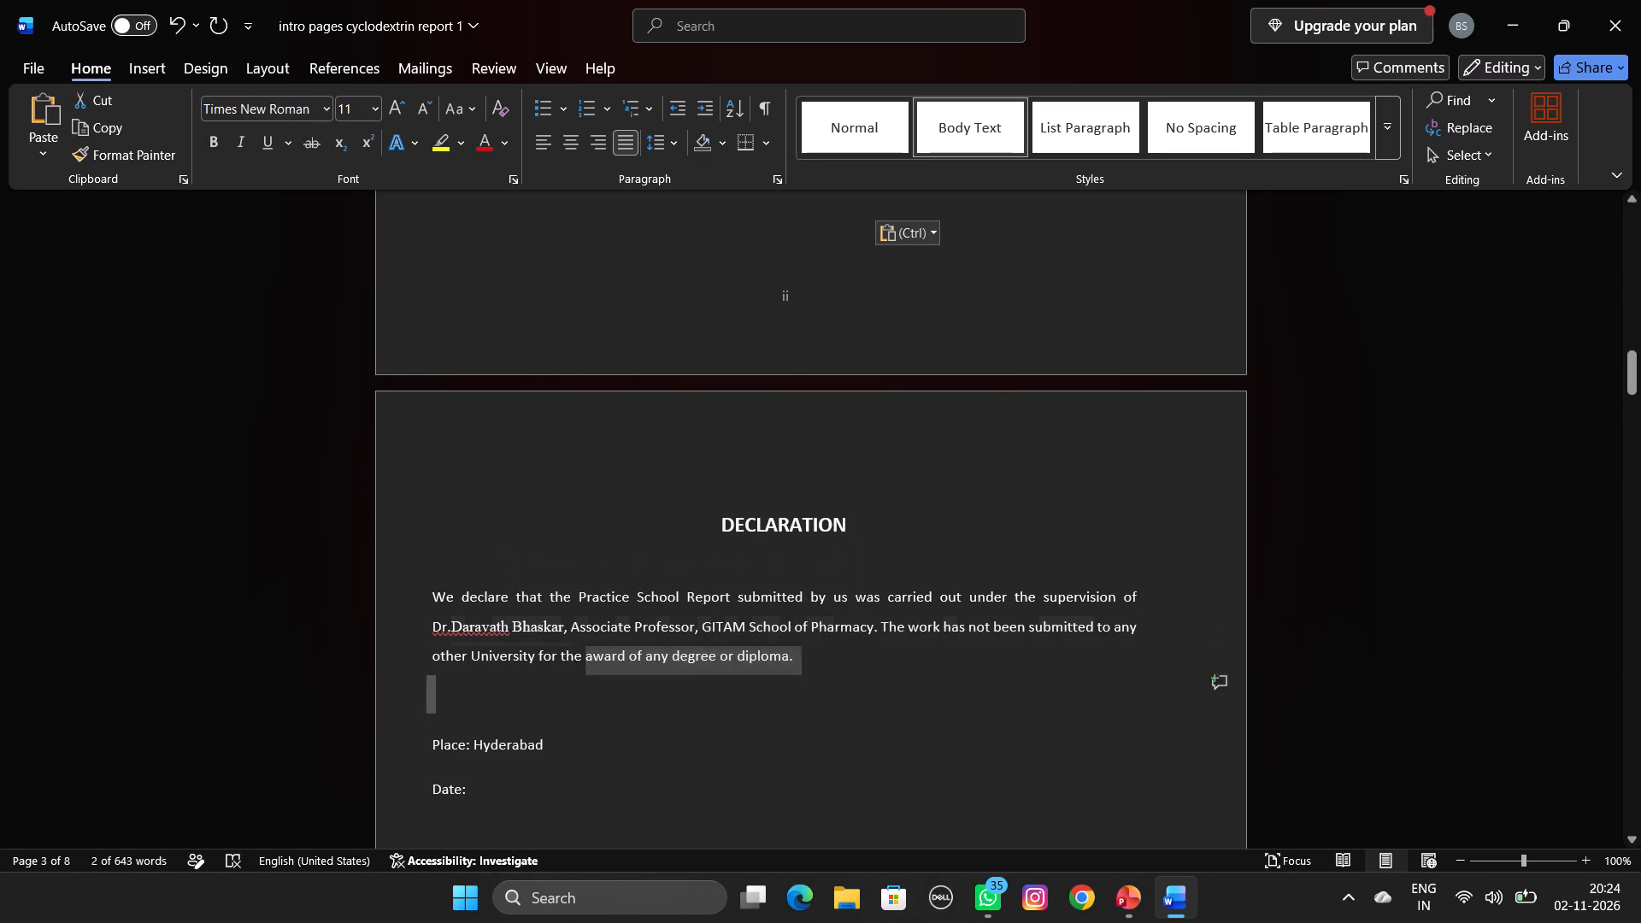
left_click_drag(648, 681, 667, 713)
left_click(667, 713)
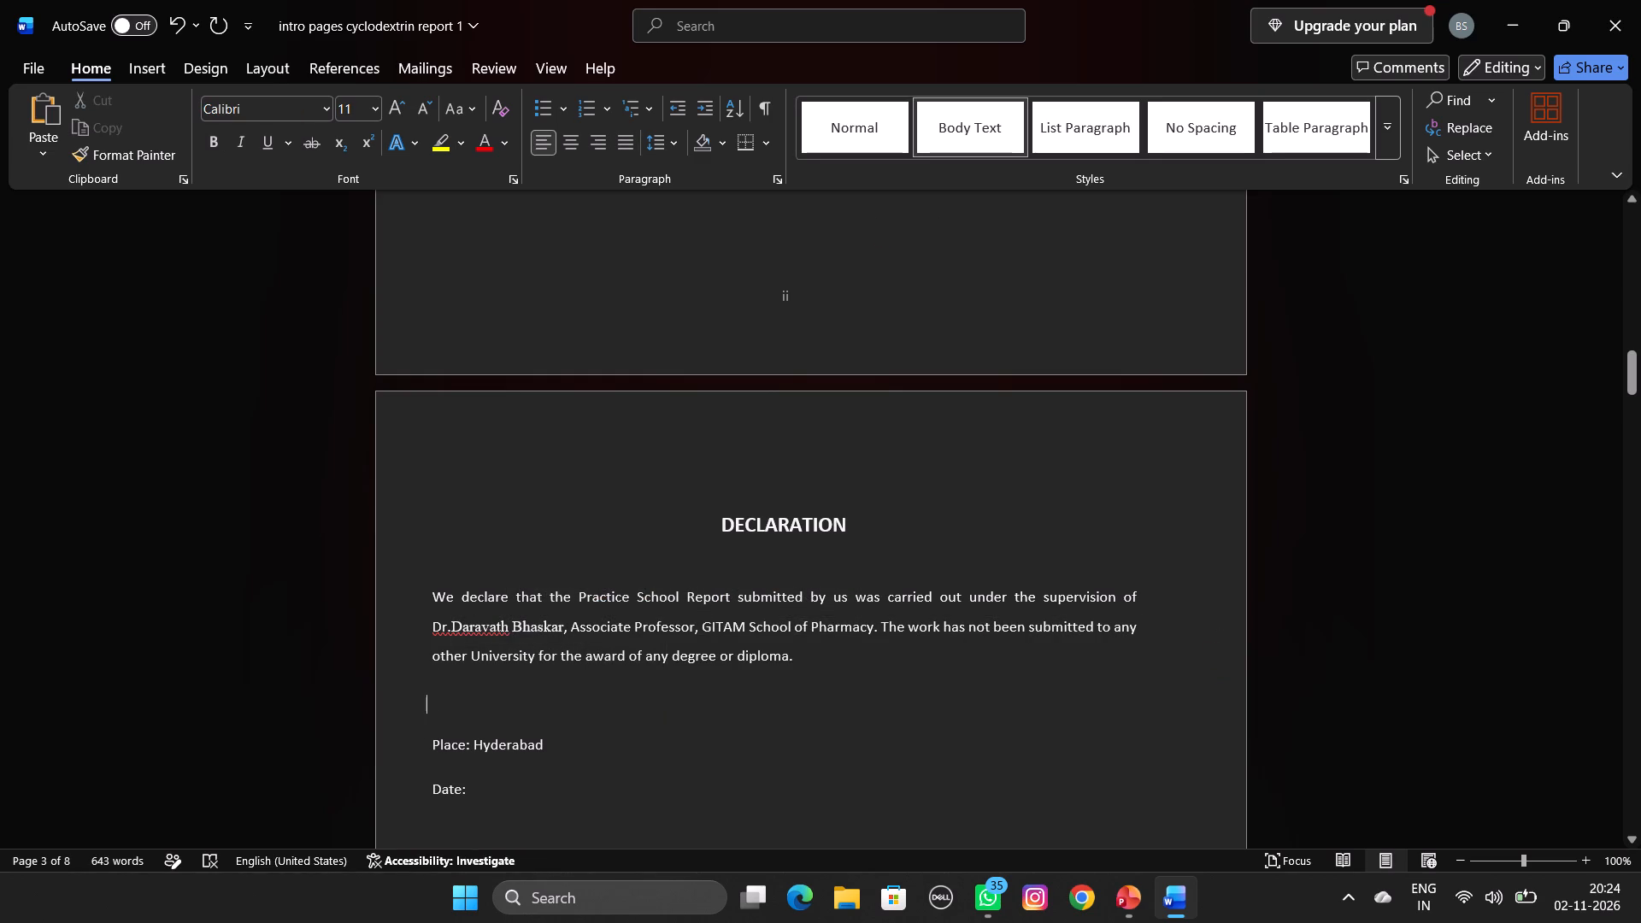
left_click(508, 627)
left_click_drag(508, 627, 466, 628)
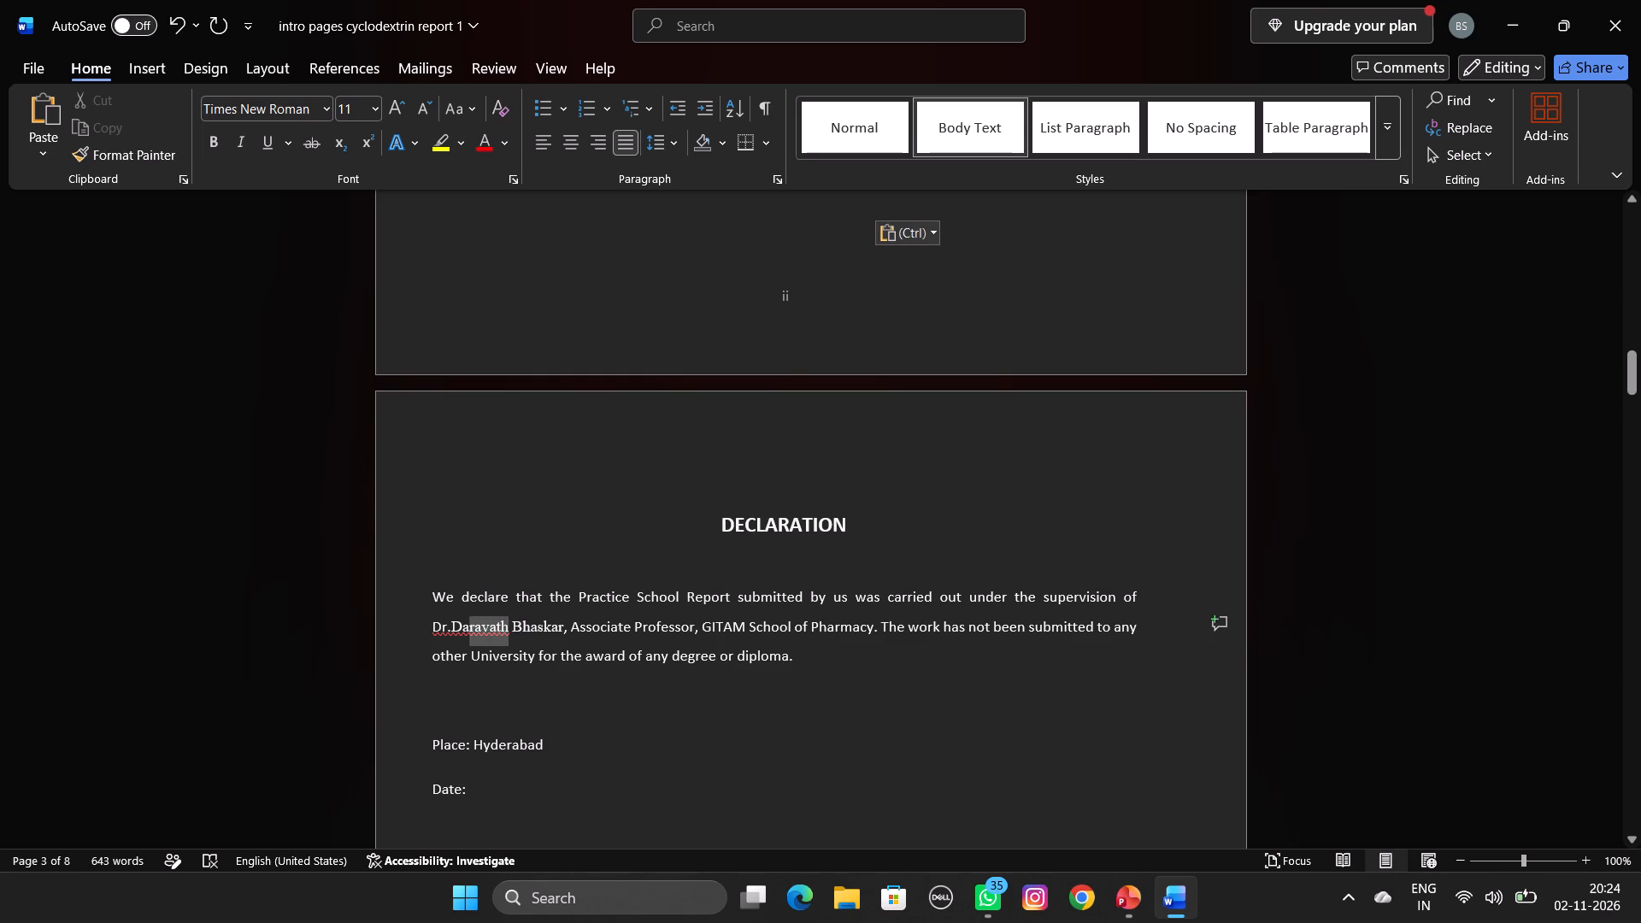
left_click_drag(466, 628, 452, 630)
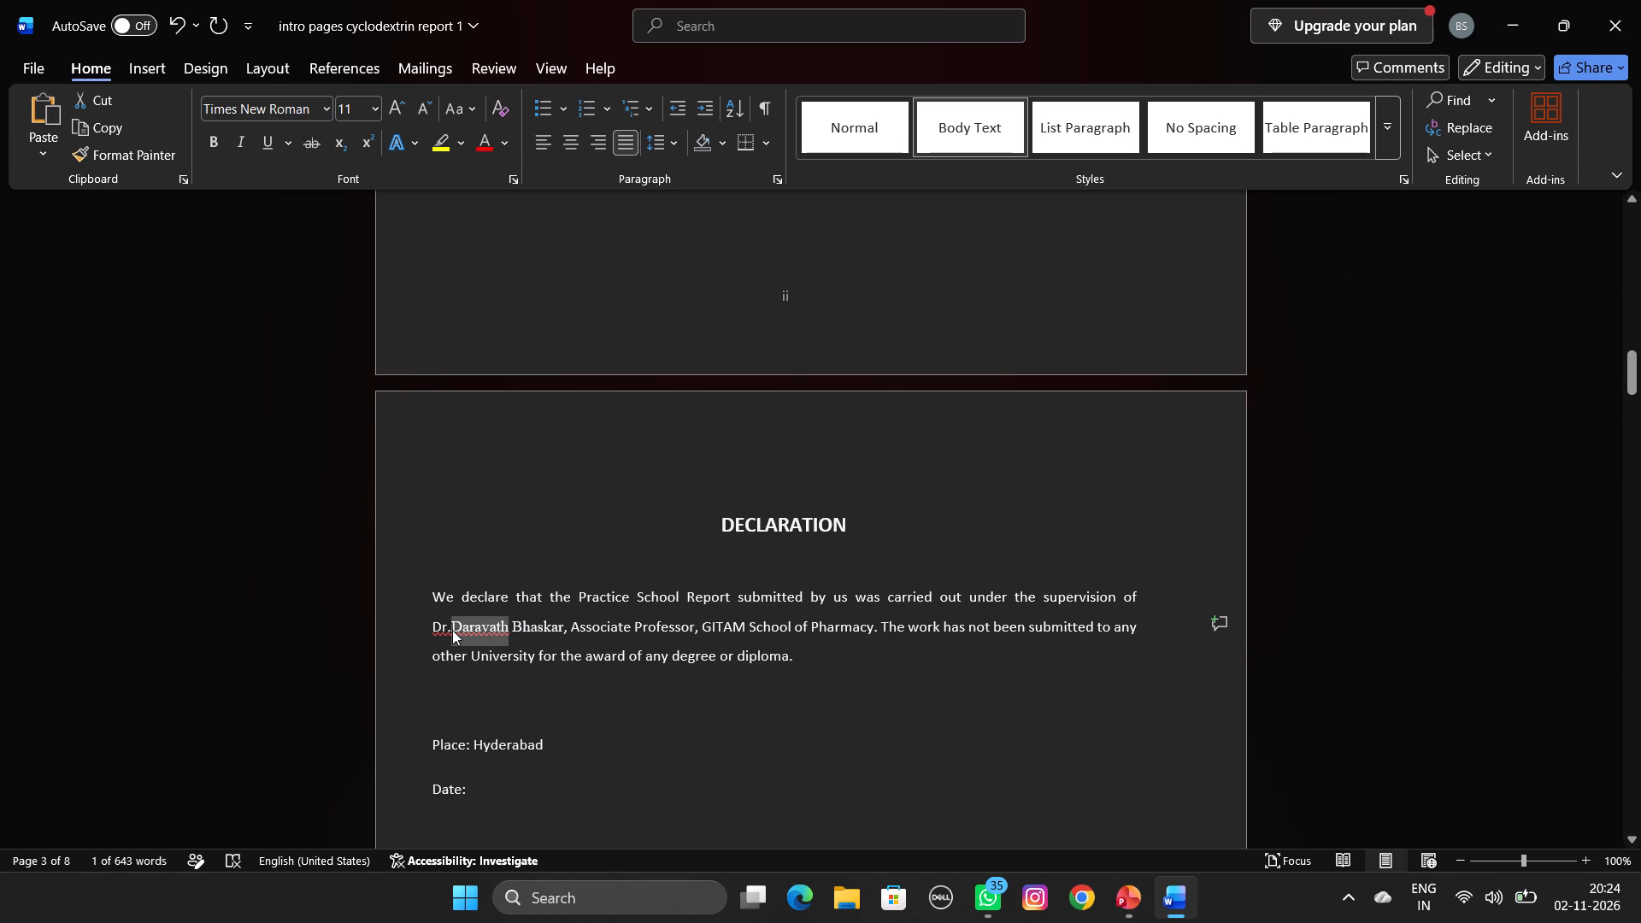
key("ctrl+c")
key("BackSpace")
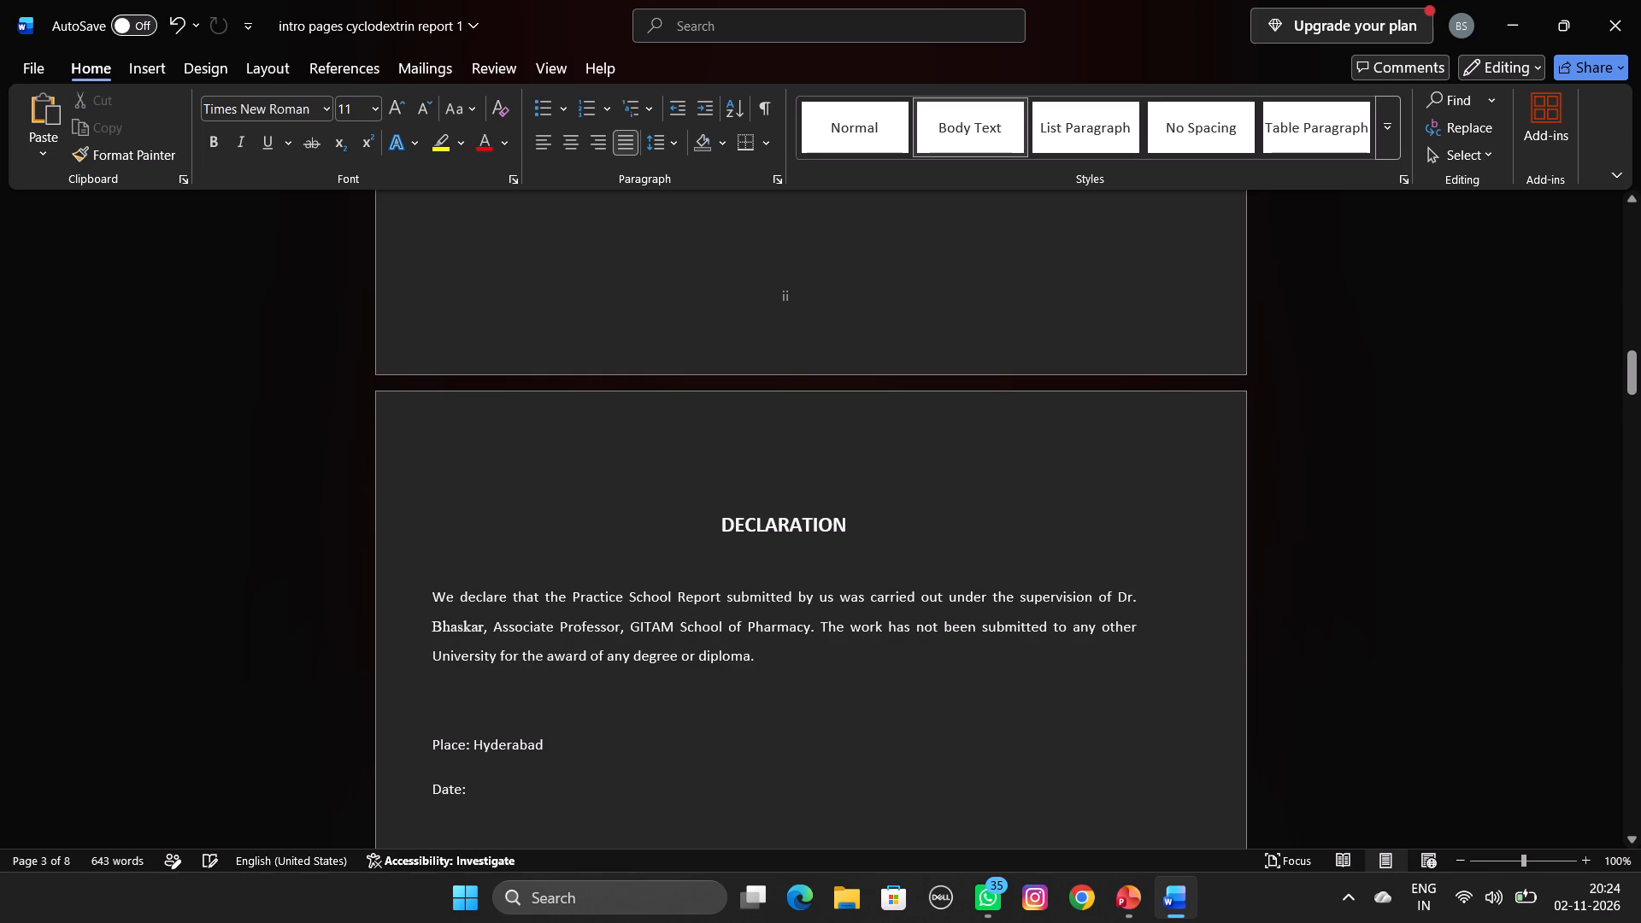
left_click(483, 630)
key("ctrl+v")
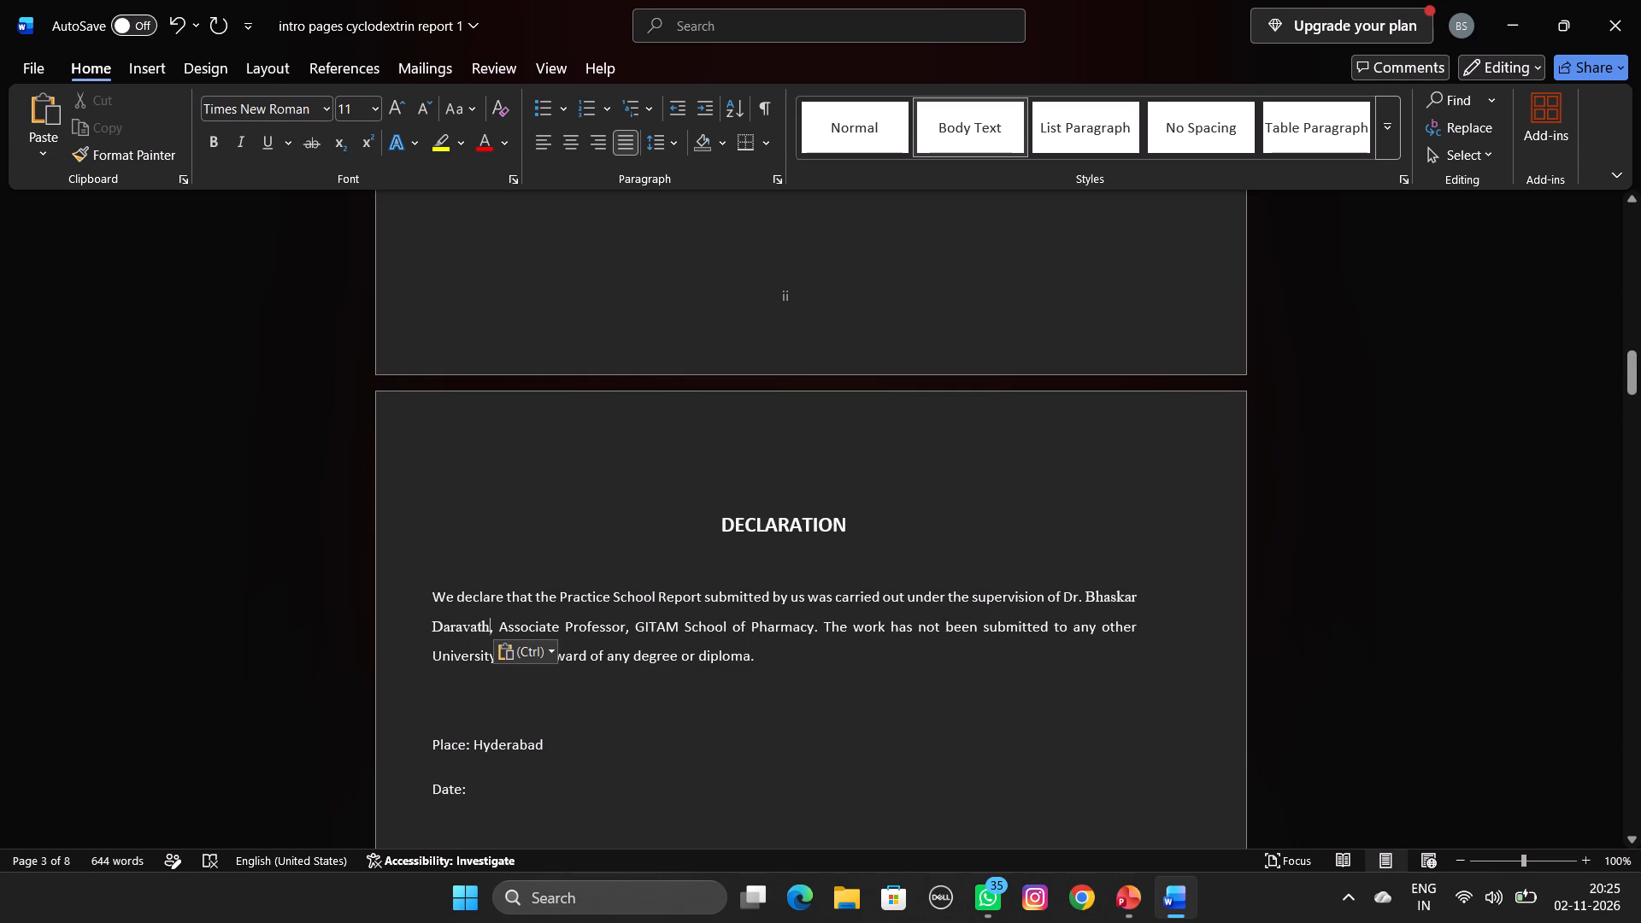
In the paragraph thanking the guide and supervisor, move the first word after "Dr." to the end of the supervisor's name, before "(Assistant Professor)".
scroll(744, 764, "down", 4)
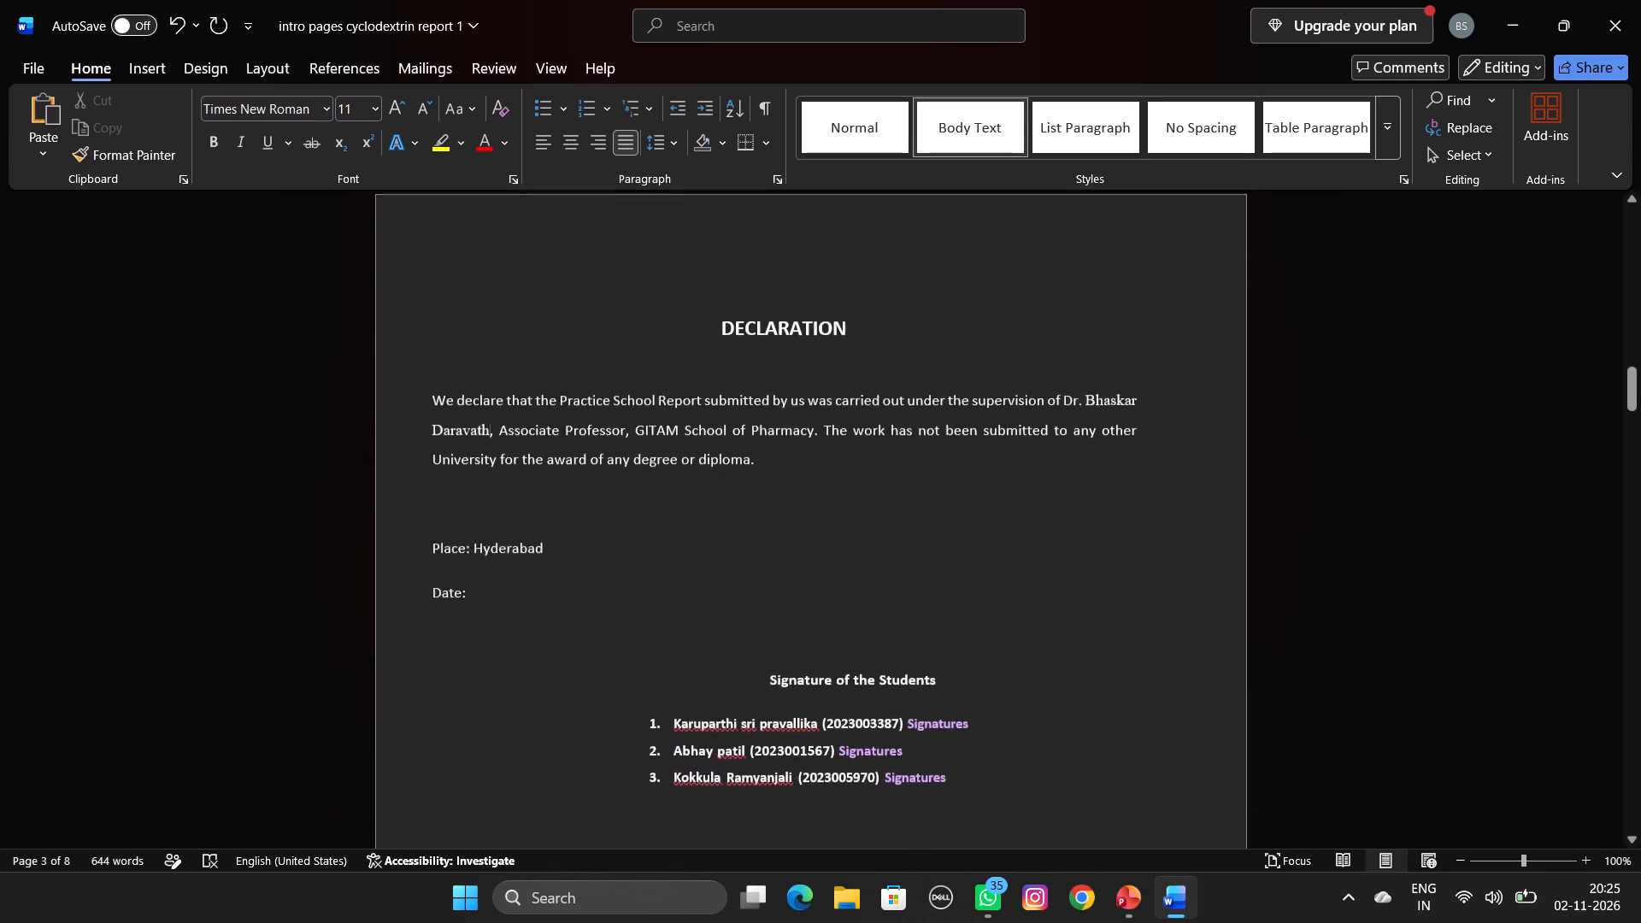
scroll(744, 764, "down", 6)
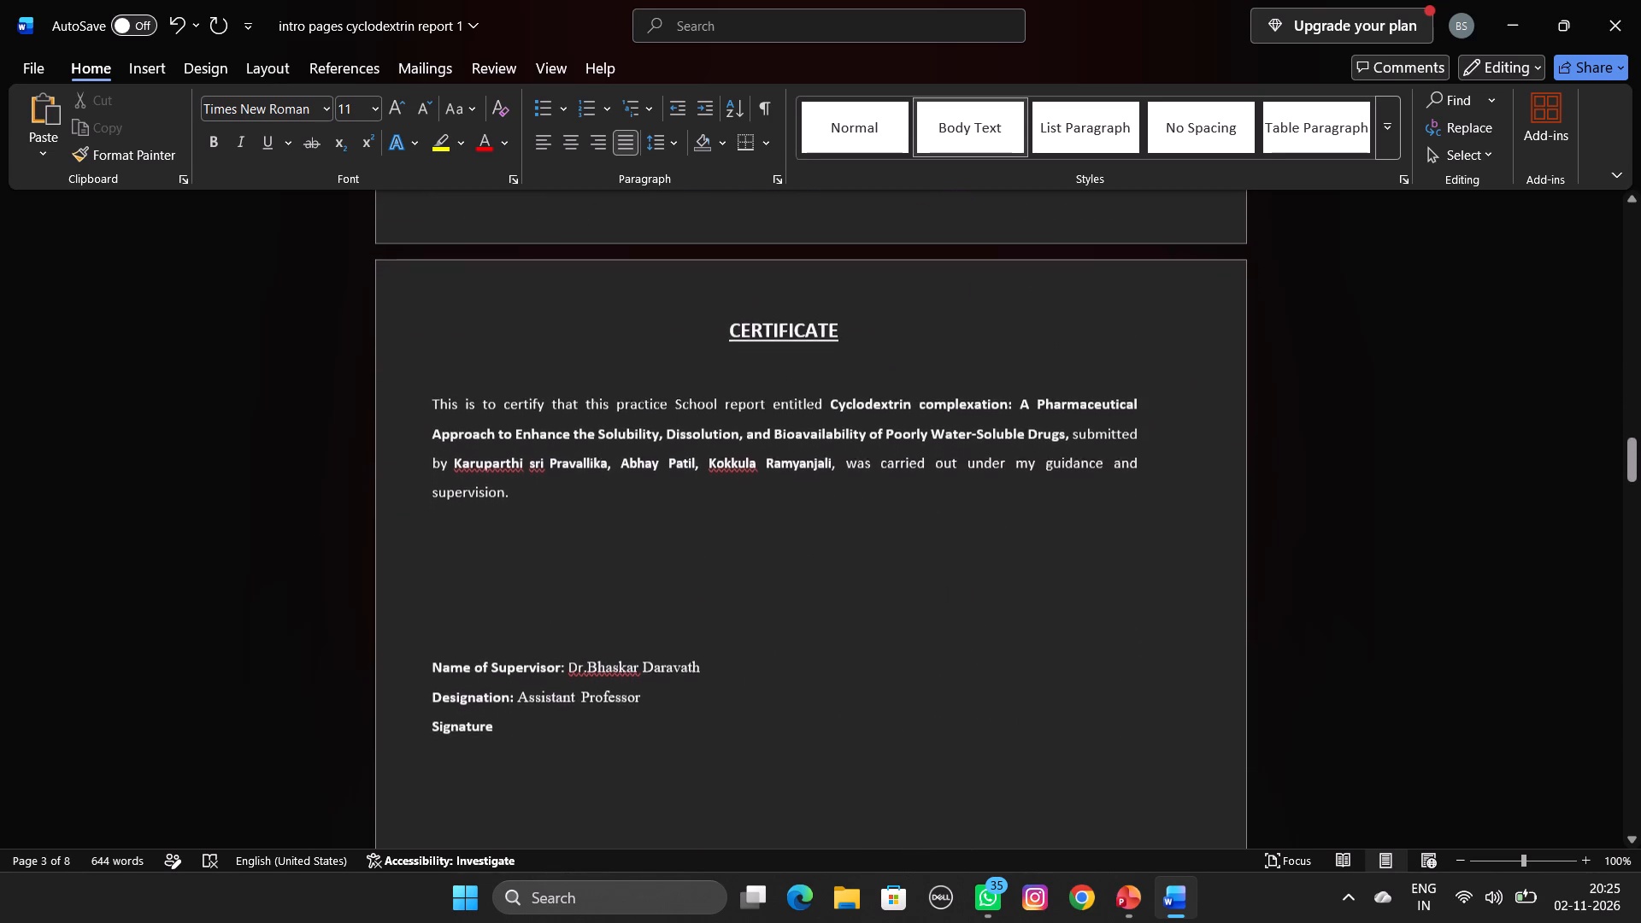
scroll(744, 764, "down", 3)
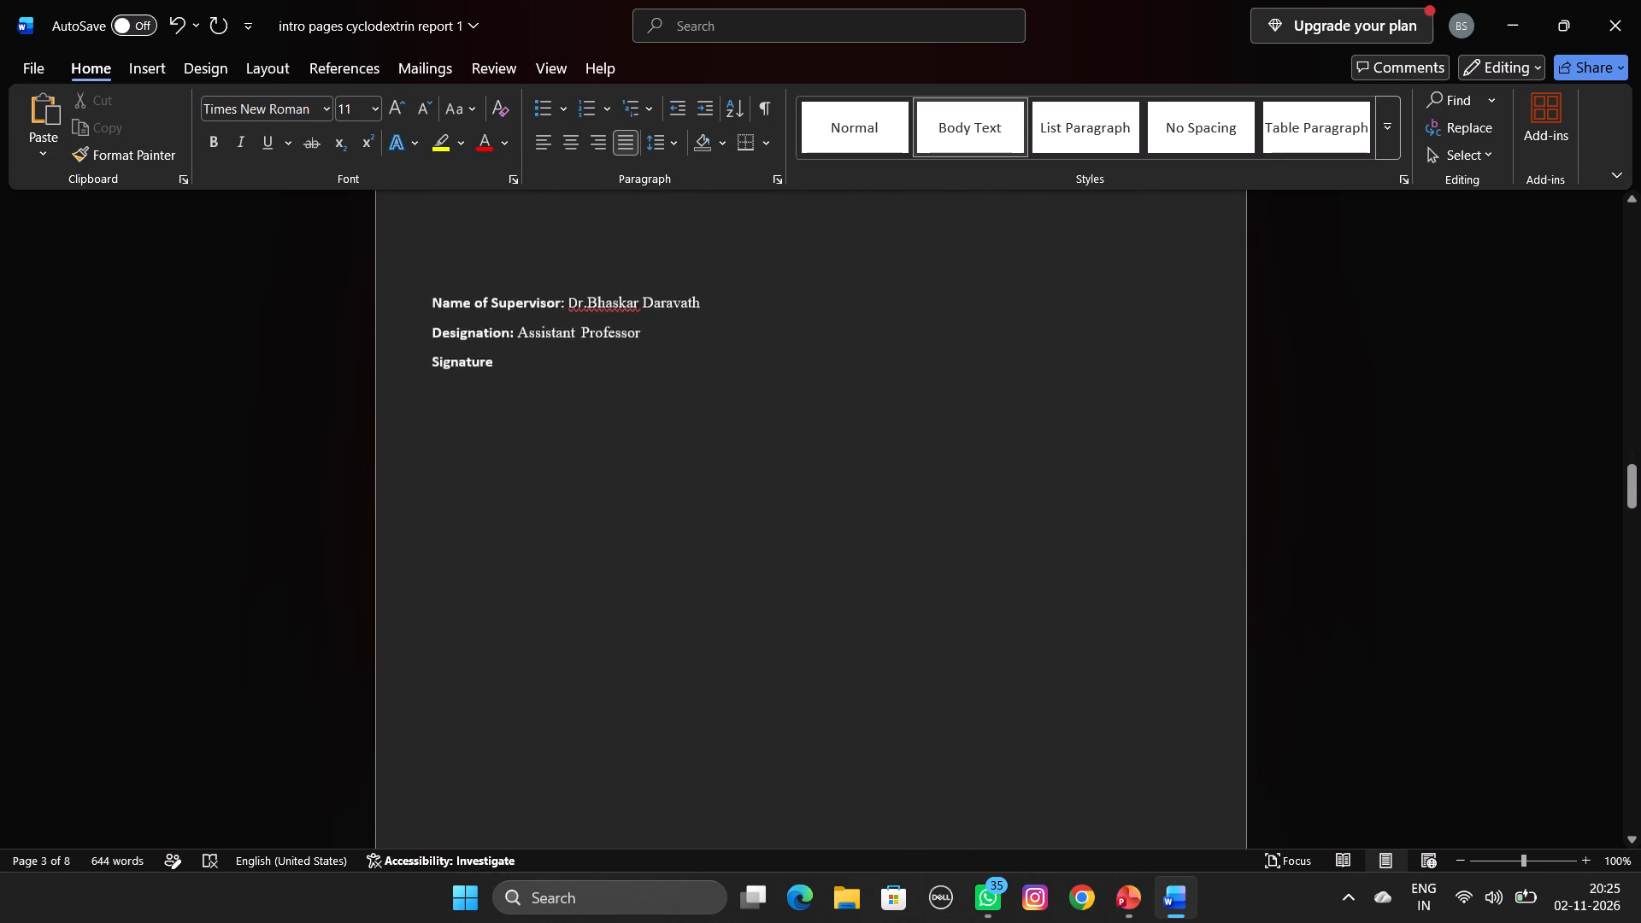
scroll(744, 764, "down", 4)
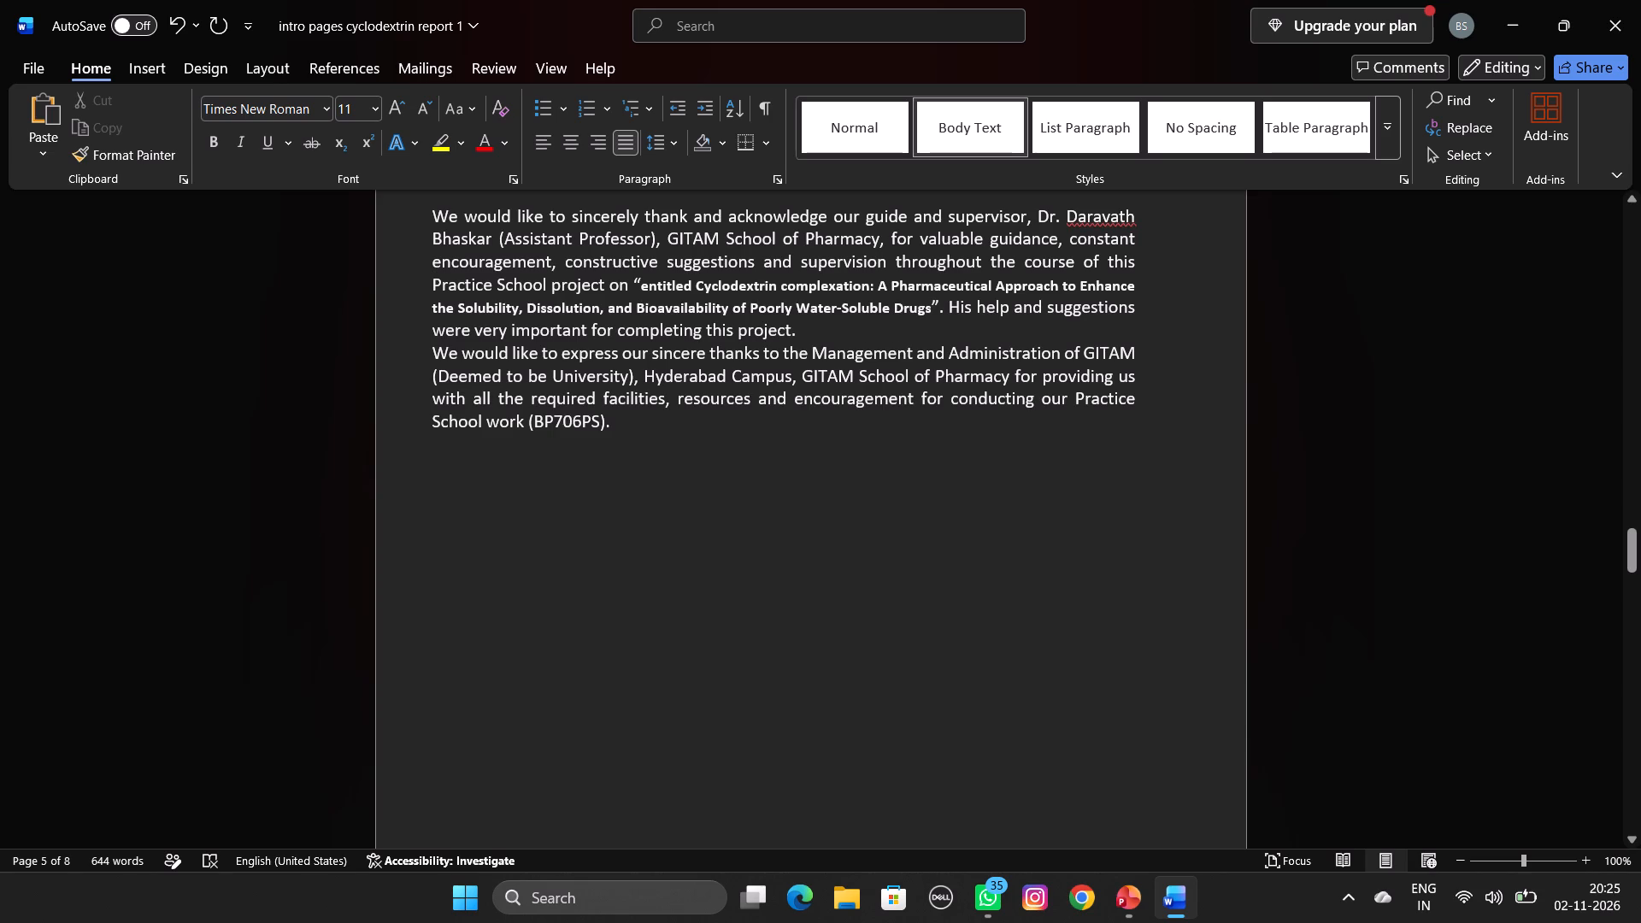
scroll(1138, 219, "down", 2)
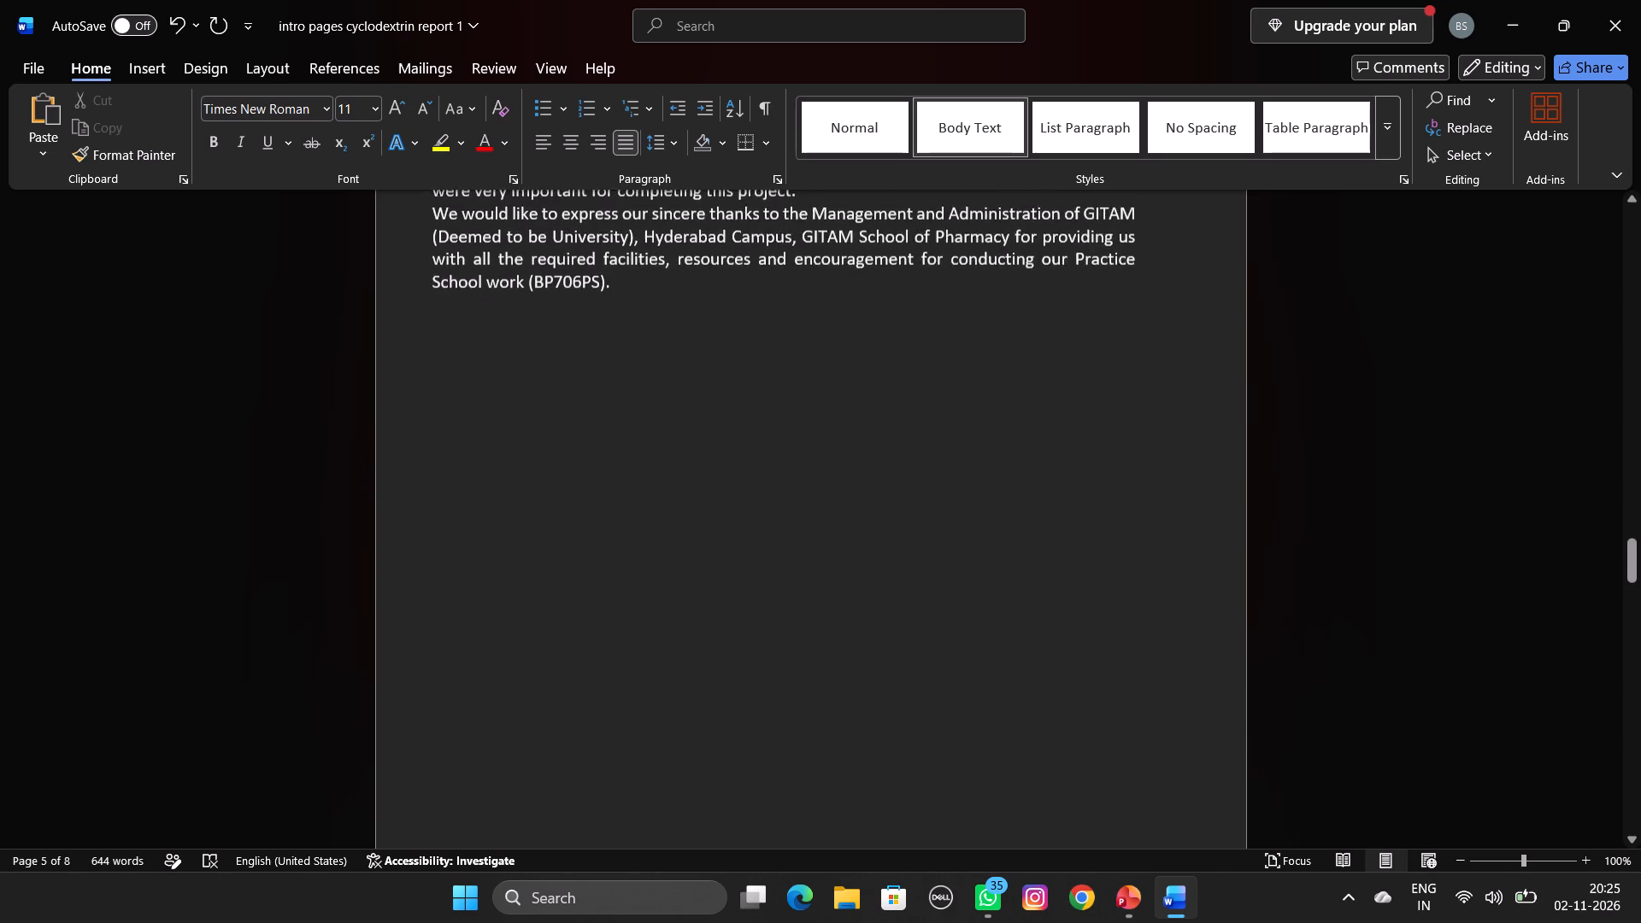
scroll(1138, 219, "down", 4)
scroll(1138, 219, "up", 3)
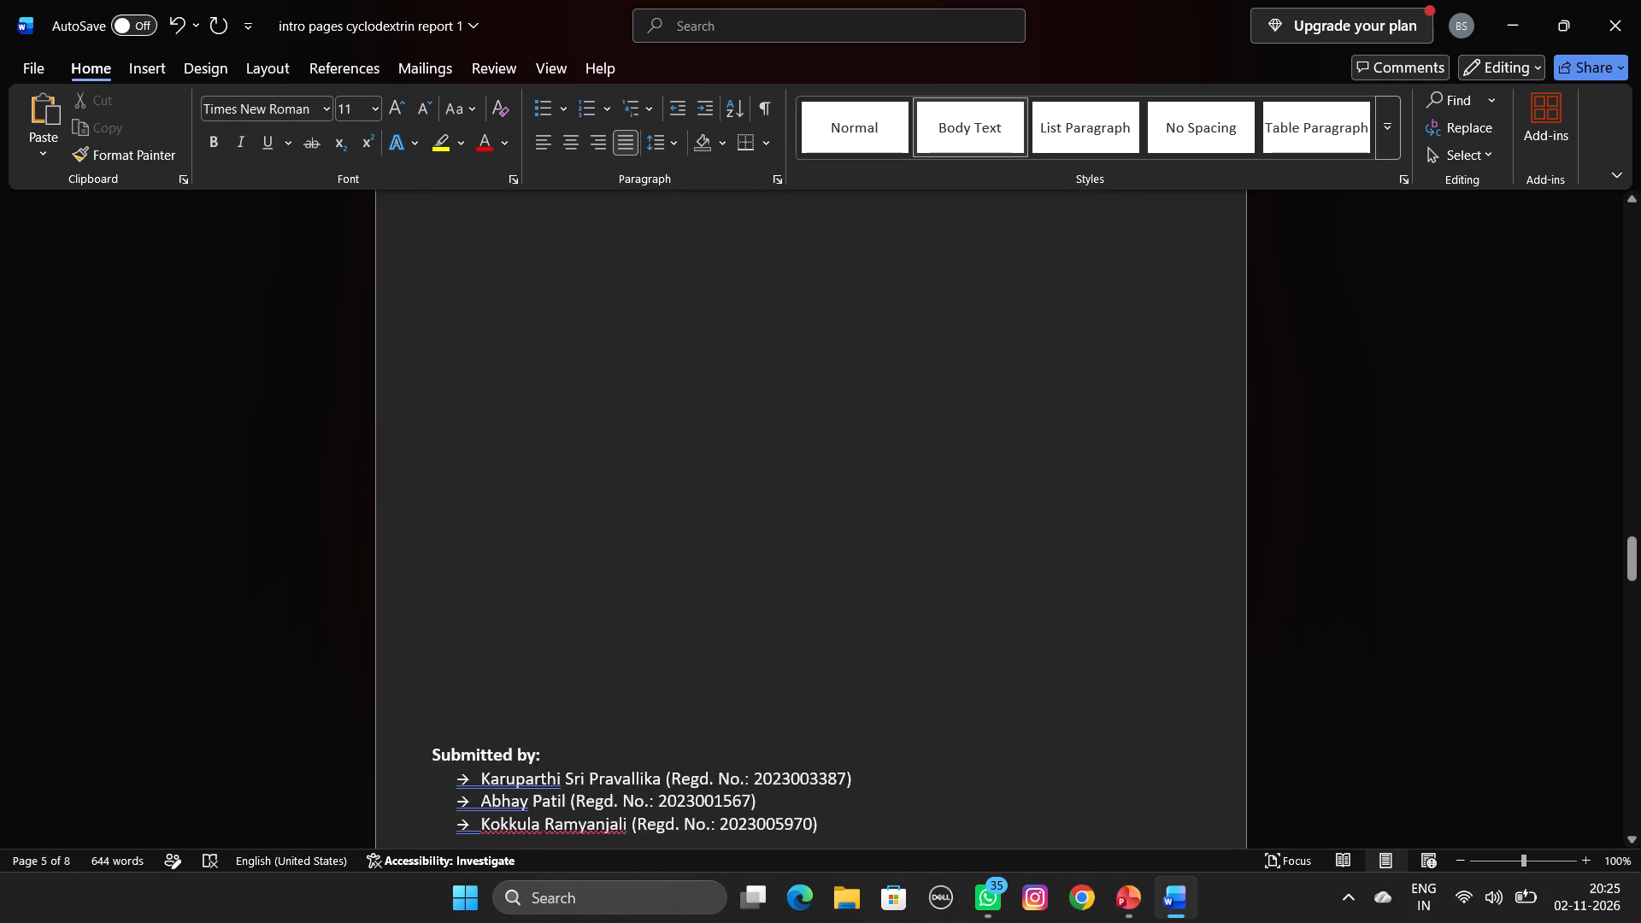
scroll(1138, 219, "up", 1)
left_click(1136, 203)
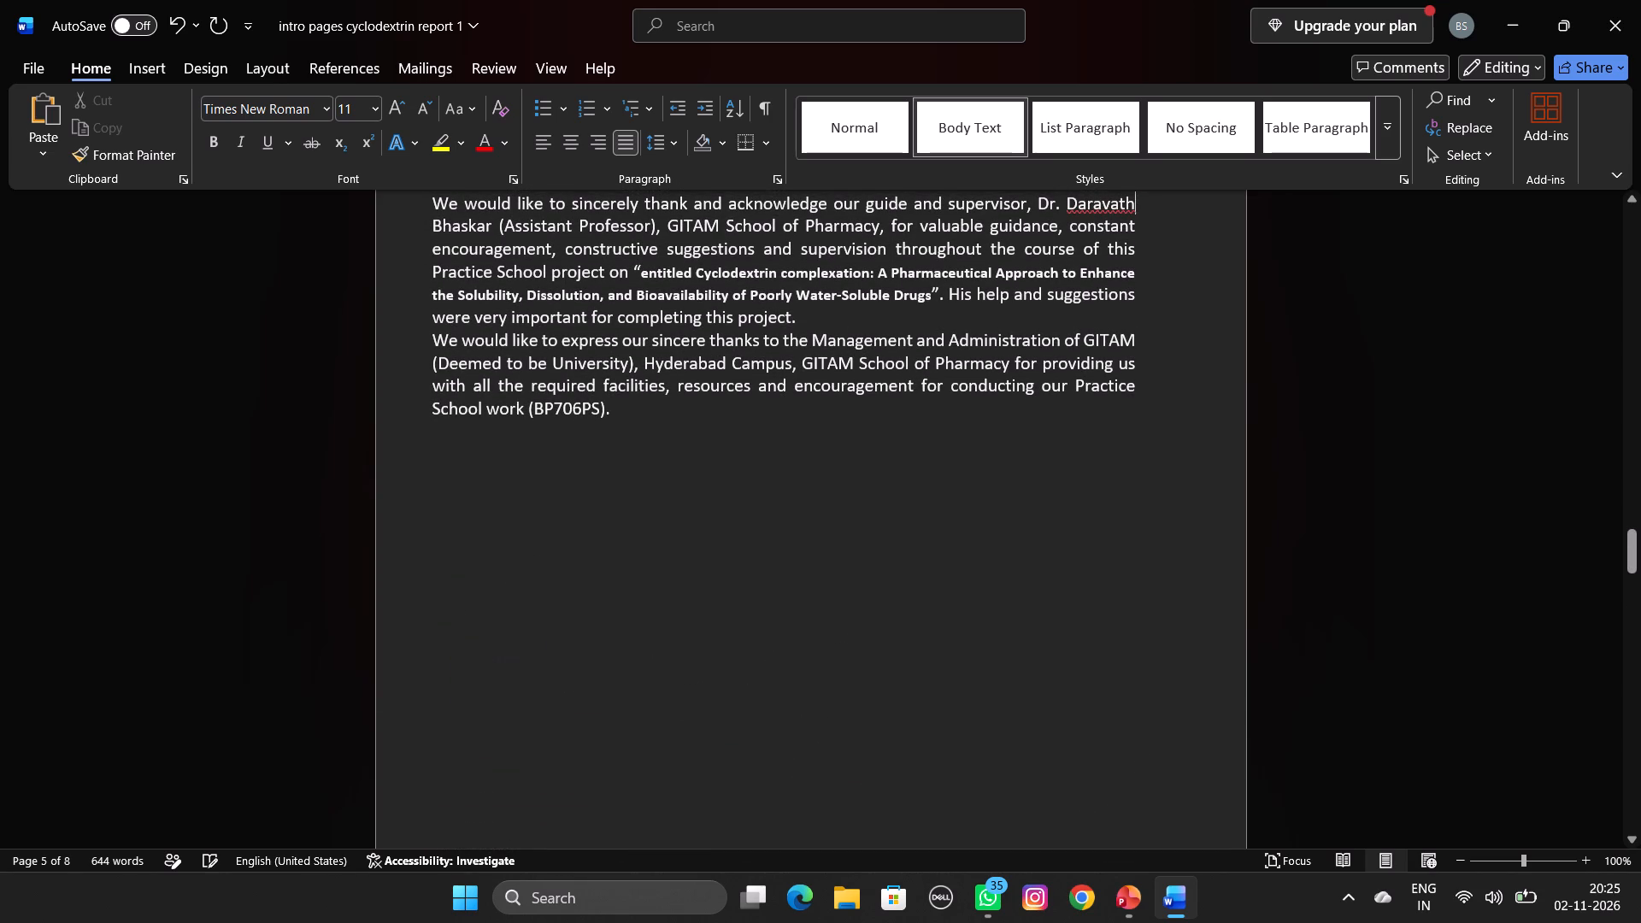
left_click_drag(1136, 203, 1062, 203)
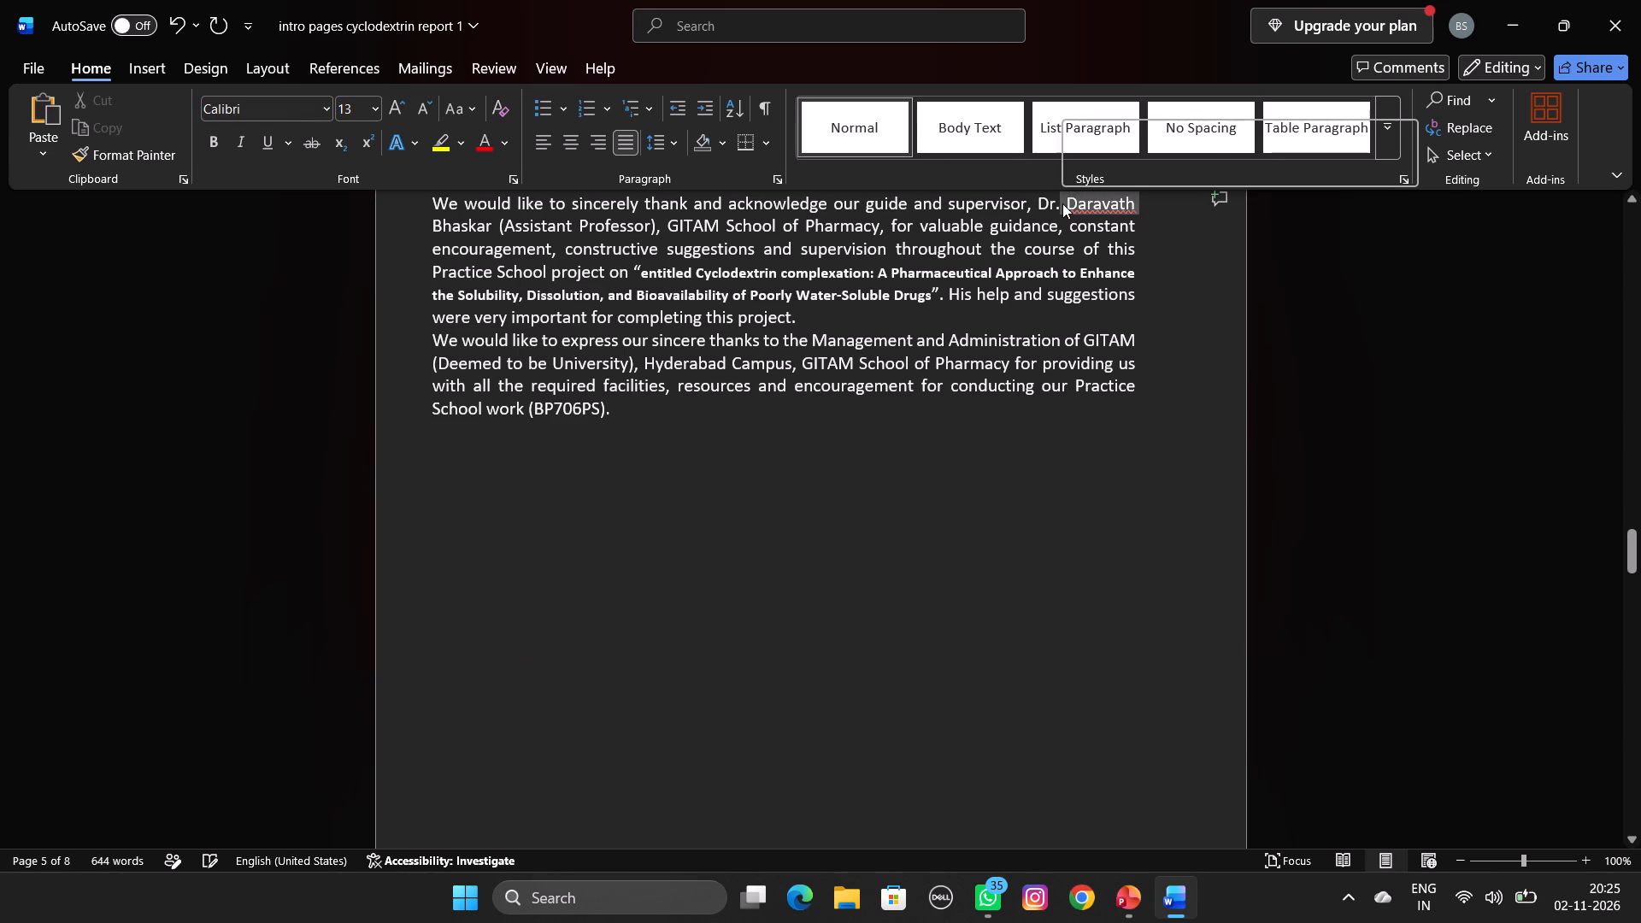
key("ctrl+c")
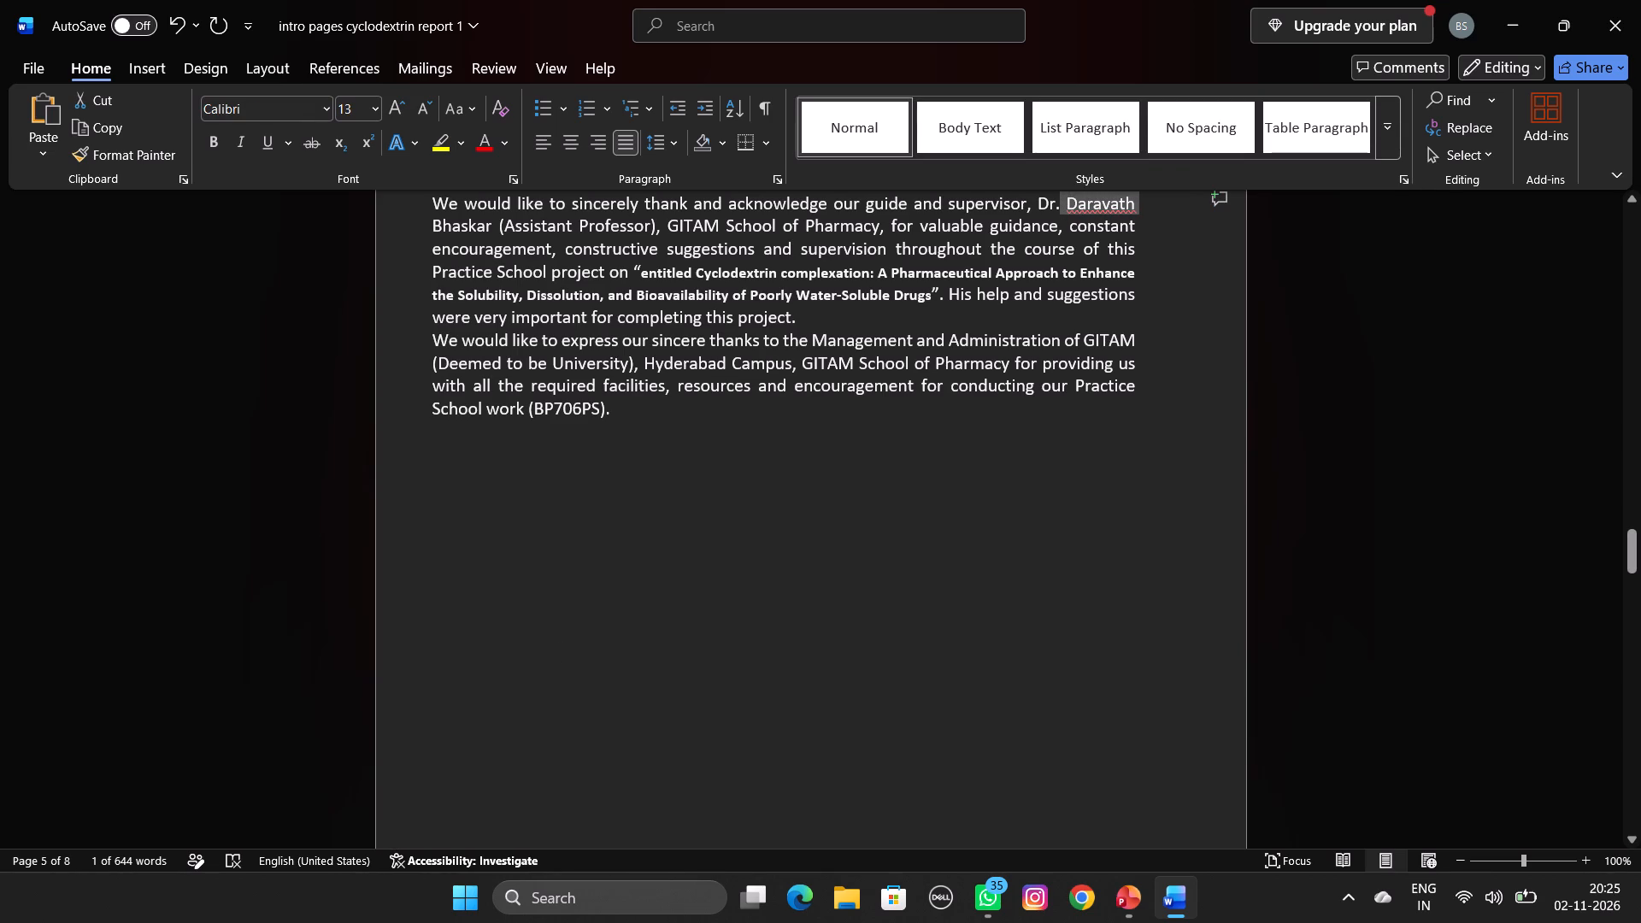
key("BackSpace")
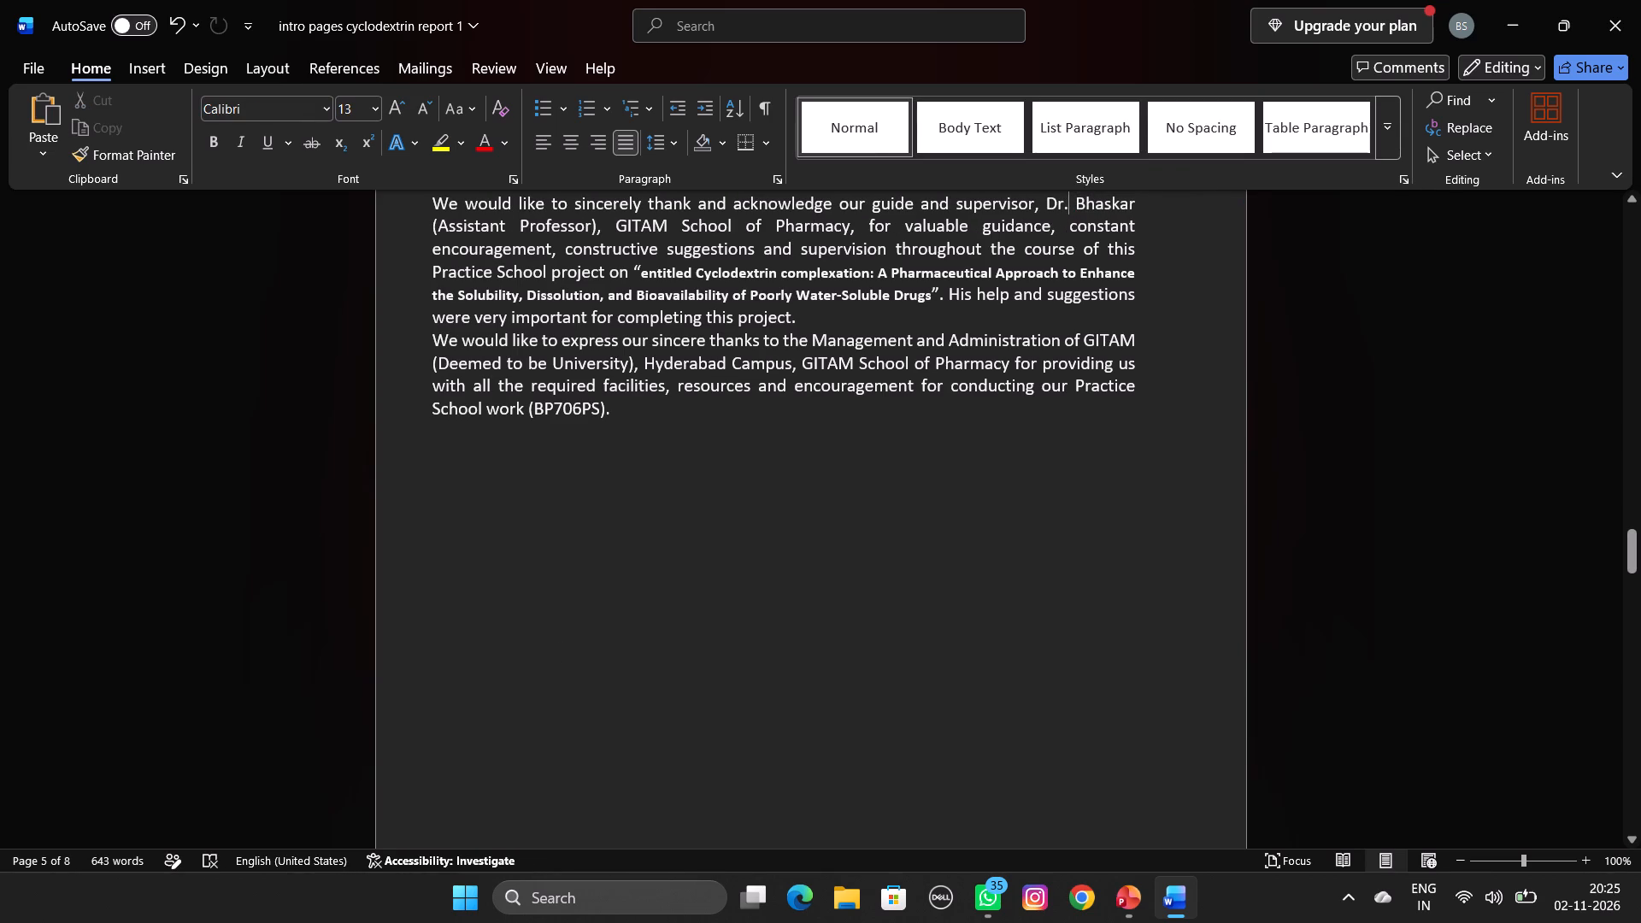
left_click(1137, 202)
key("ctrl+v")
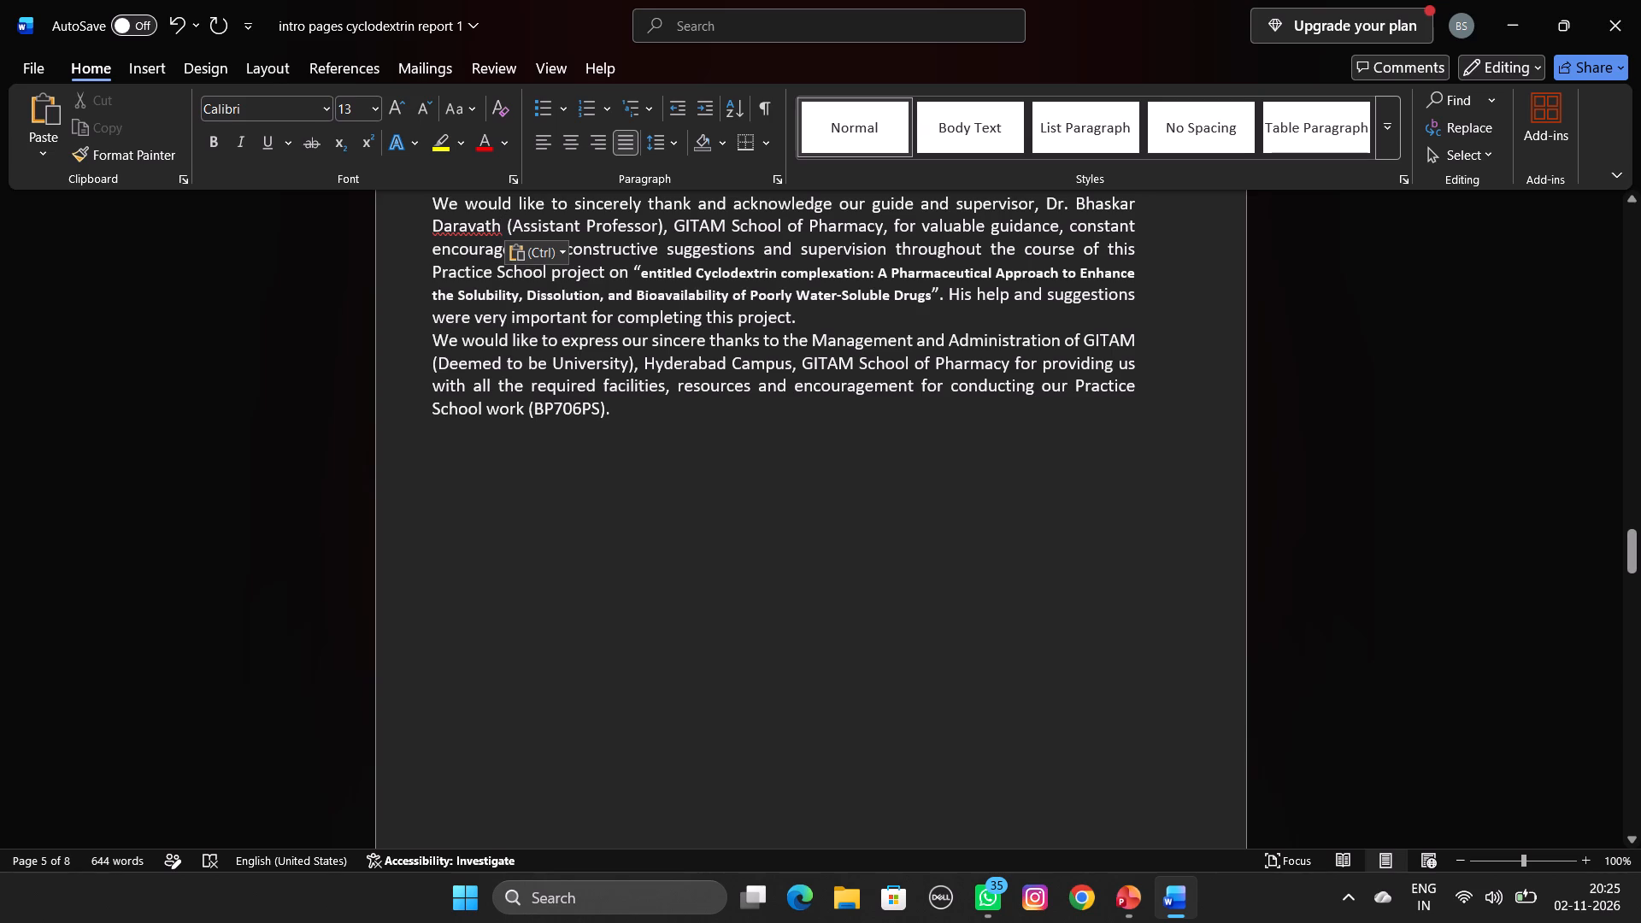
Check the remaining pages through the figure table, and go back up to the cover page to review the supervisor's name.
scroll(1138, 475, "down", 7)
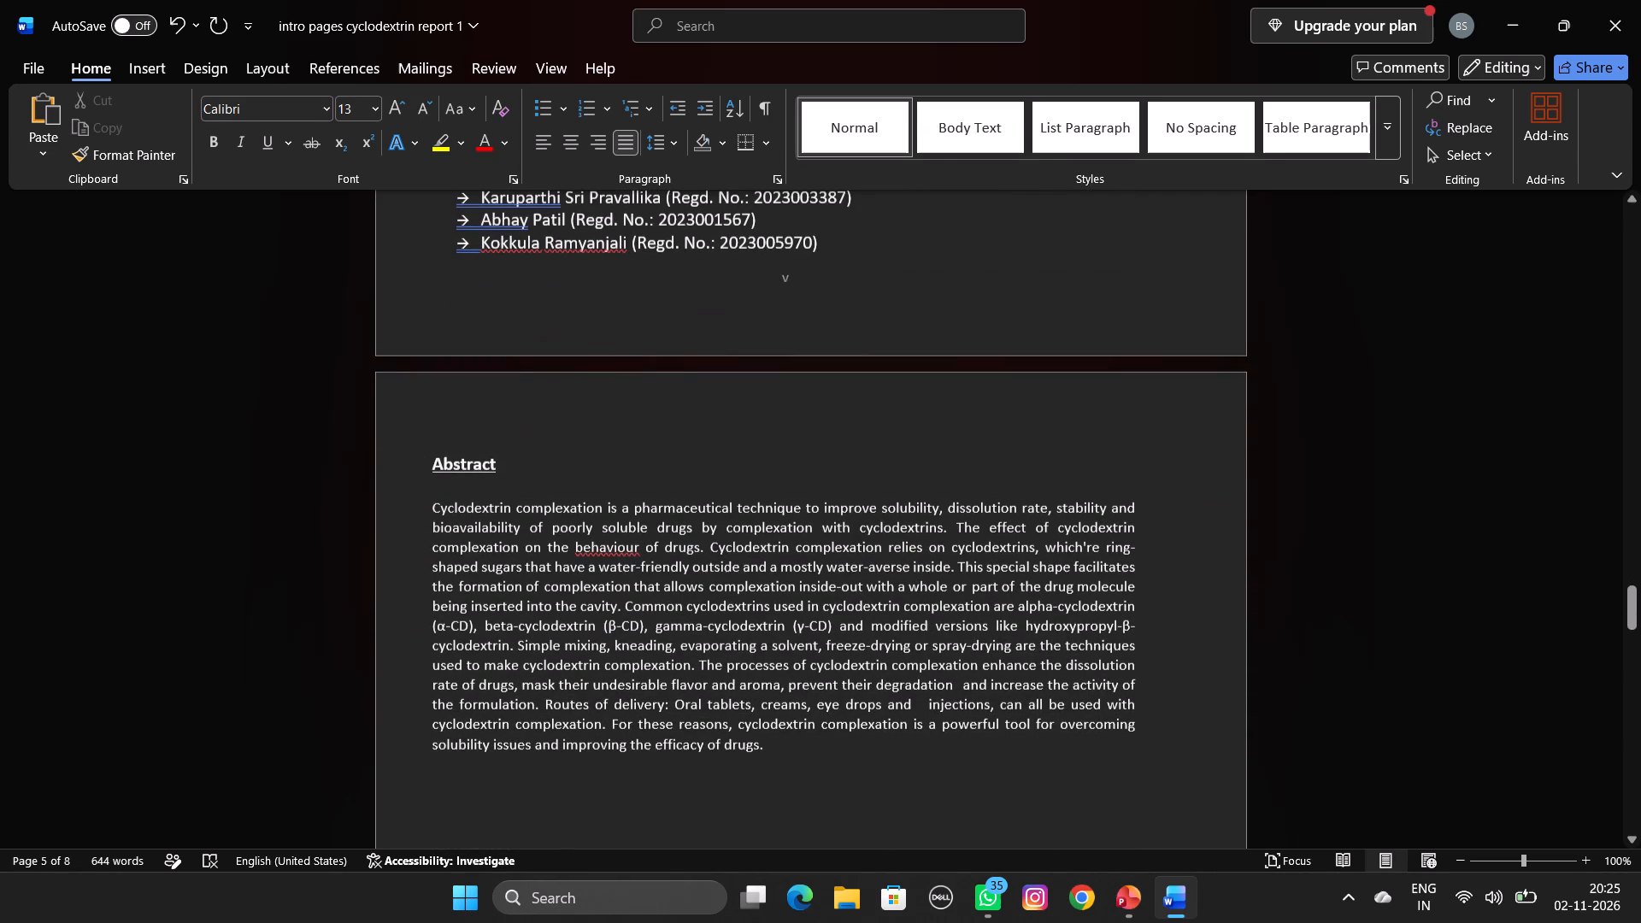
scroll(1138, 475, "down", 6)
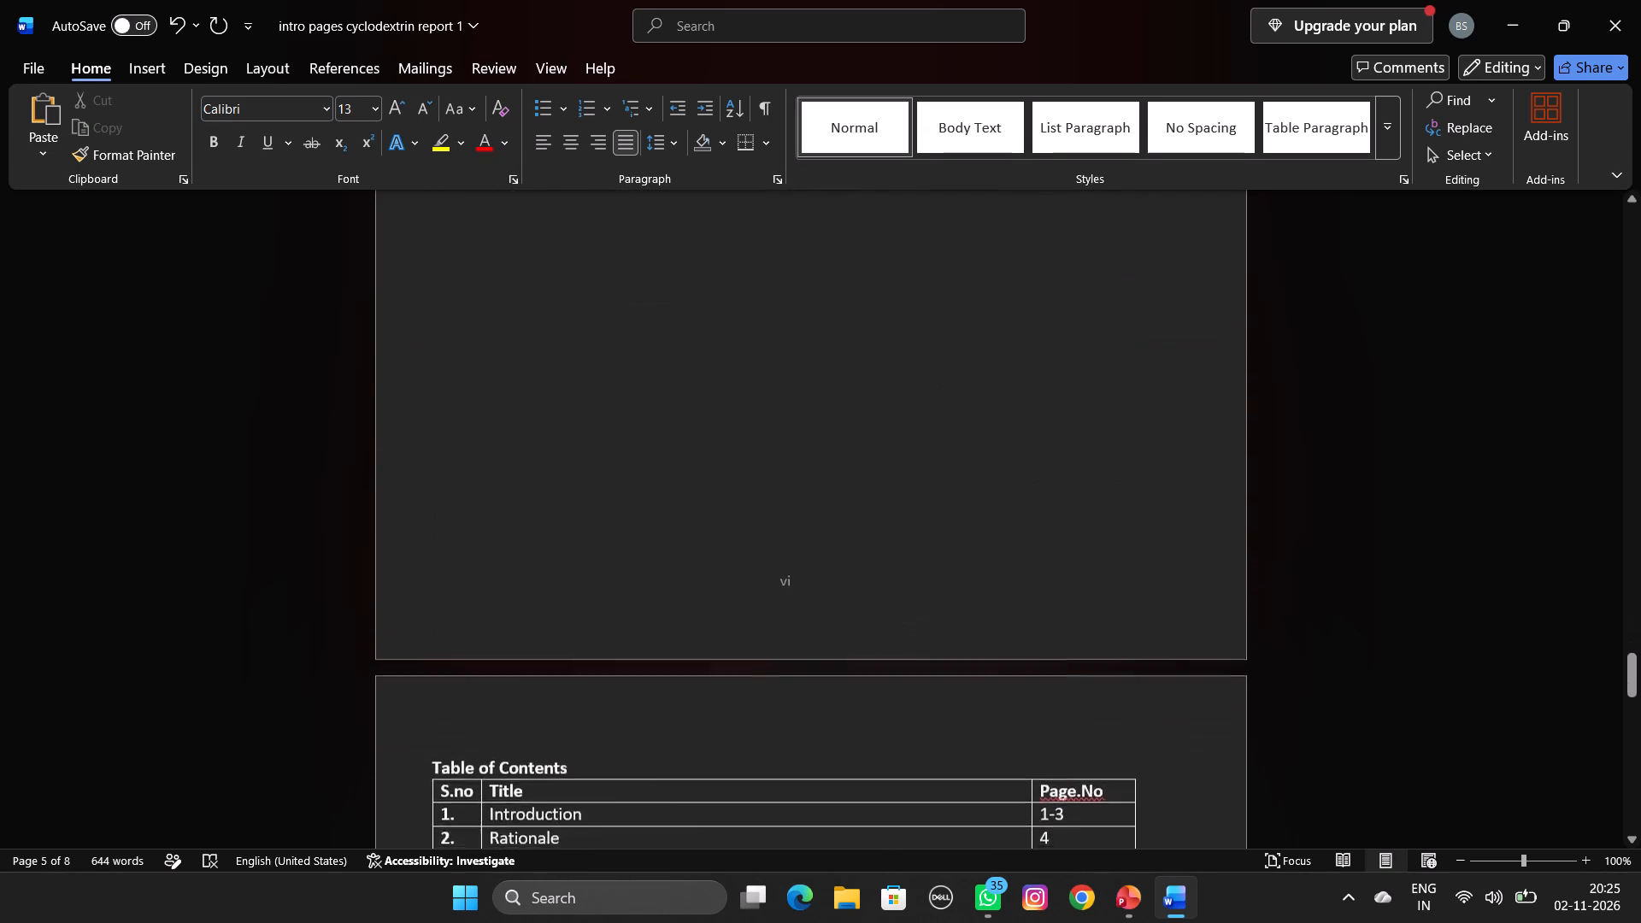
scroll(1138, 475, "down", 15)
scroll(1138, 475, "up", 3)
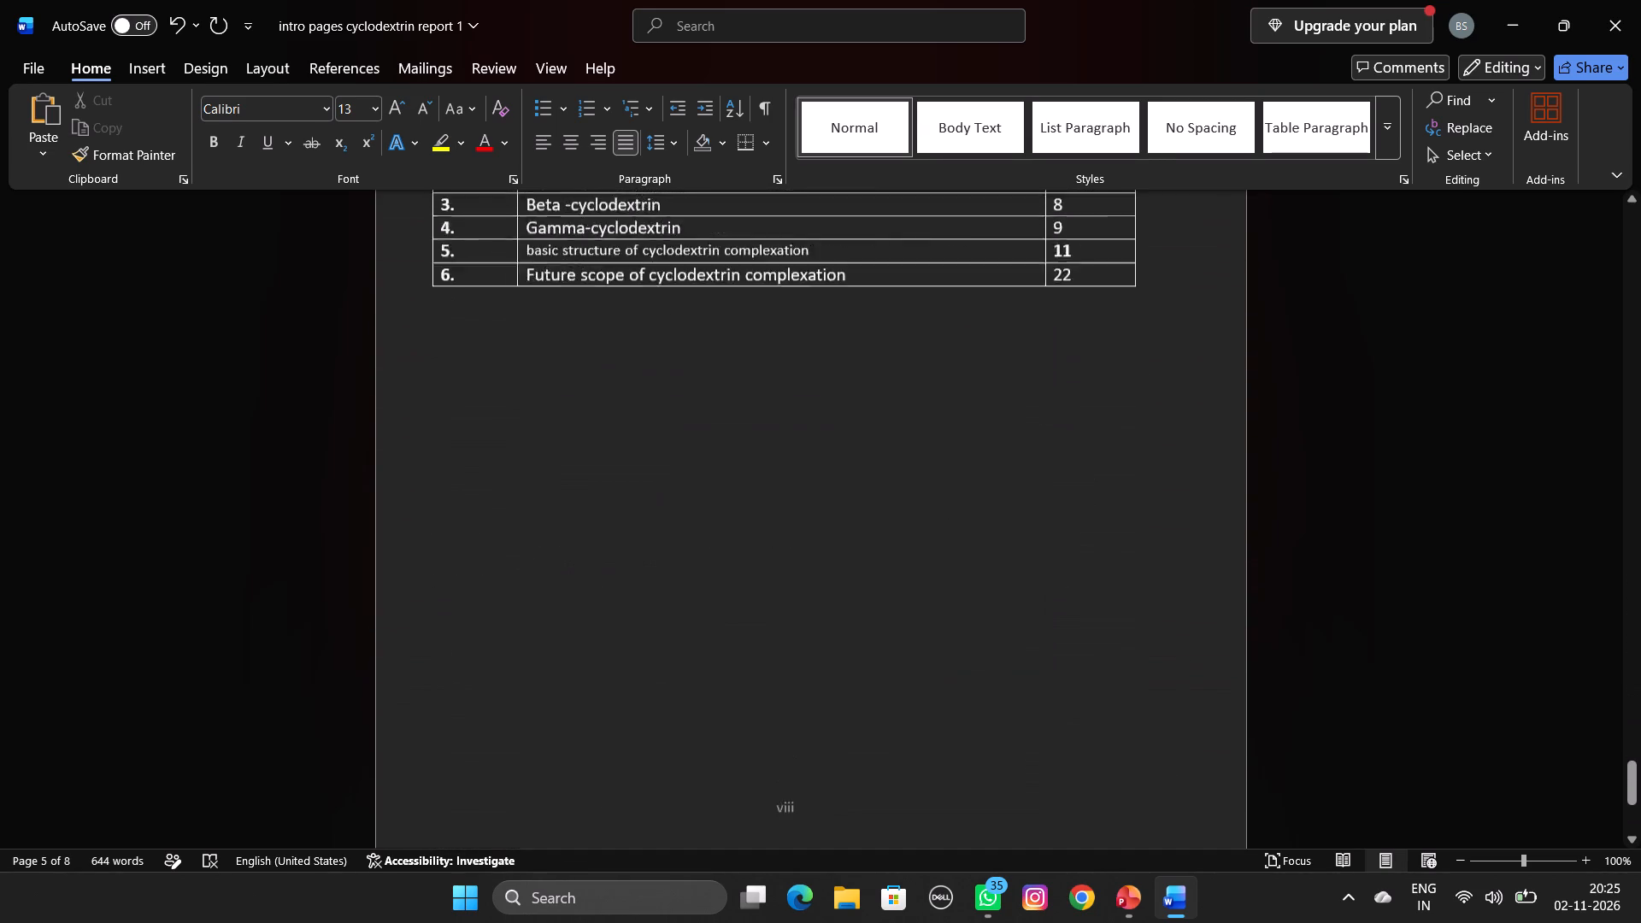
scroll(1138, 475, "up", 8)
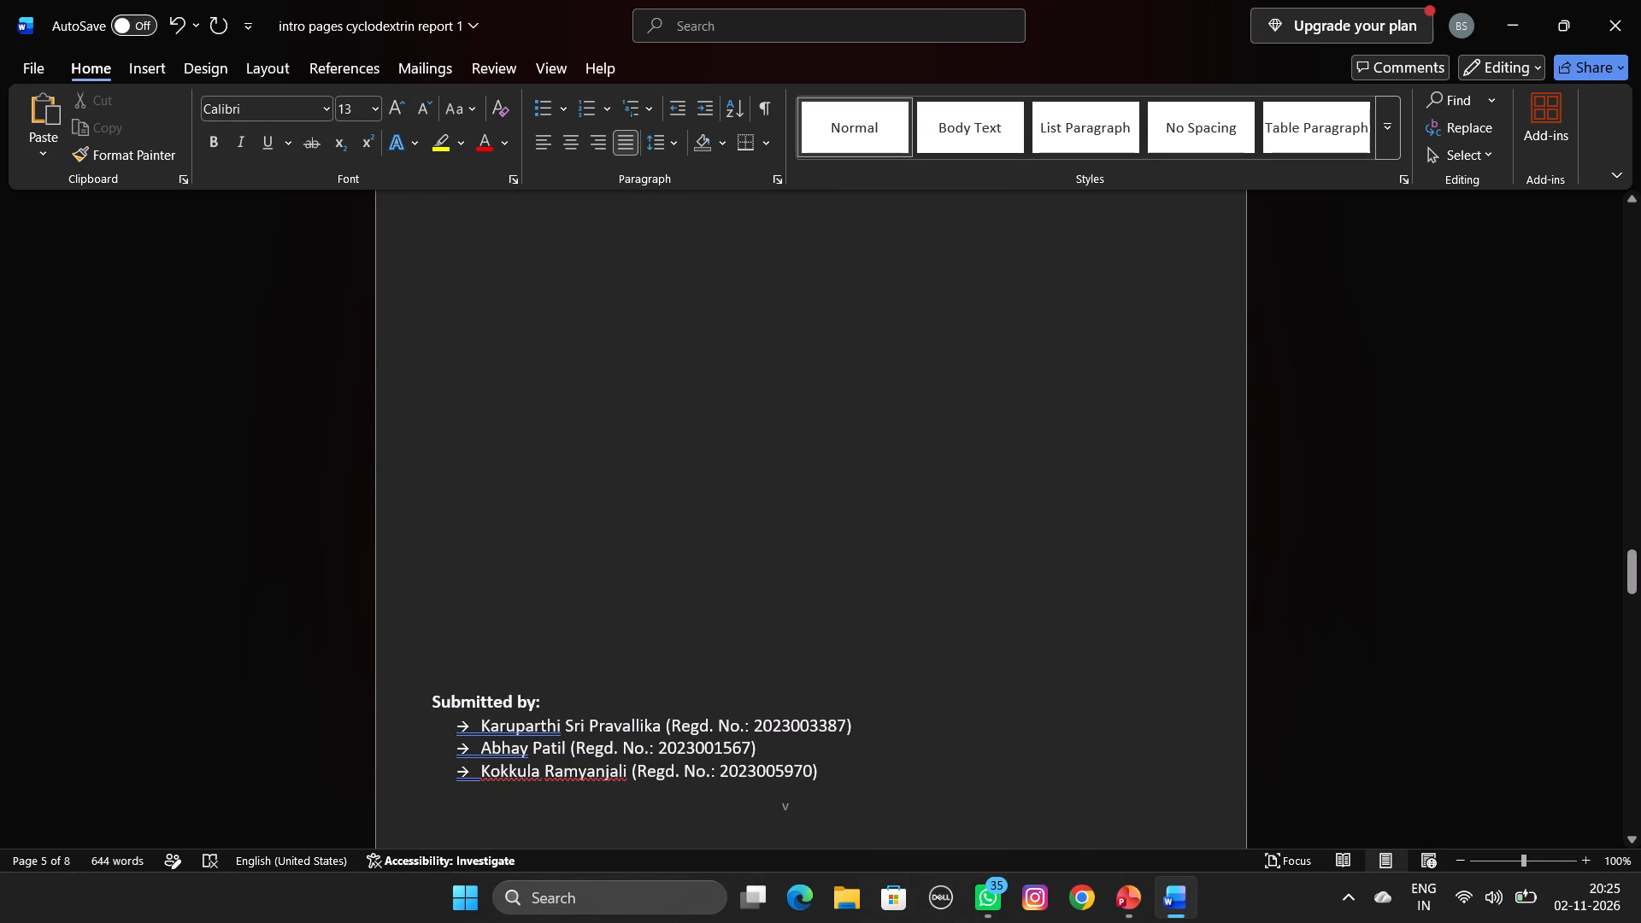
scroll(1138, 475, "up", 6)
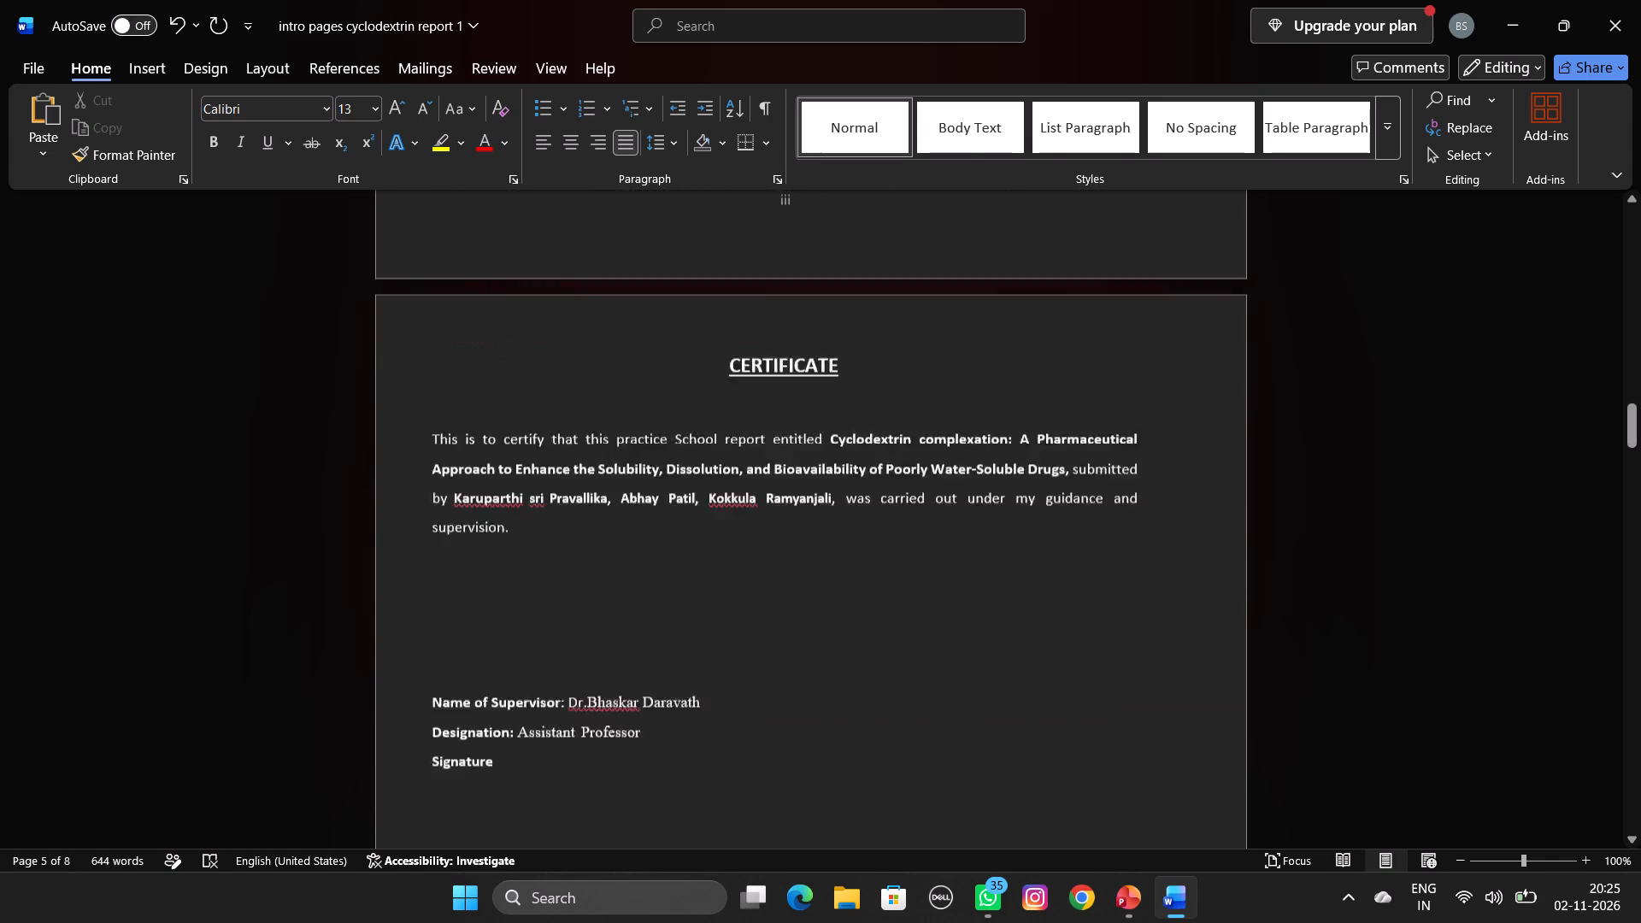
scroll(1138, 475, "up", 3)
scroll(1138, 475, "down", 3)
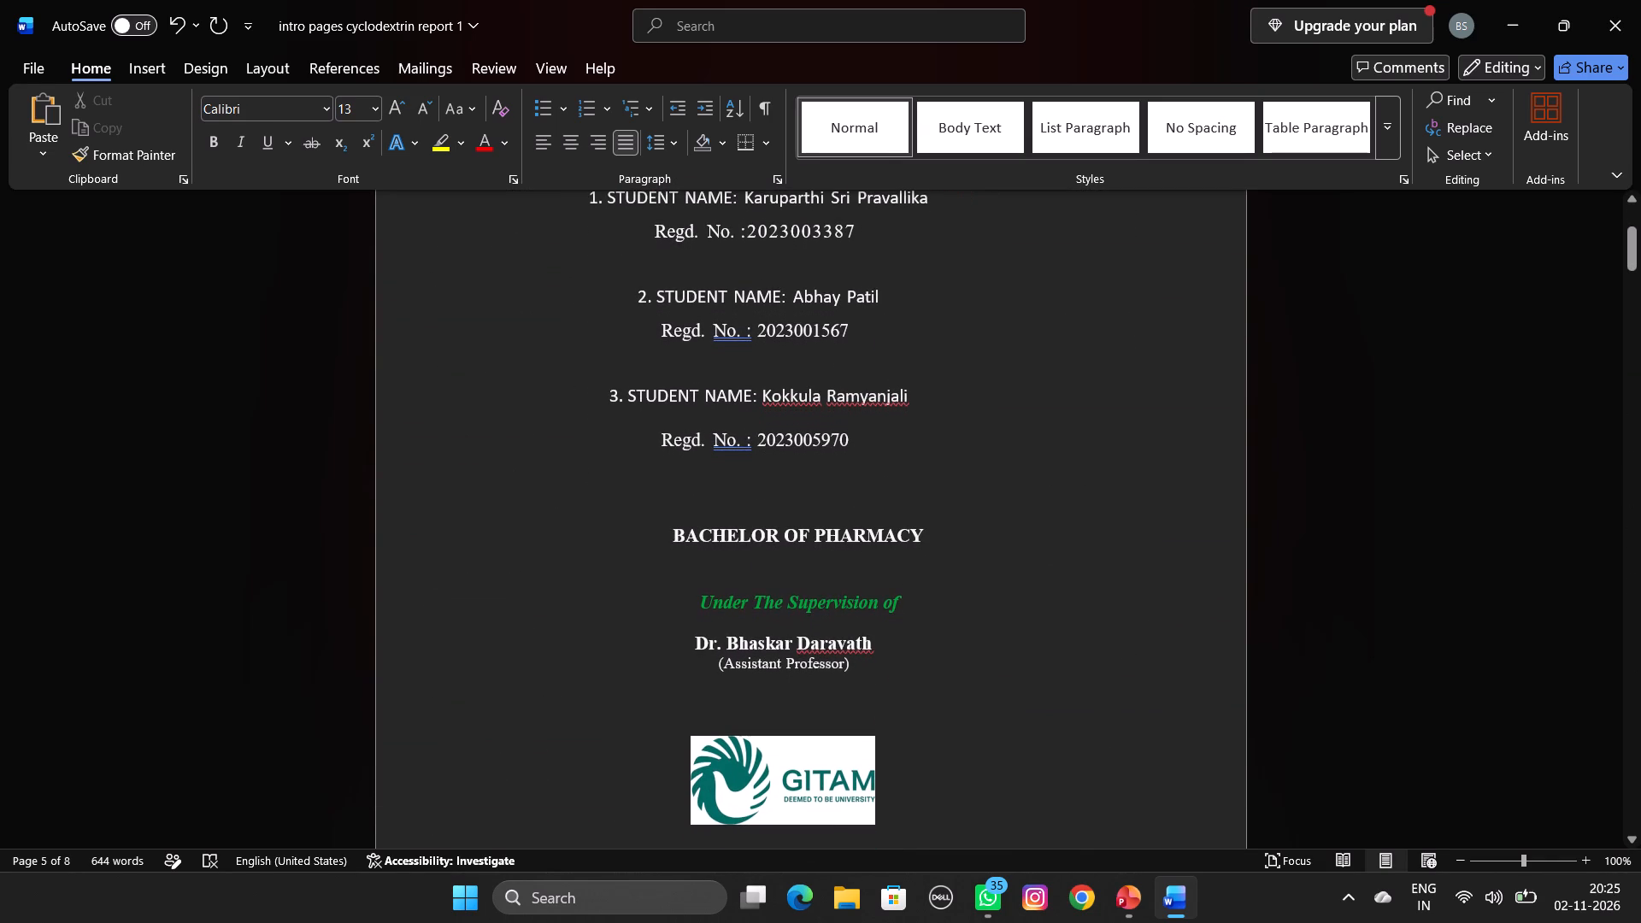
Save a copy of the document in the Desktop folder as "intro pages cyclodextrin report 3".
left_click(26, 60)
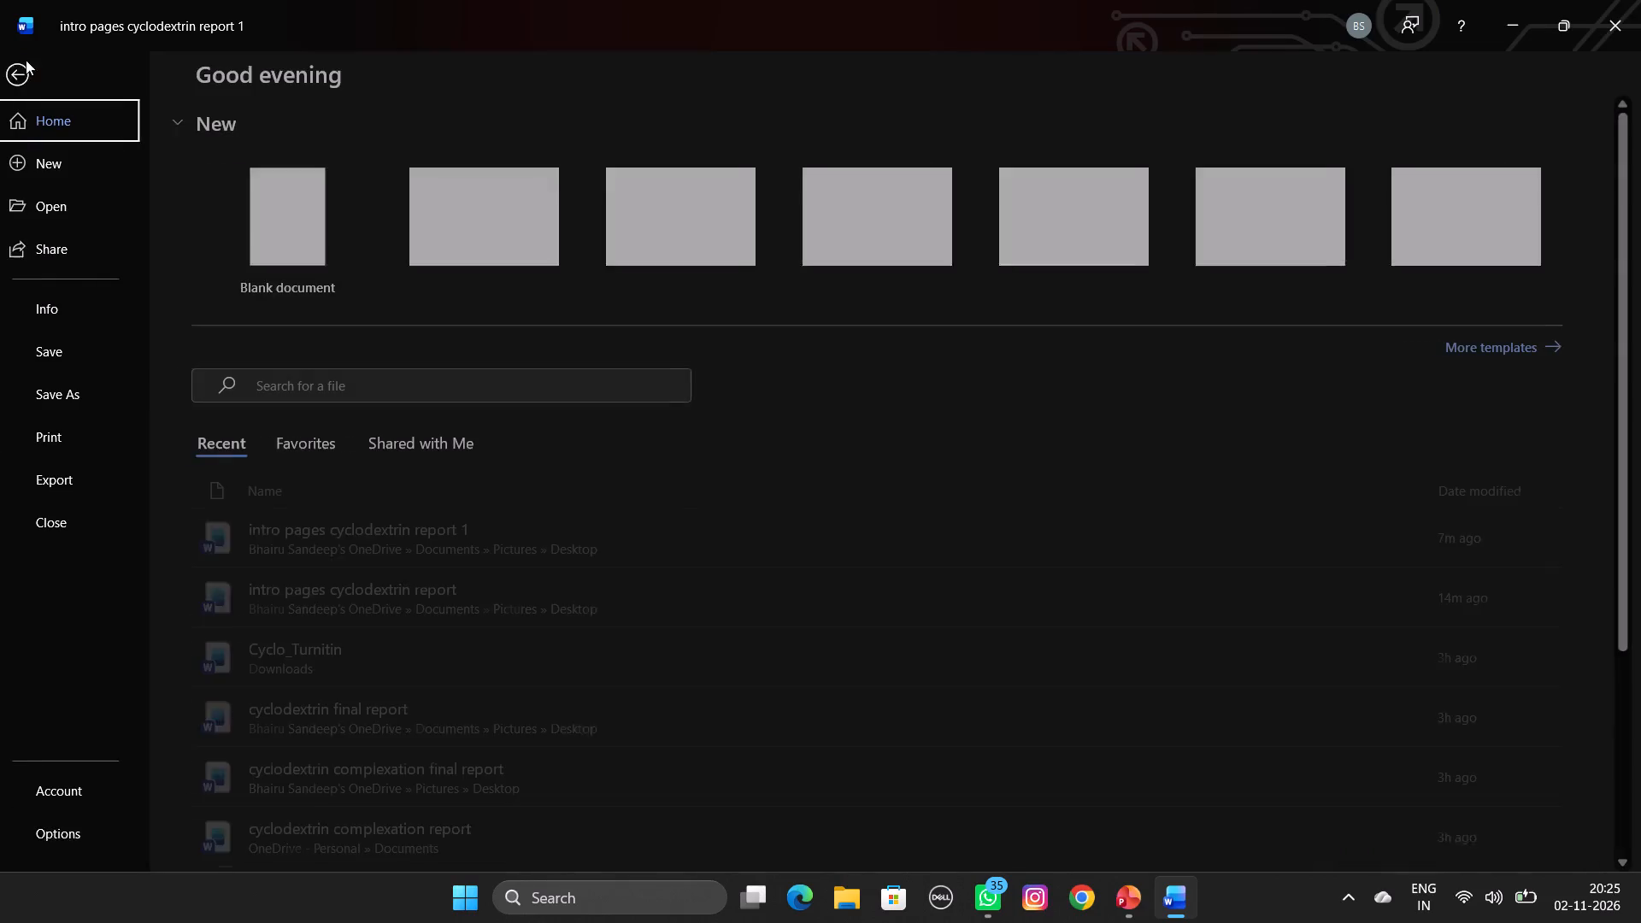
left_click(119, 392)
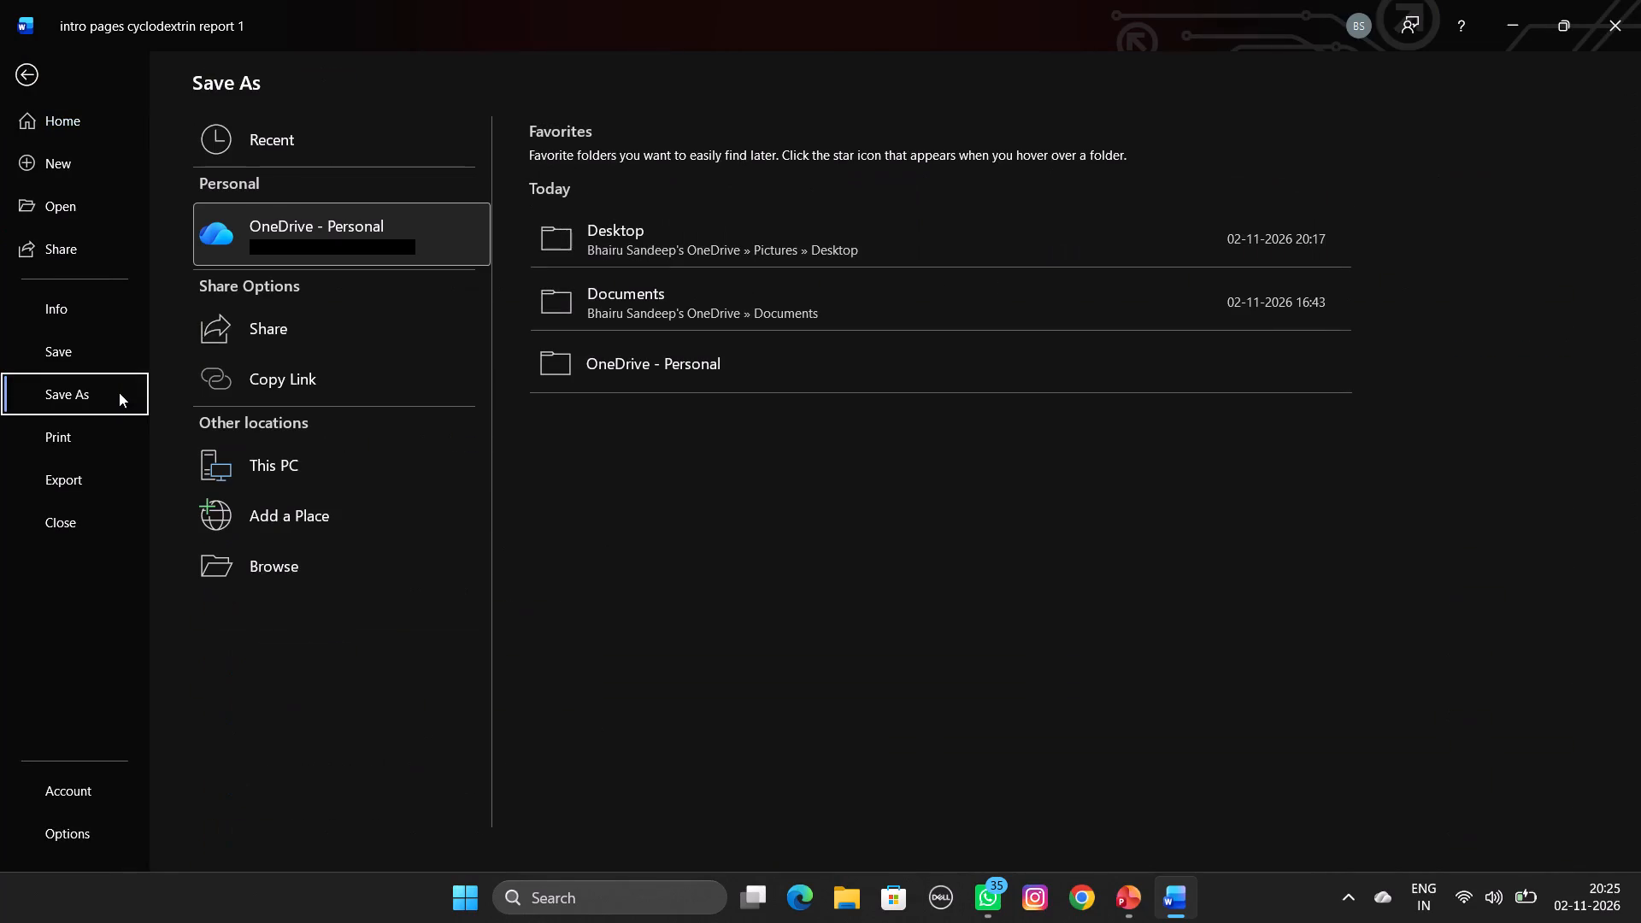
left_click(652, 251)
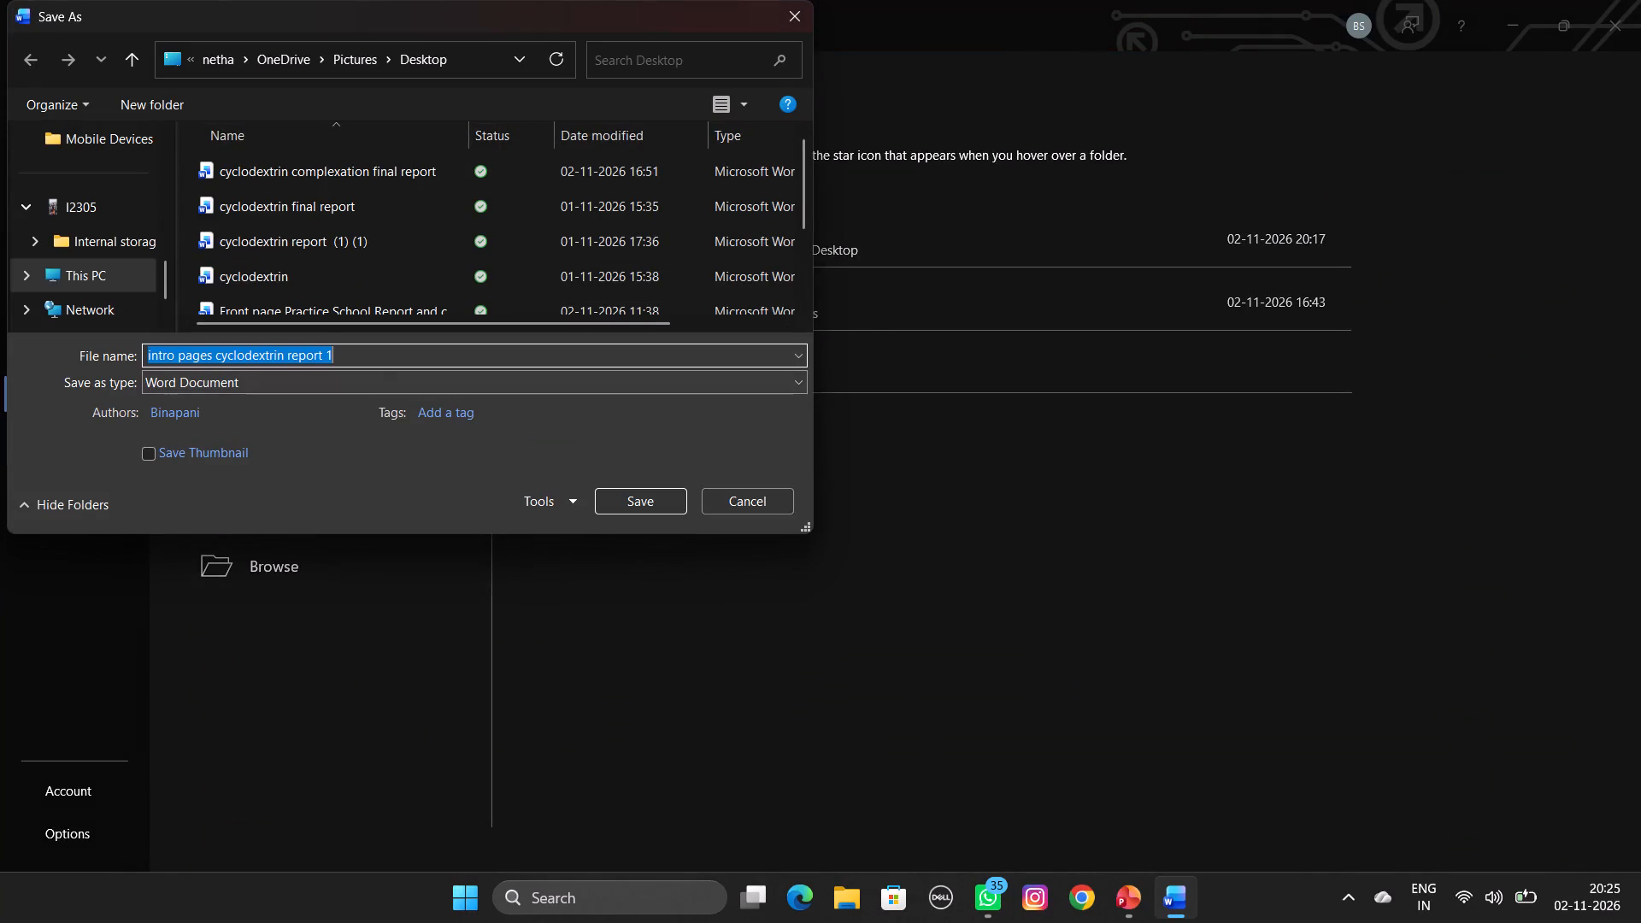
left_click(384, 363)
key("BackSpace")
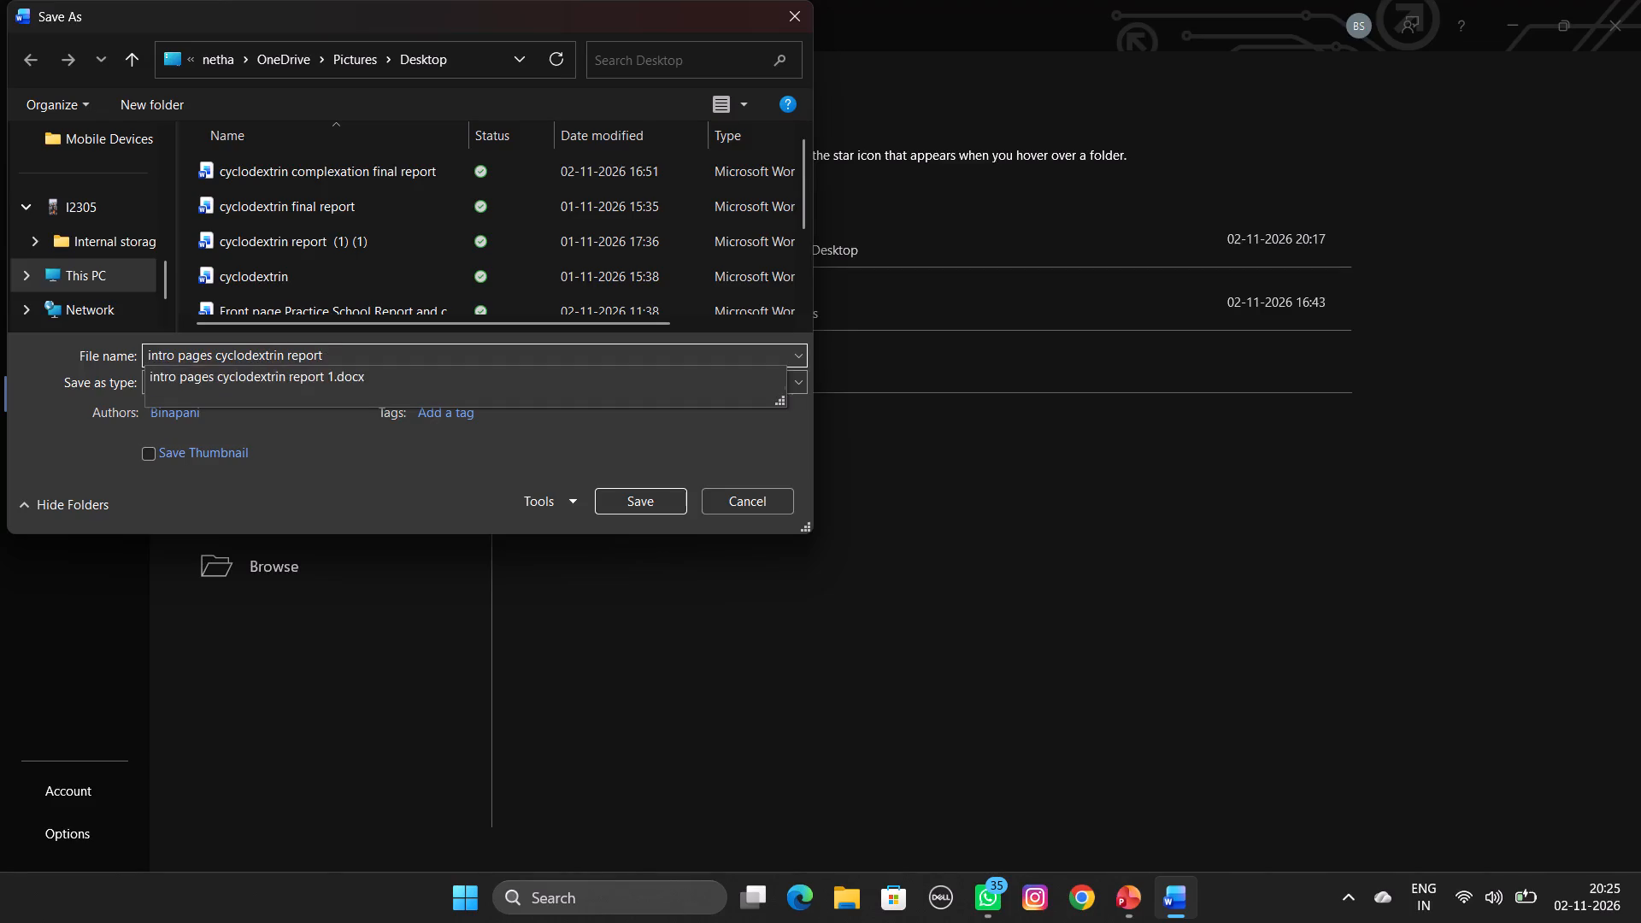
key("3")
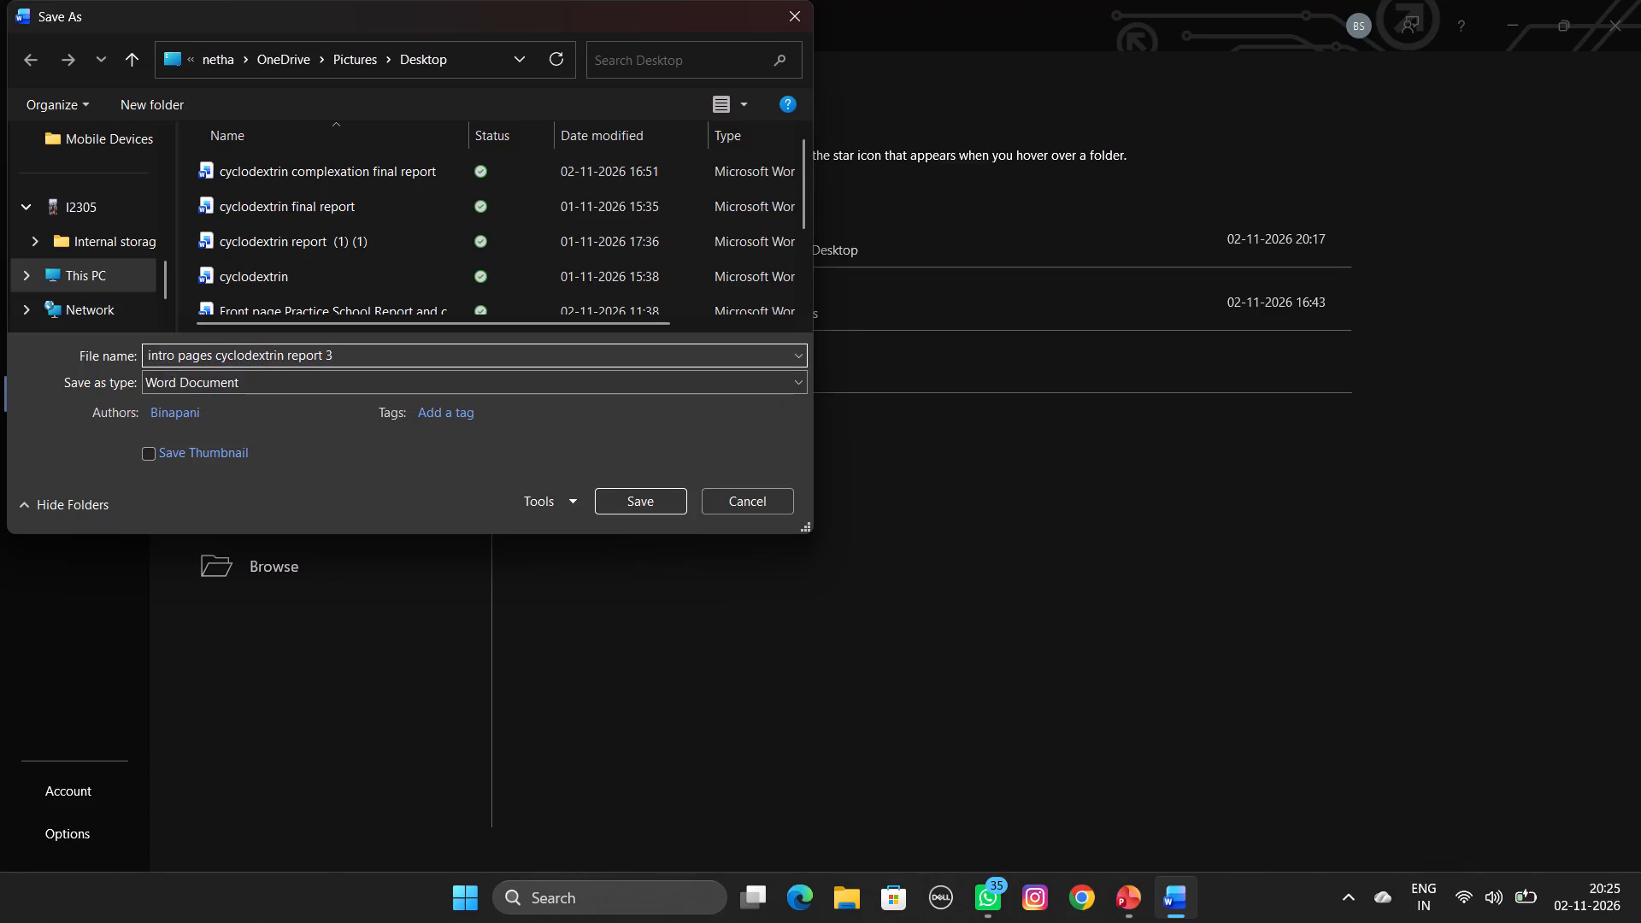
key("Return")
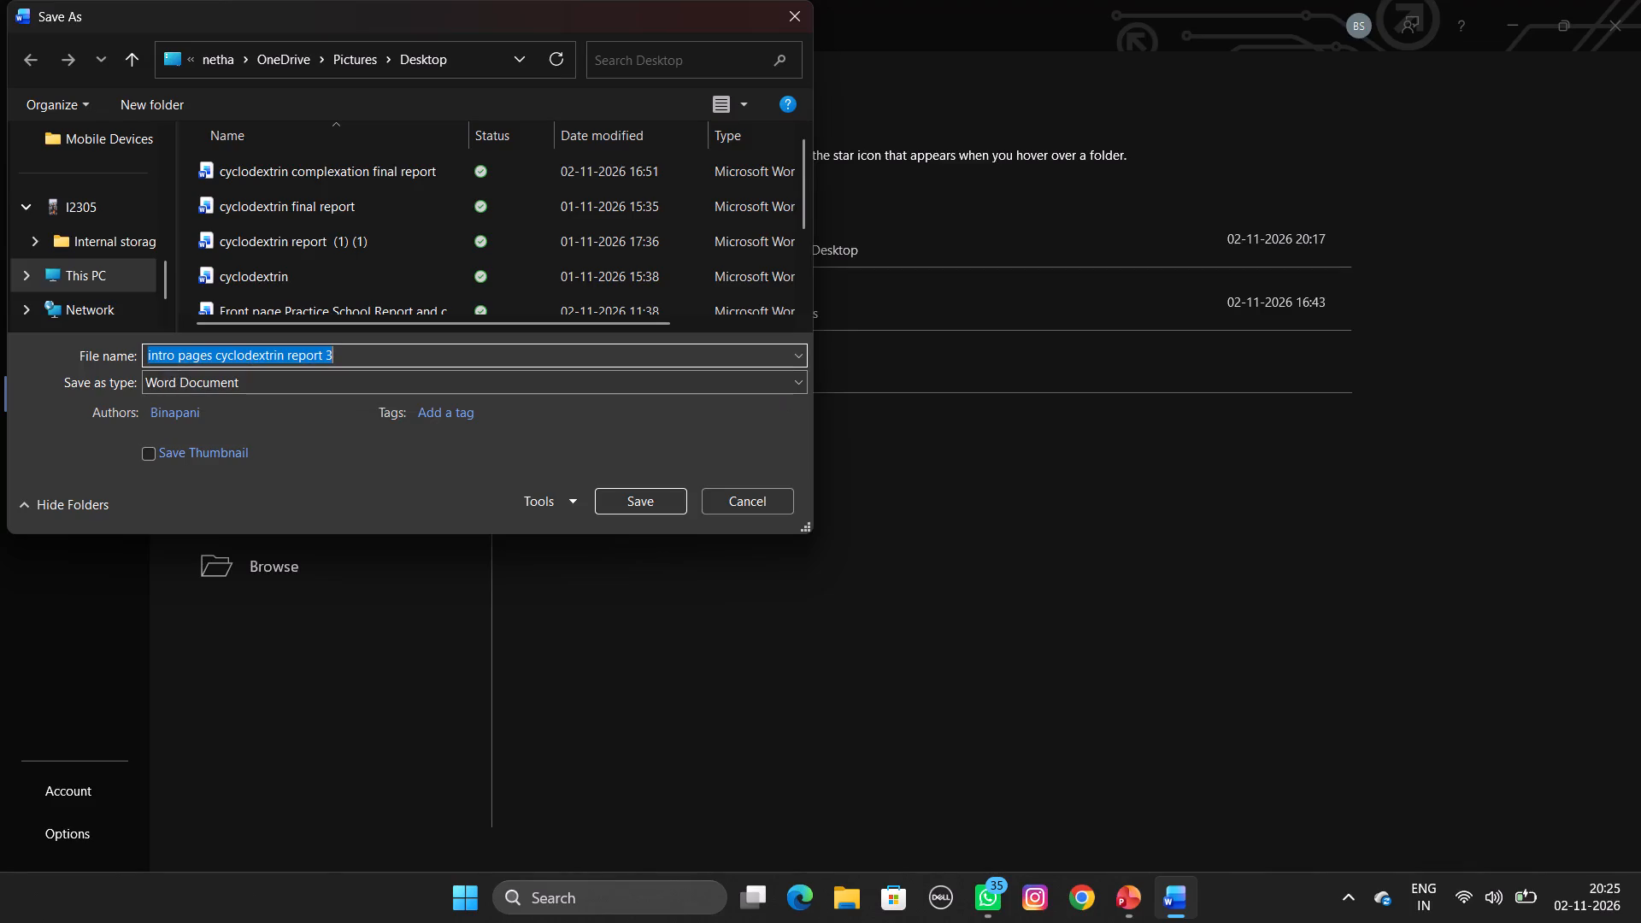
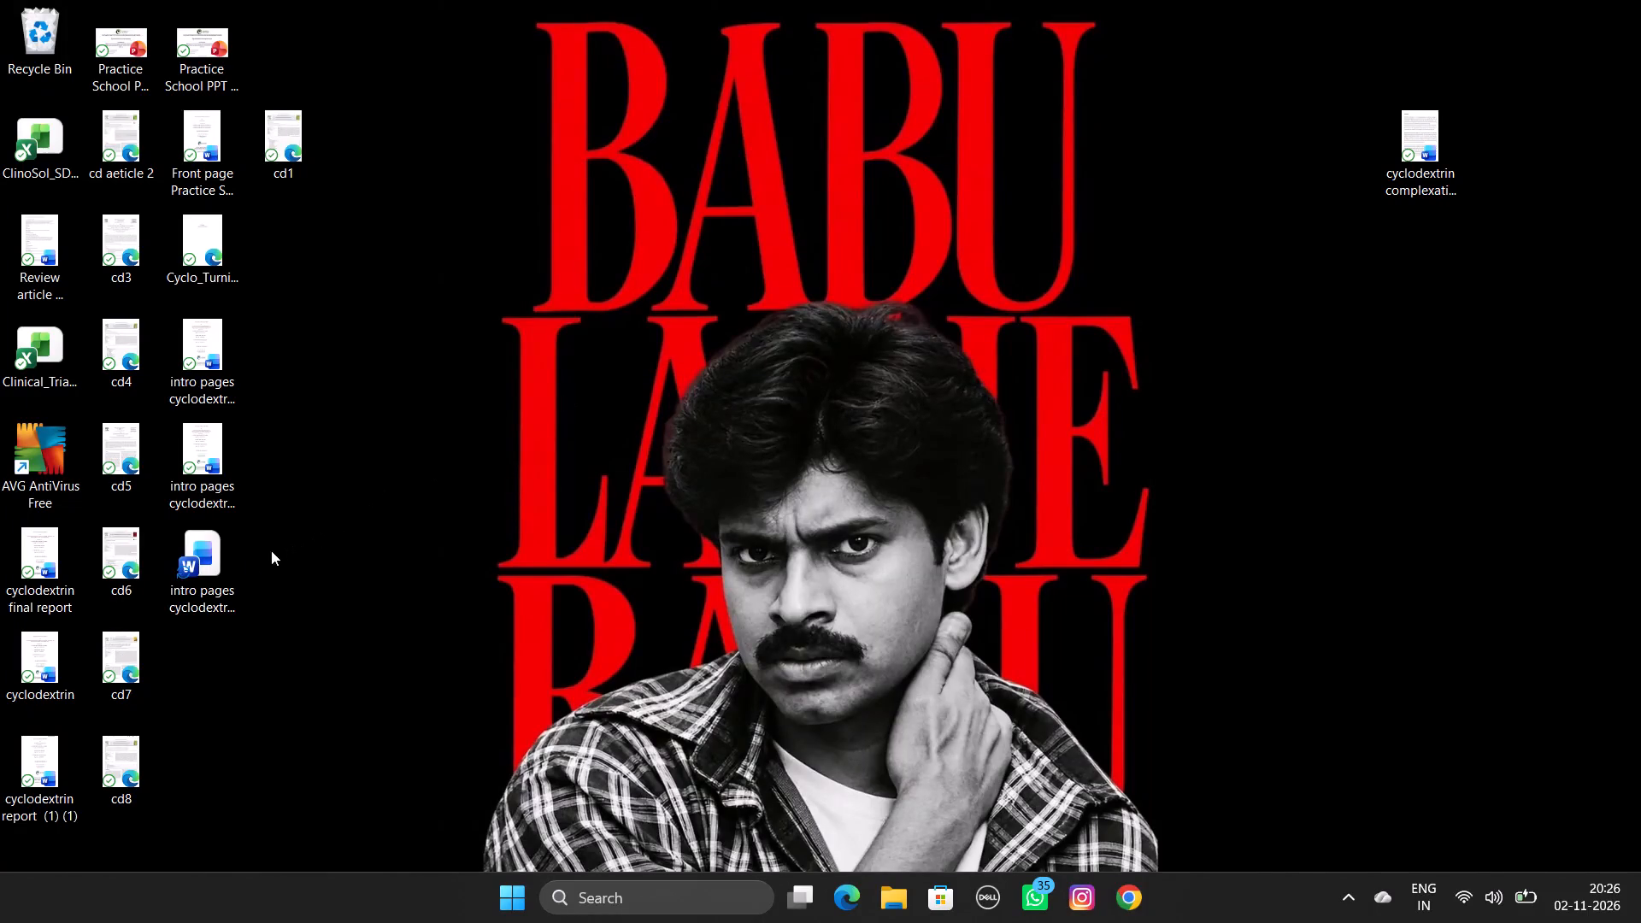
Open "intro pages cyclodextrin report 3" from the desktop, check the supervisor's name on its cover page, and close the document.
left_click(220, 561)
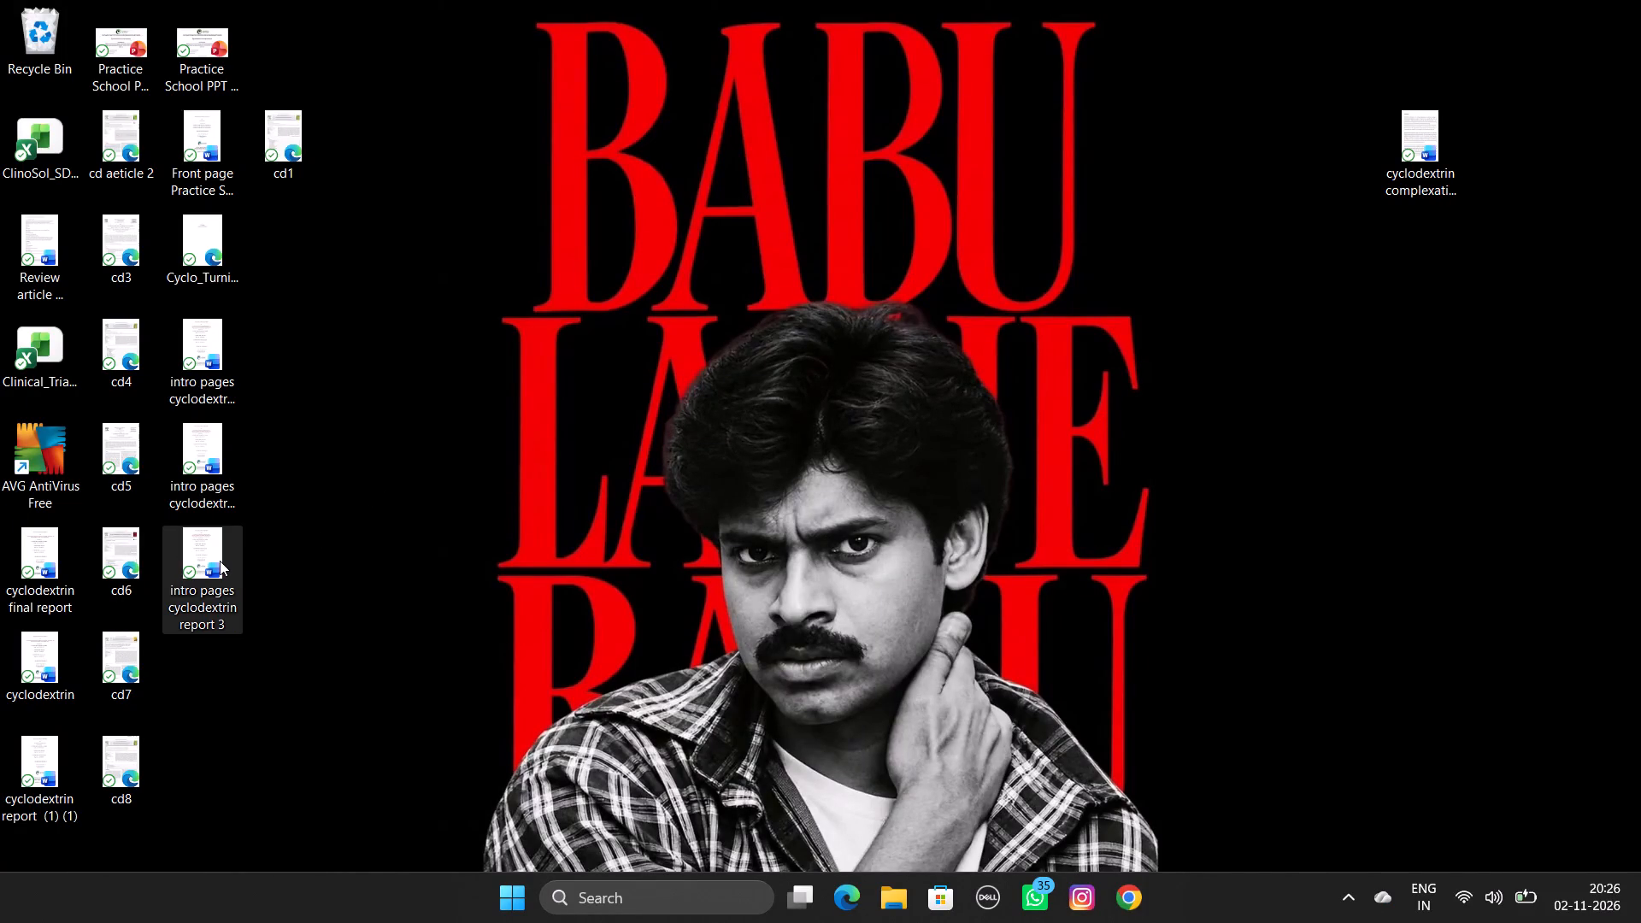
double_click(212, 561)
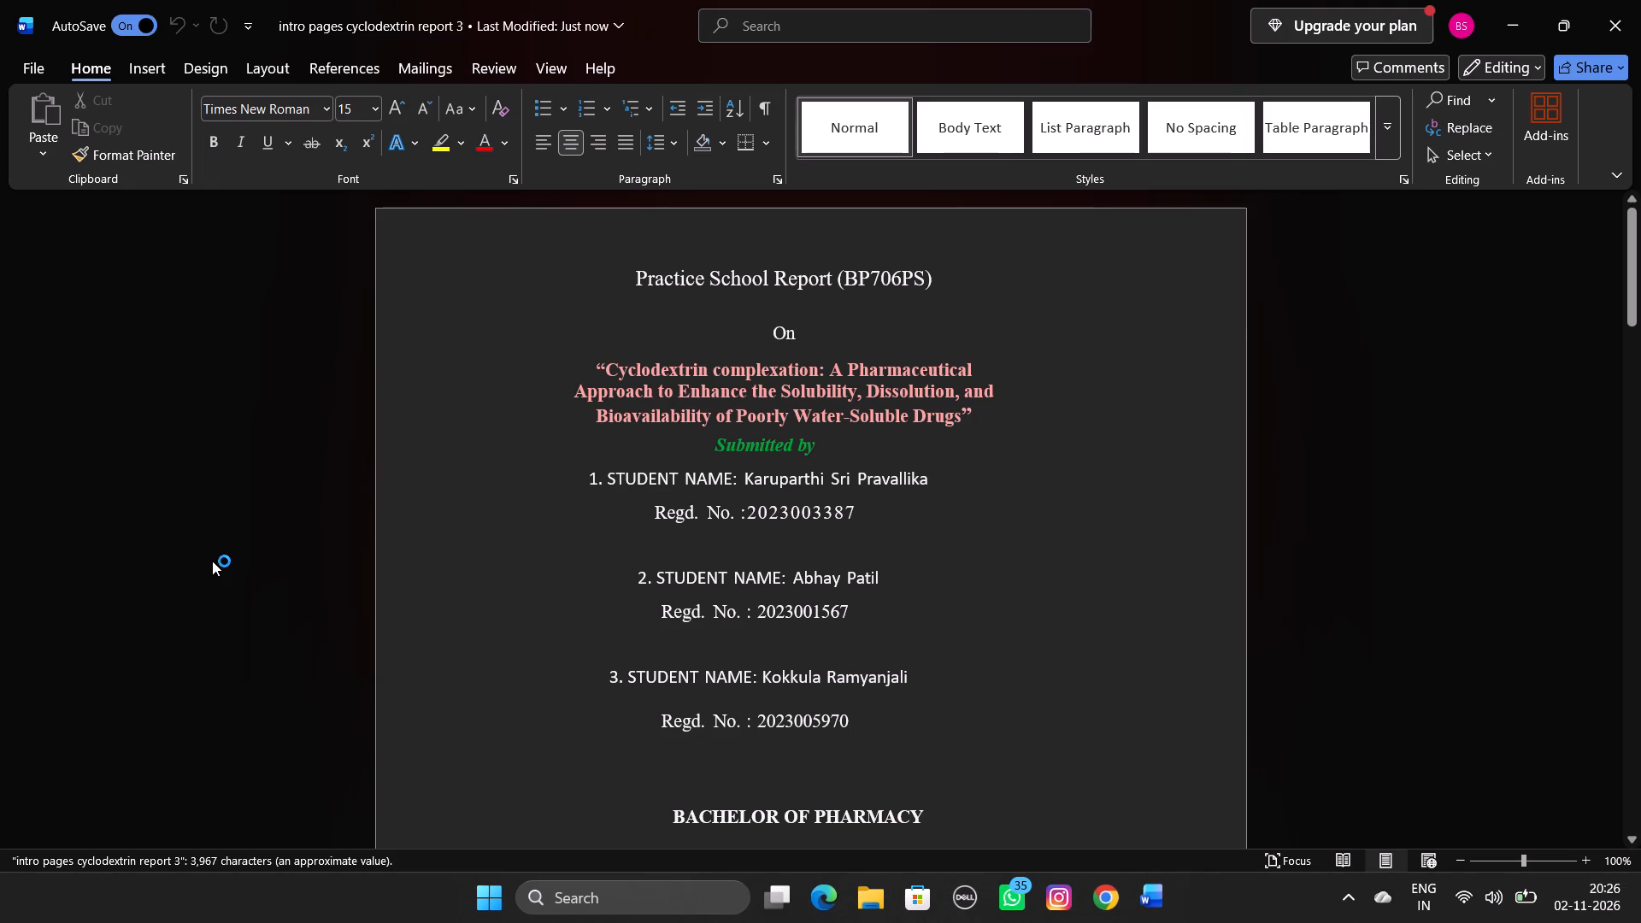
scroll(1031, 582, "down", 2)
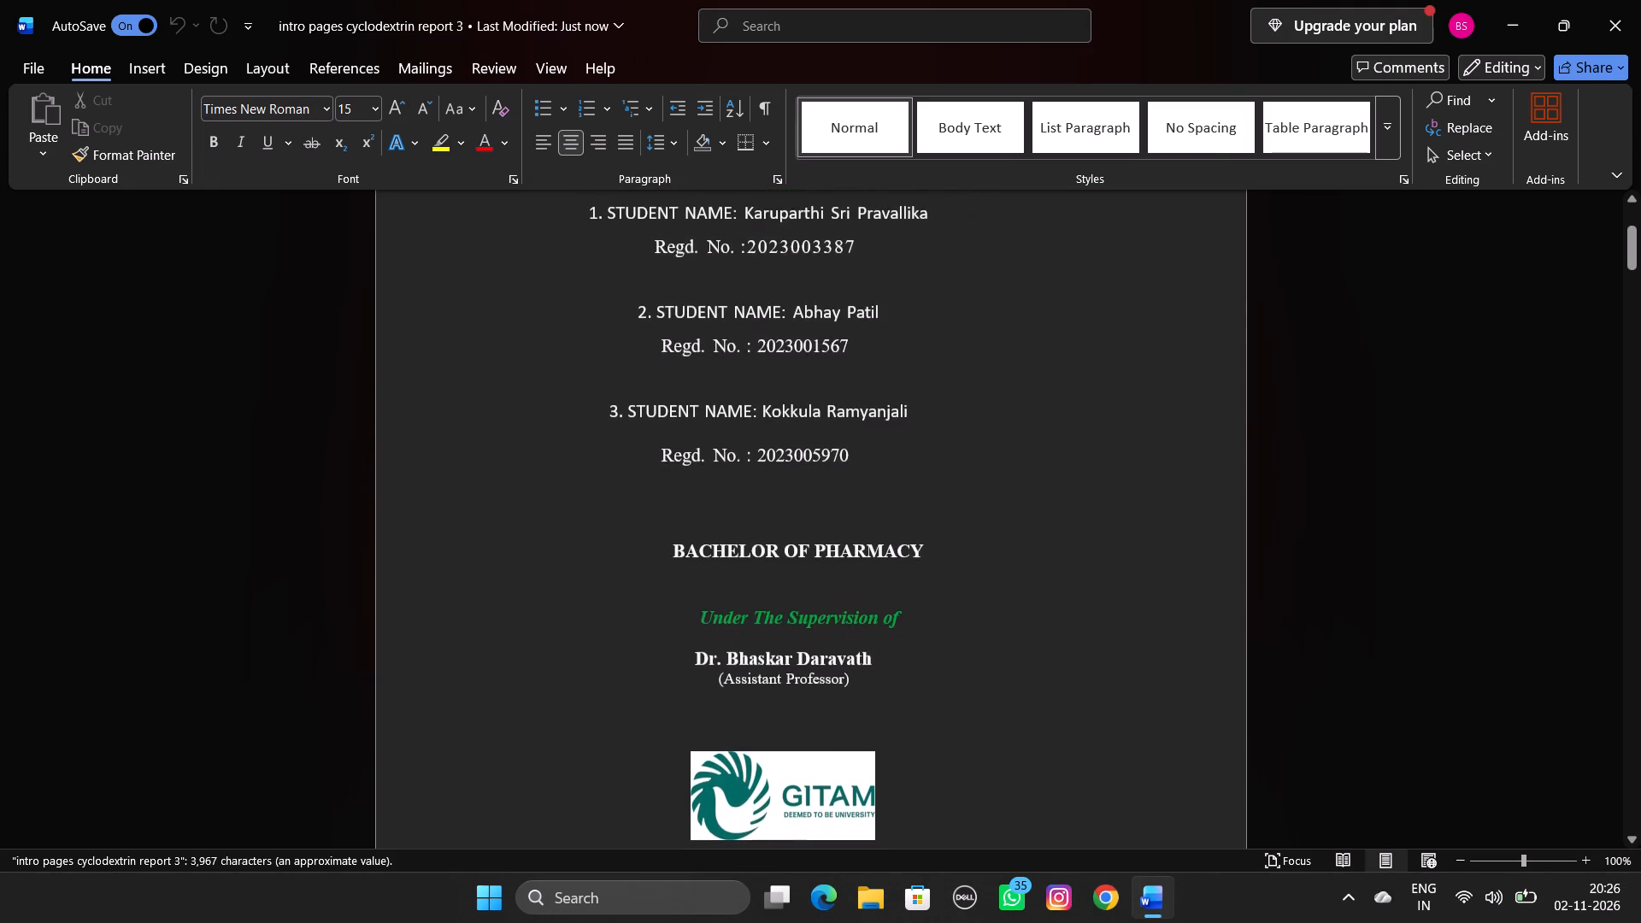
scroll(1031, 582, "down", 1)
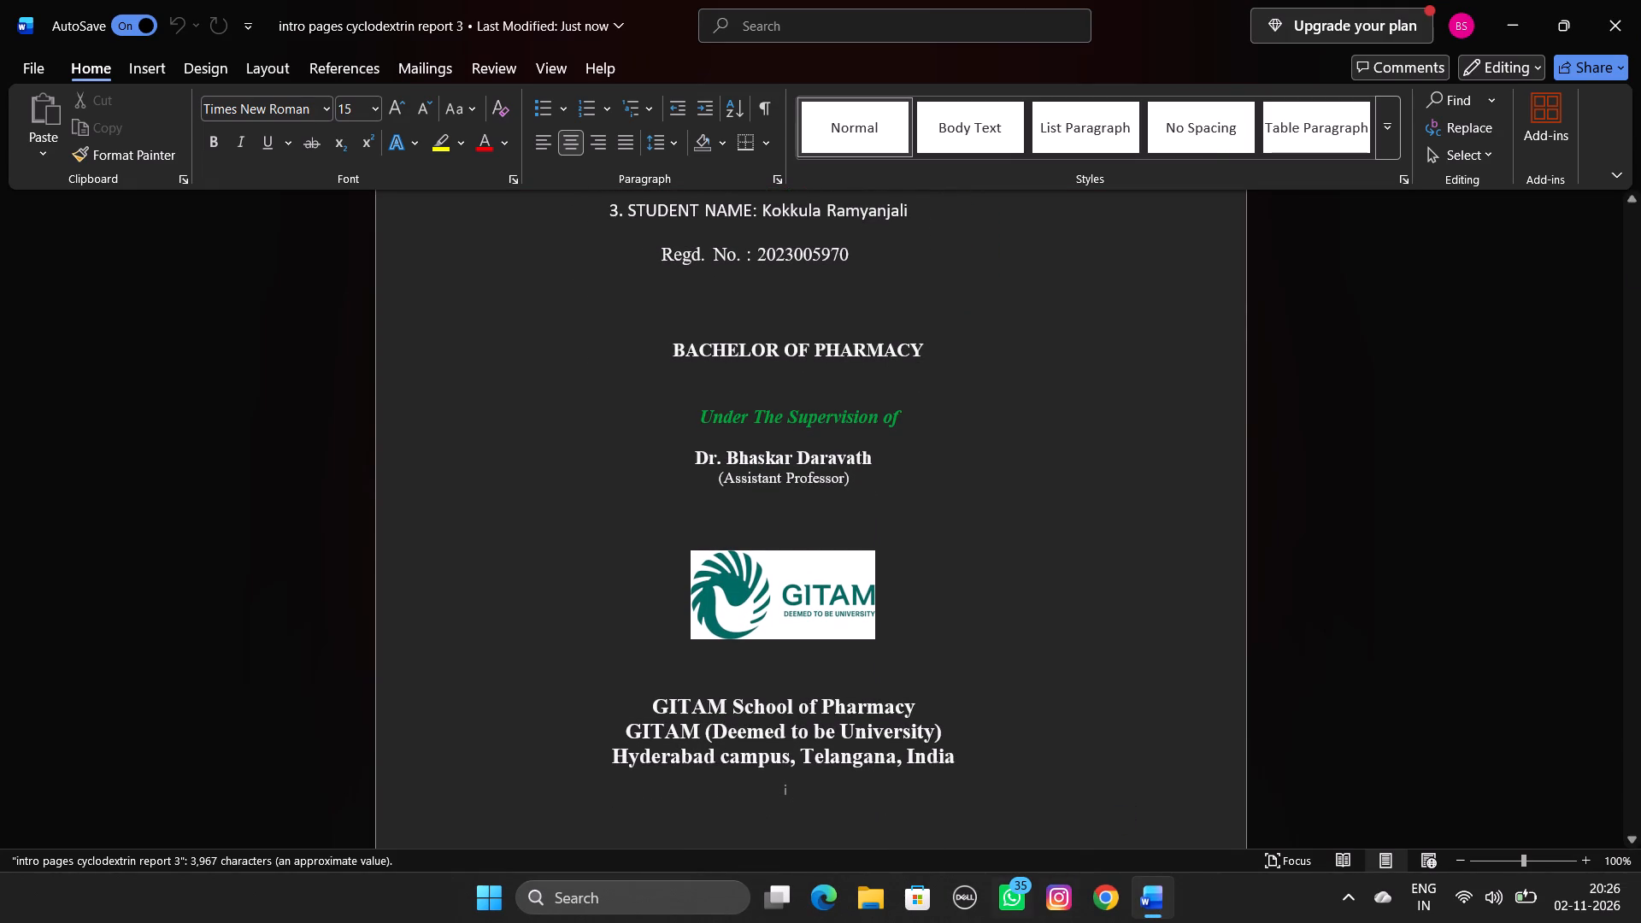
left_click(1611, 30)
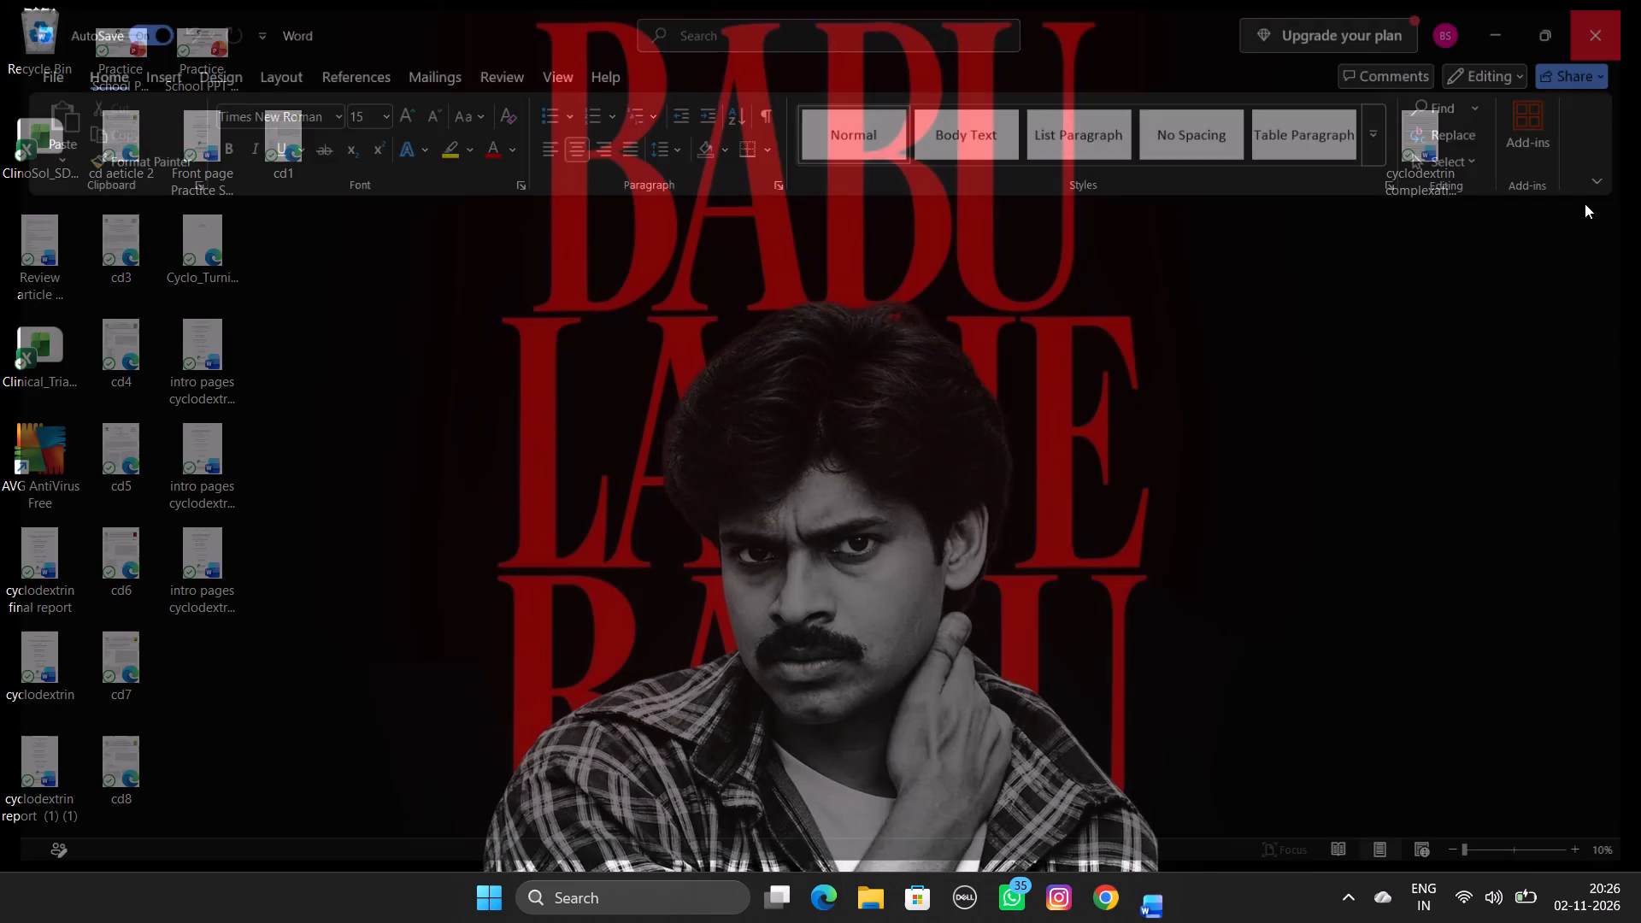
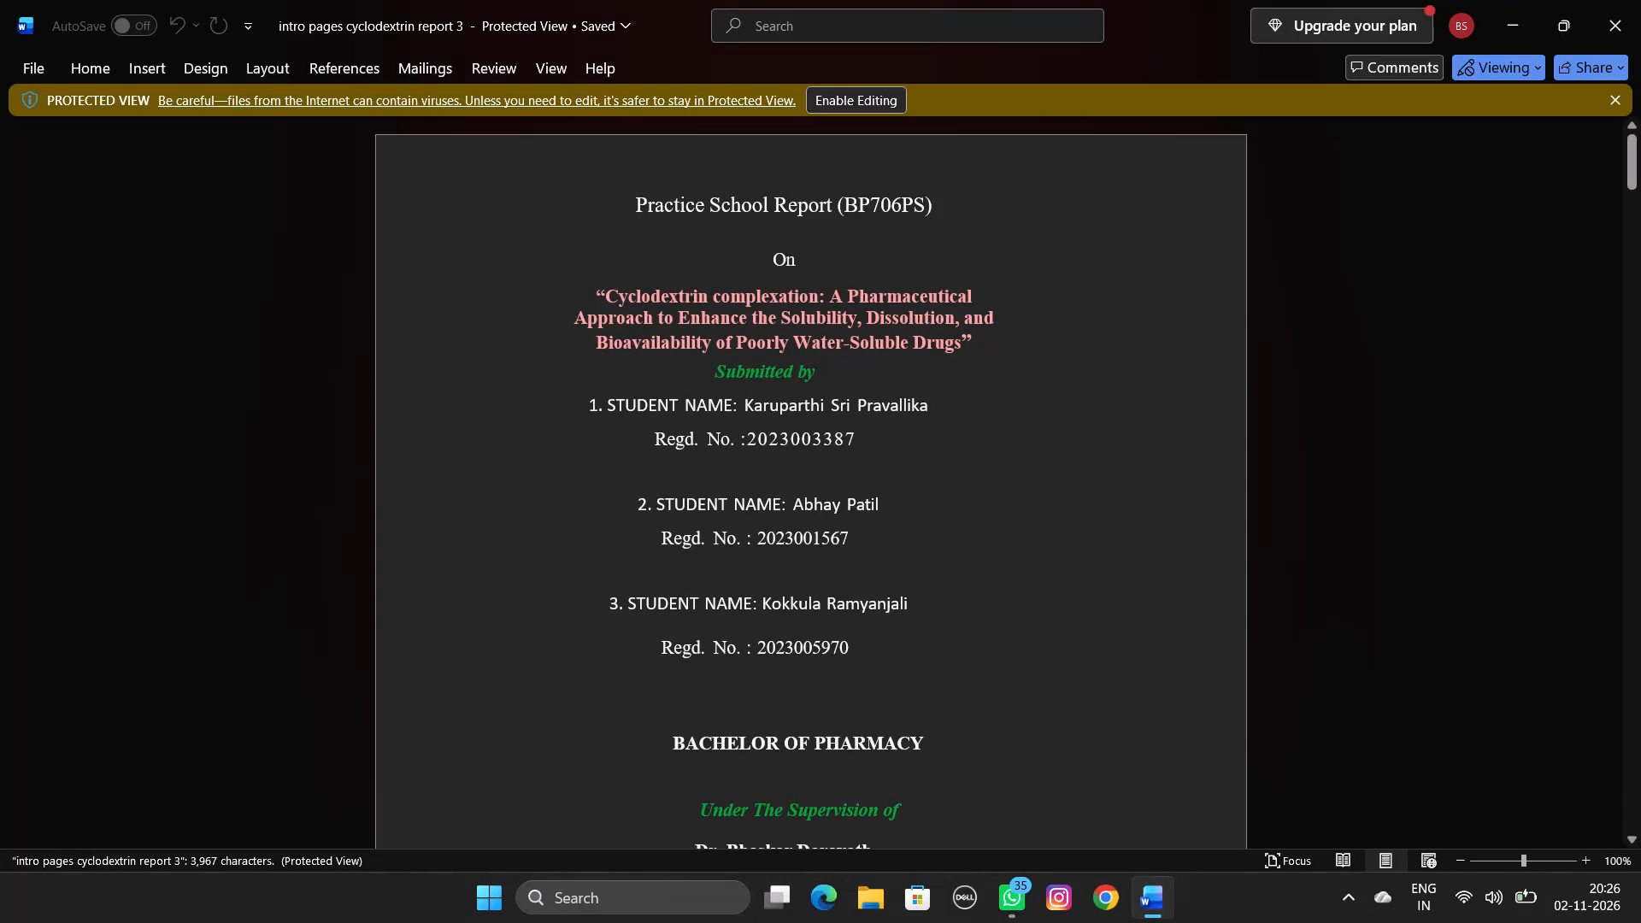
Review all the intro pages from cover to list of figures, checking the supervisor's name, contents tables and page numbering.
scroll(1159, 715, "down", 2)
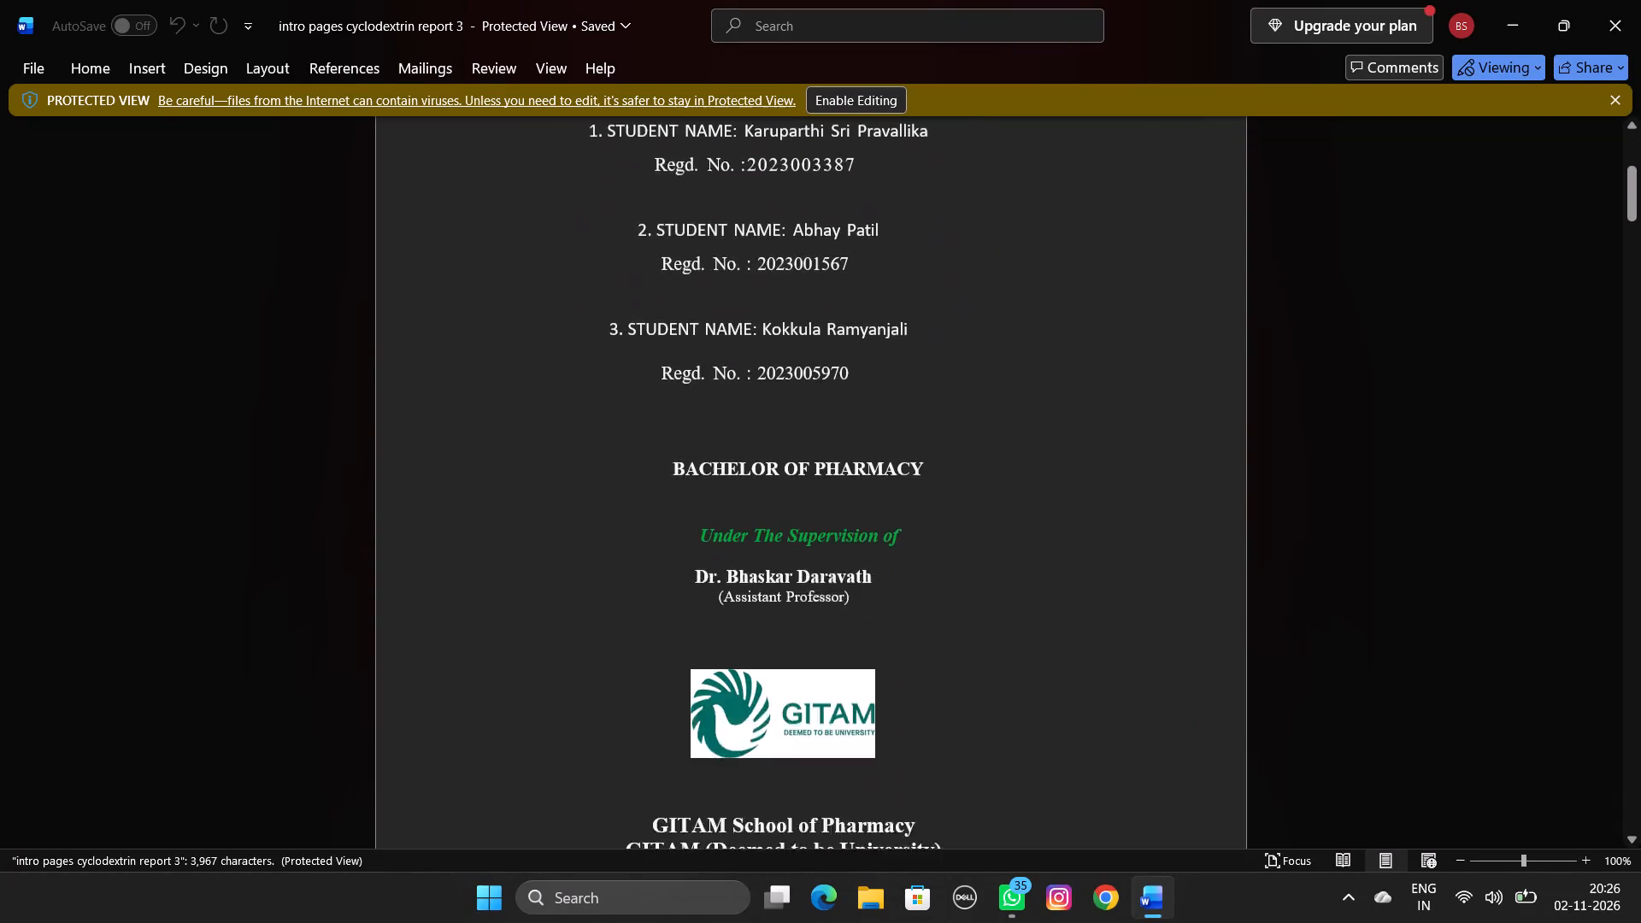
scroll(1159, 715, "down", 8)
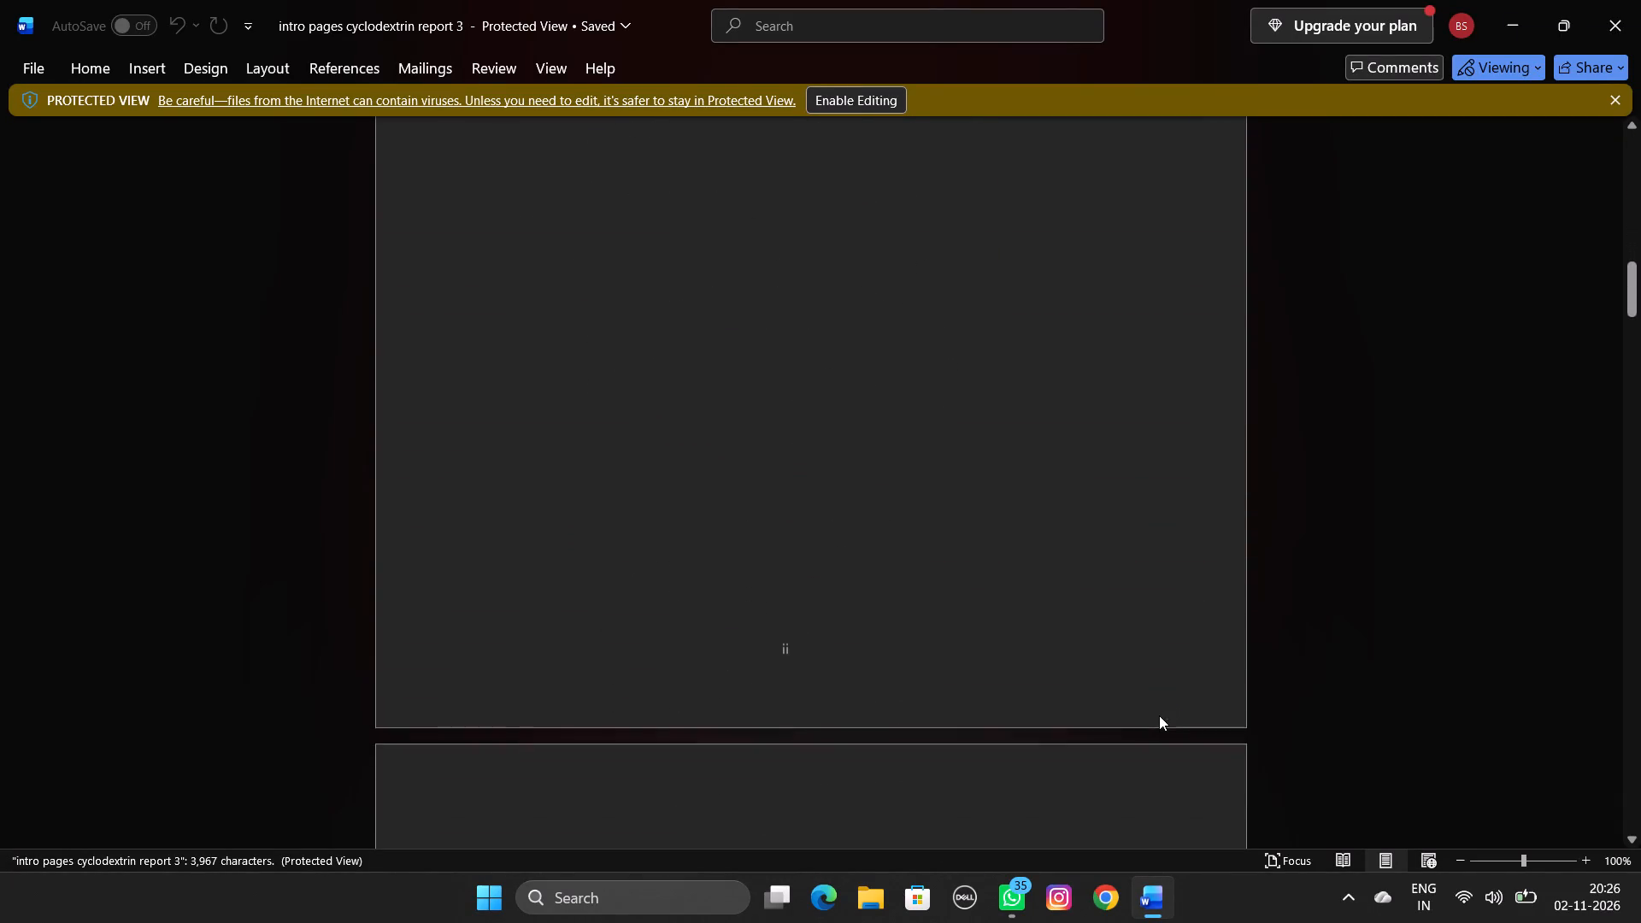
scroll(1159, 715, "down", 4)
scroll(1159, 715, "up", 1)
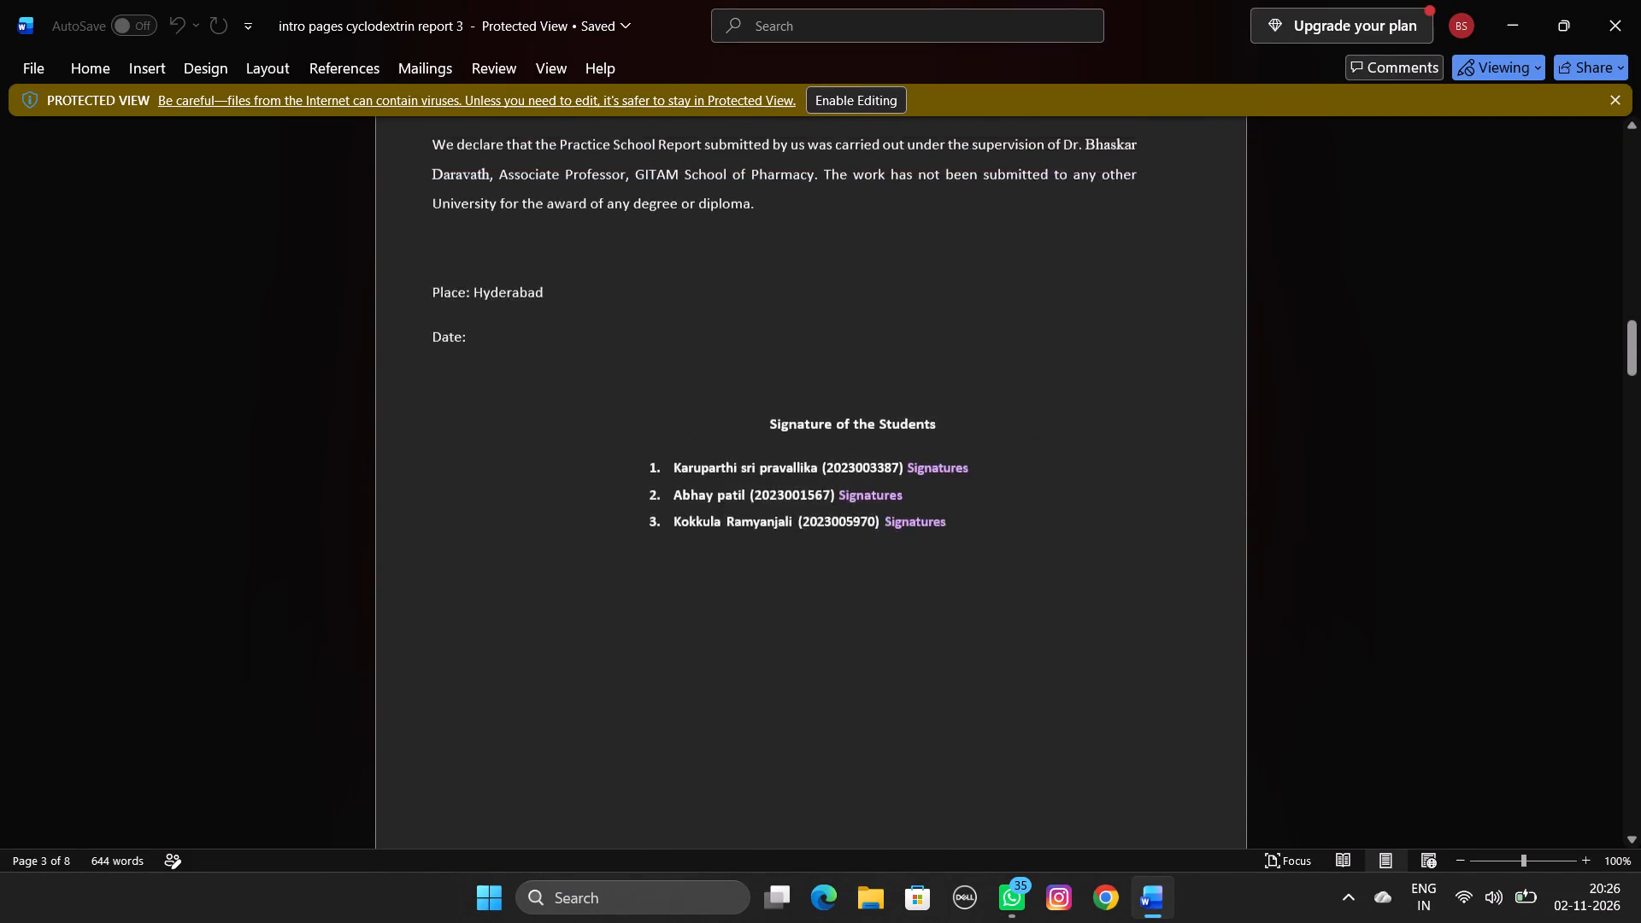
scroll(1159, 715, "up", 2)
scroll(1159, 715, "down", 1)
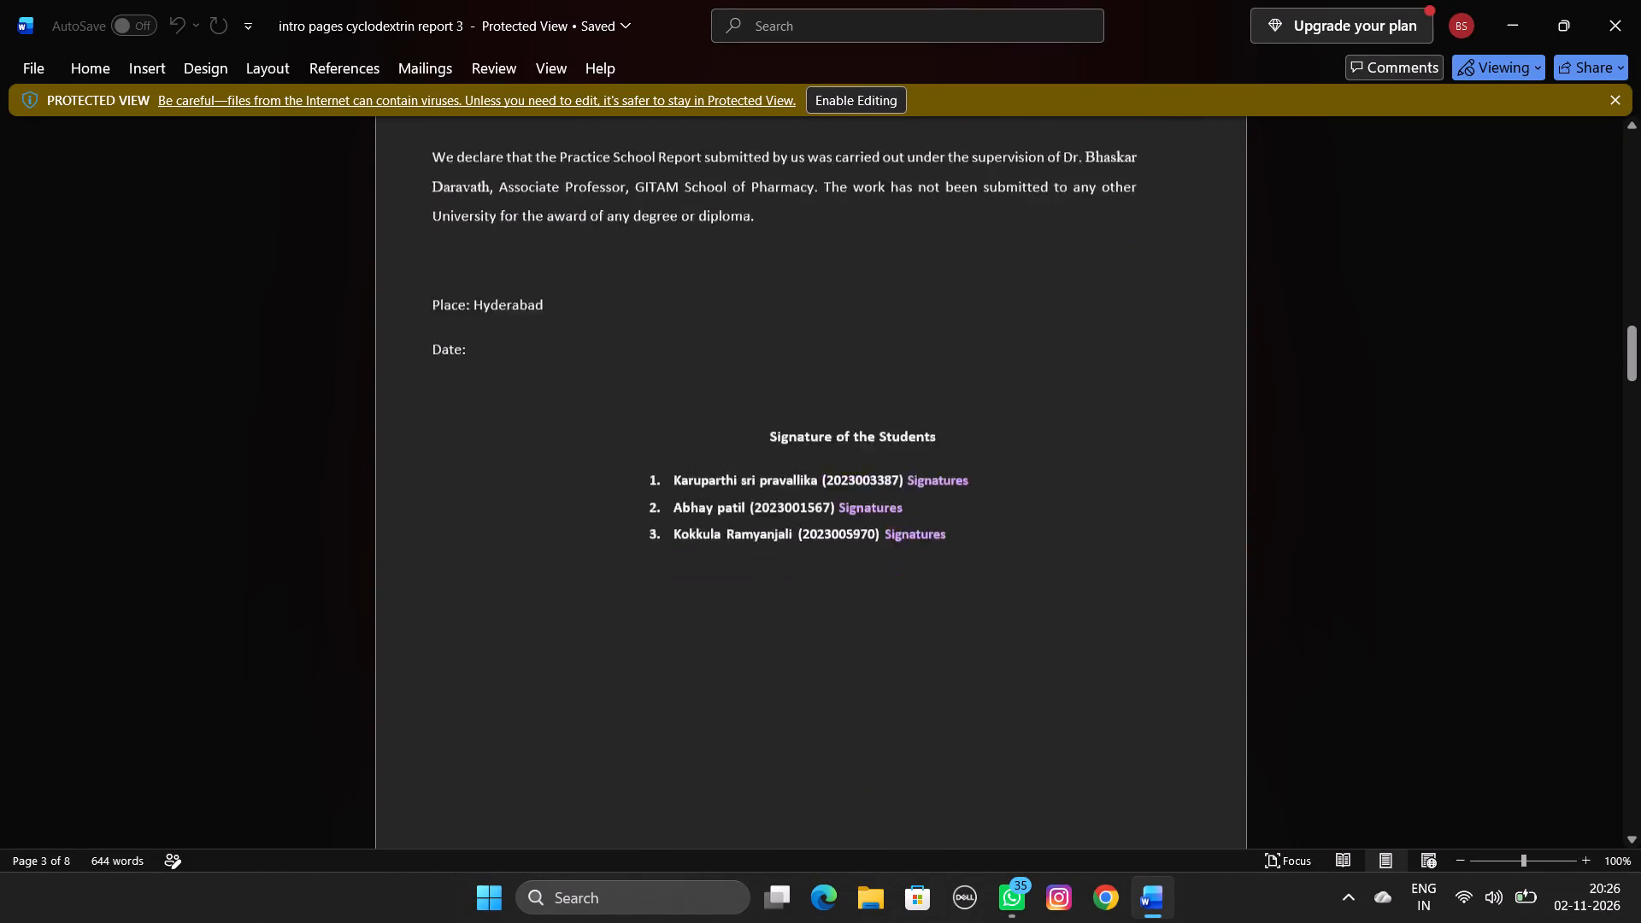
scroll(1159, 715, "down", 6)
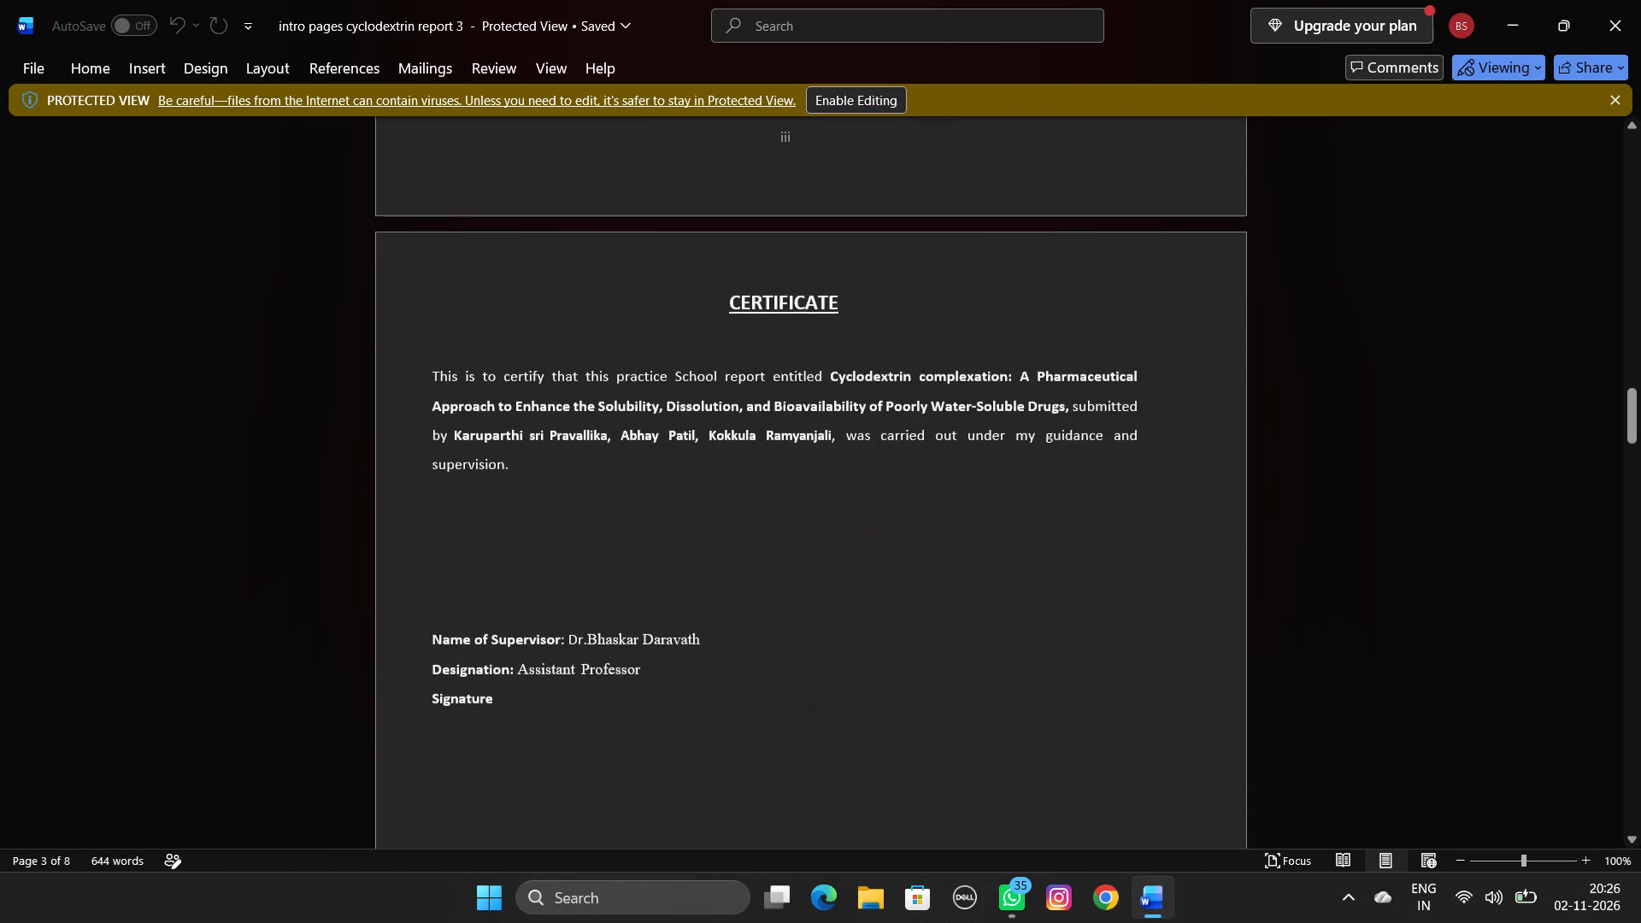
scroll(1159, 715, "down", 6)
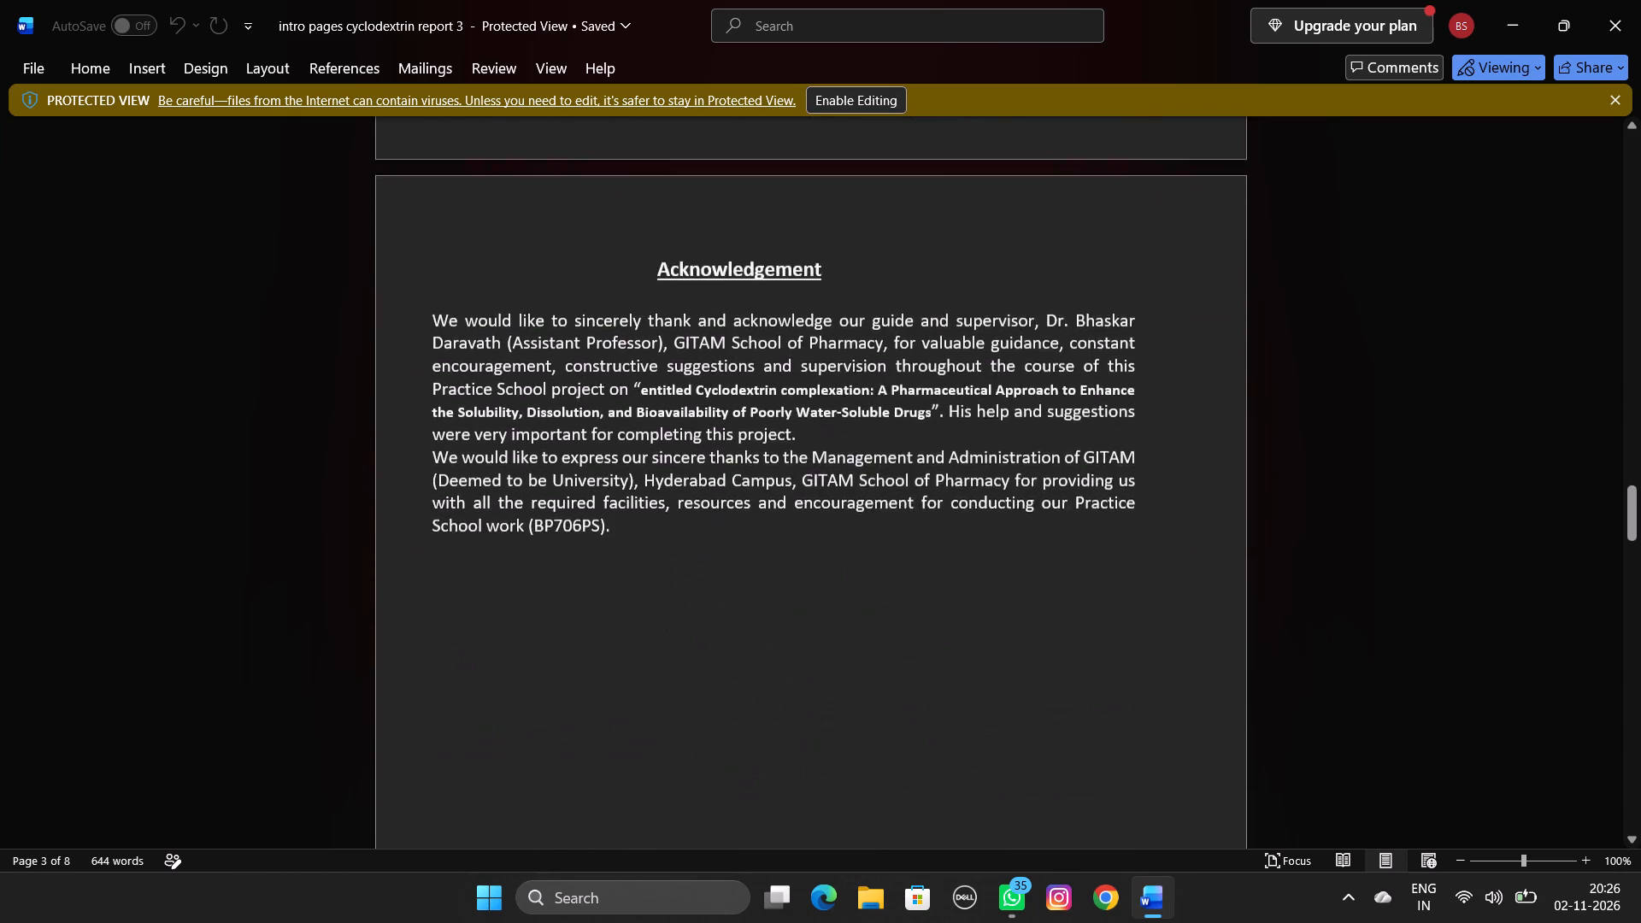
scroll(1159, 715, "down", 5)
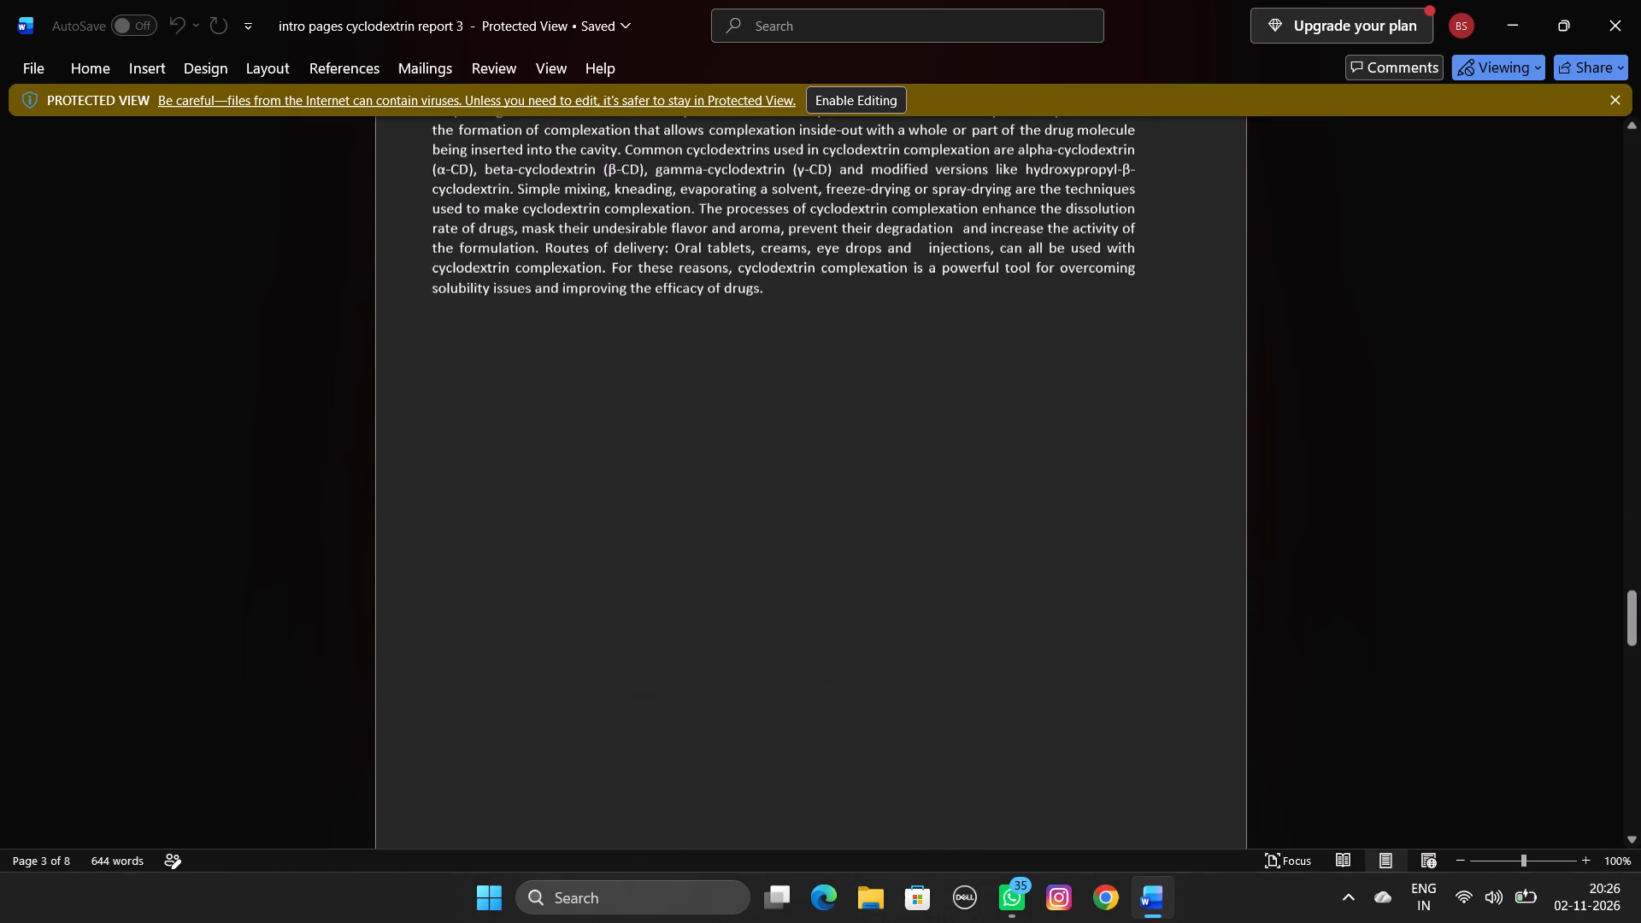
scroll(1159, 715, "down", 6)
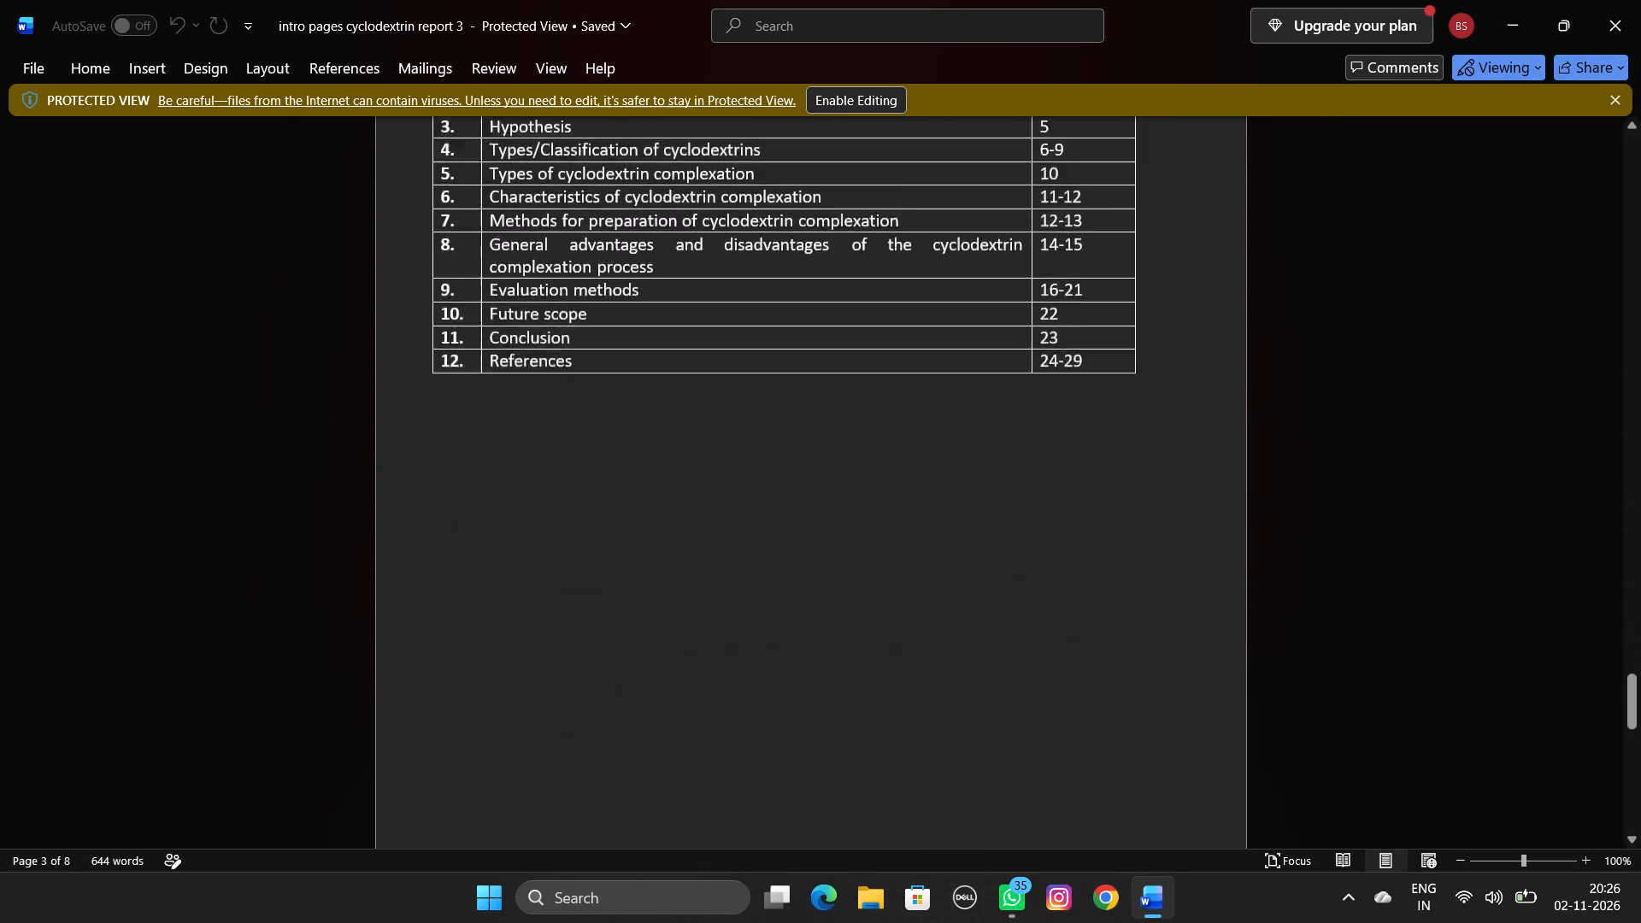
scroll(1159, 715, "down", 8)
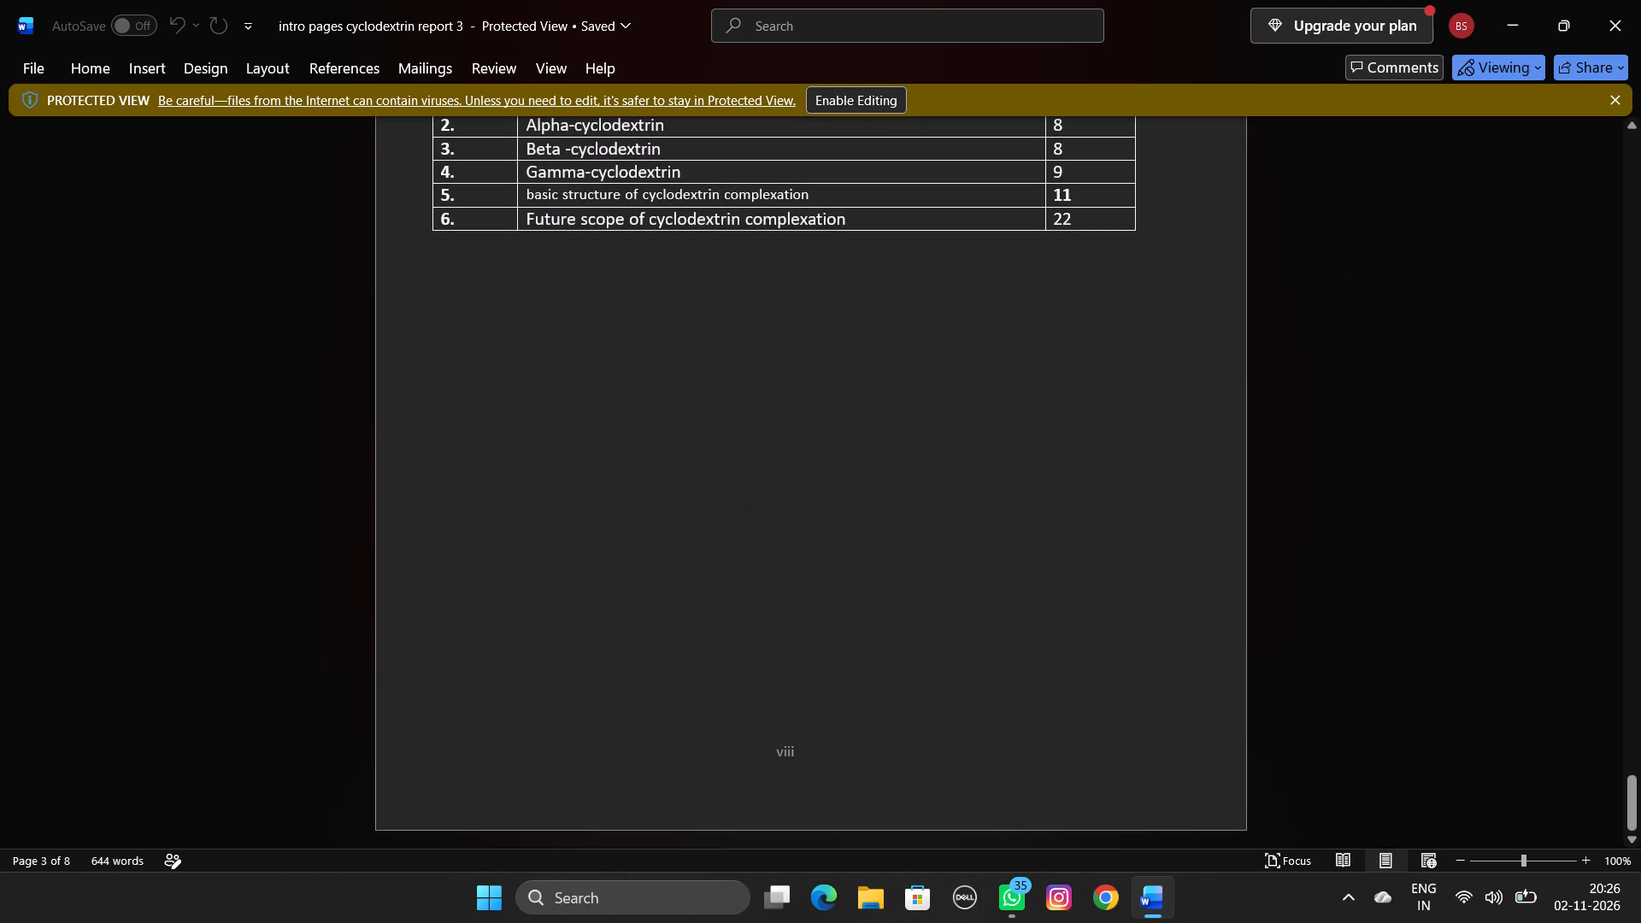